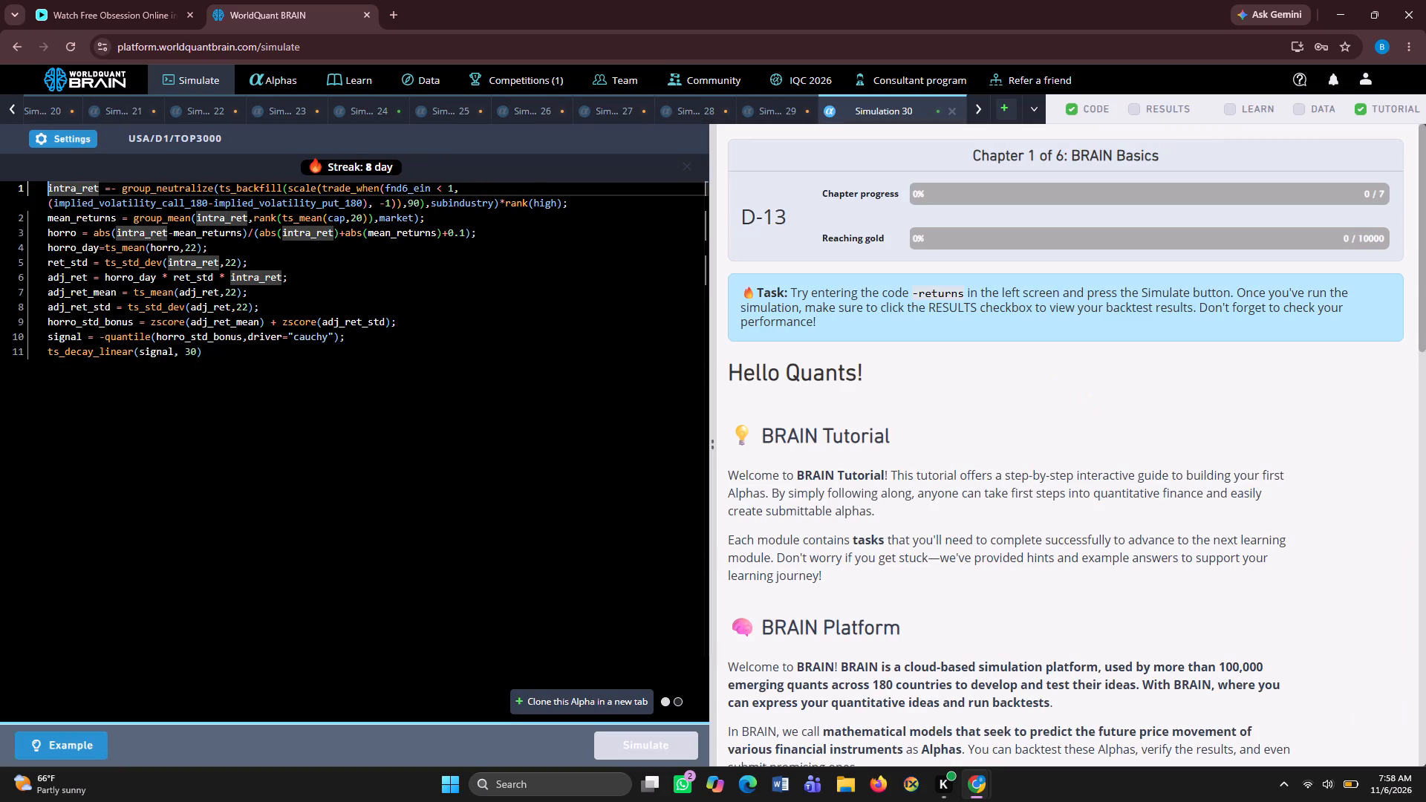
# Clone the Simulation 30 alpha into a new simulation and run it with its existing code.
pyautogui.click(556, 703)
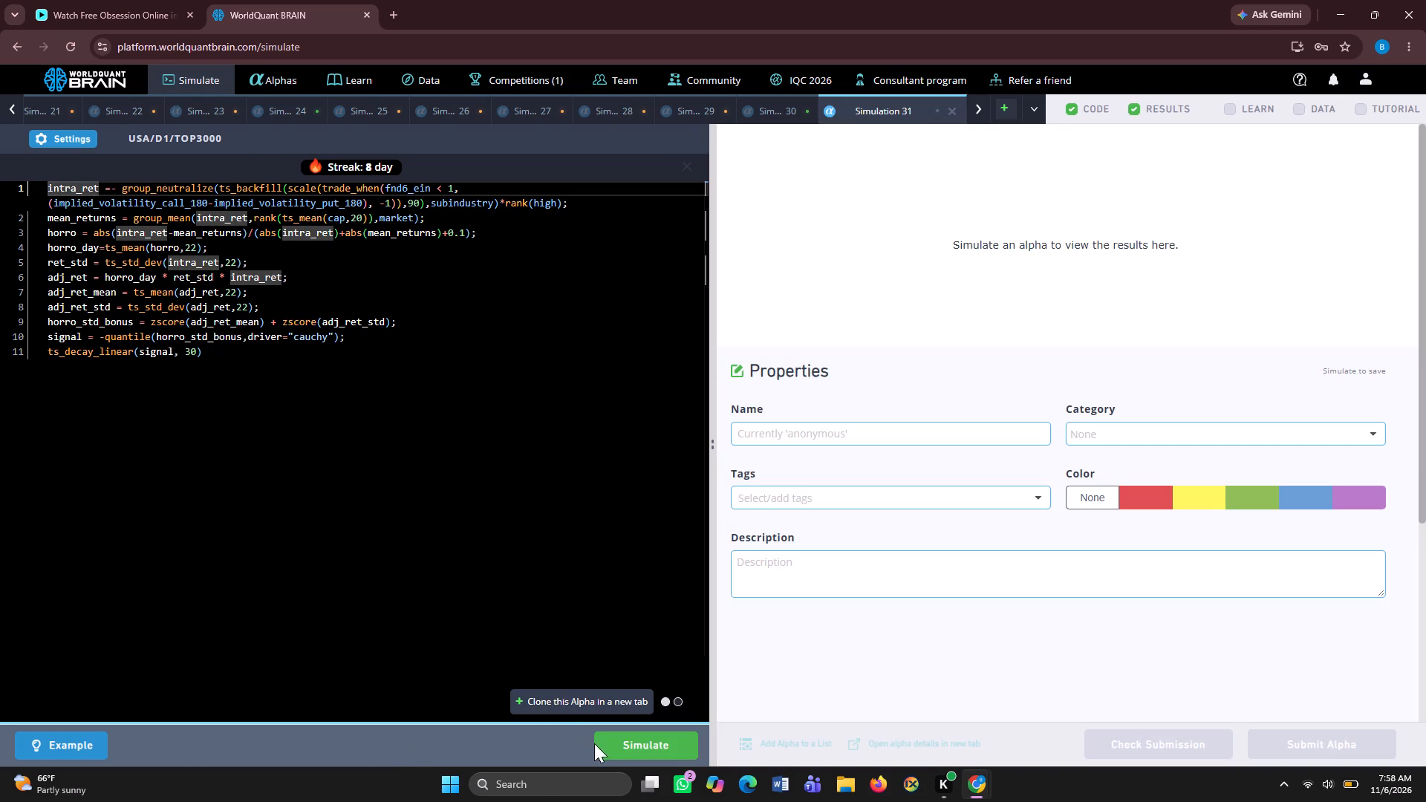
pyautogui.click(609, 743)
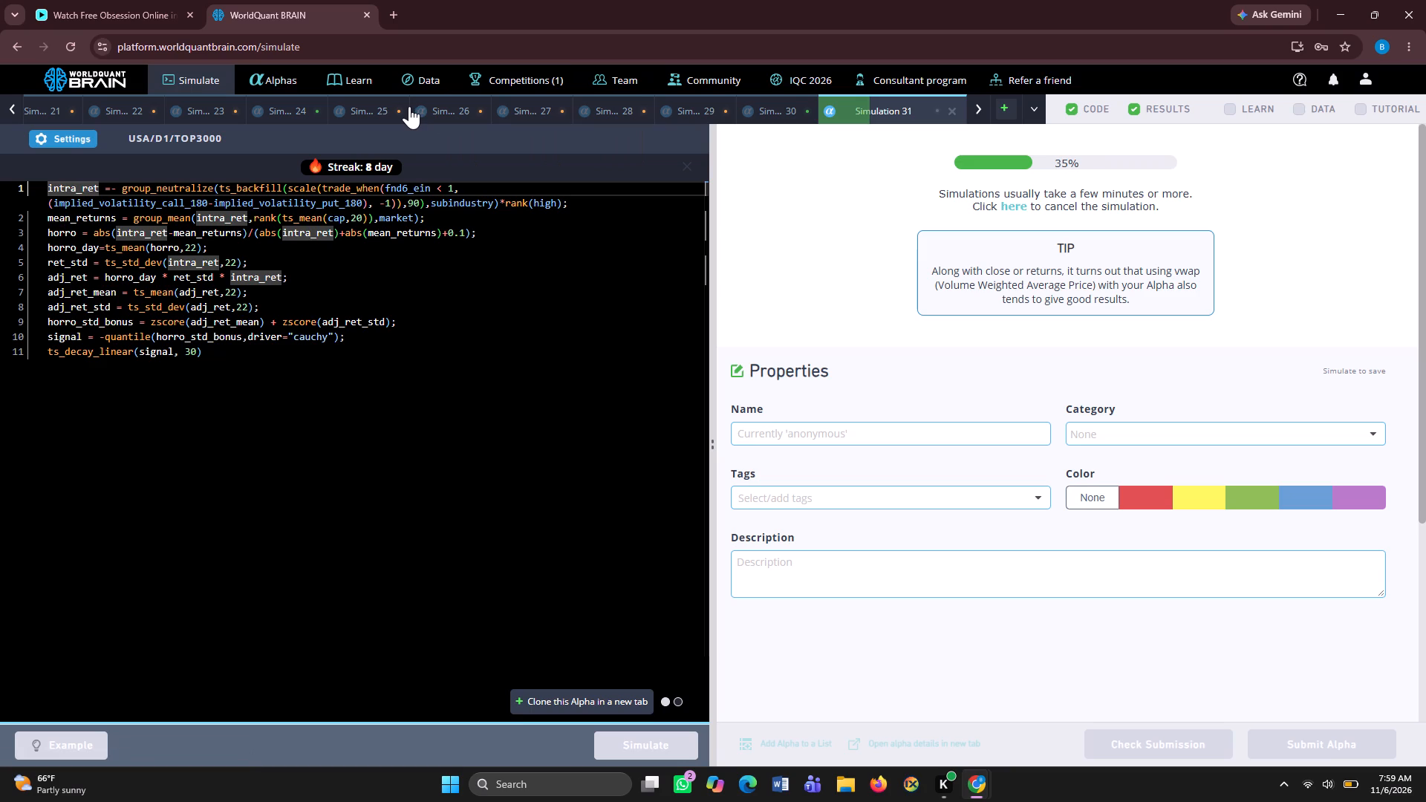
# Close Simulations 25, 24, 23 and 22, discarding their unsimulated code.
pyautogui.click(377, 106)
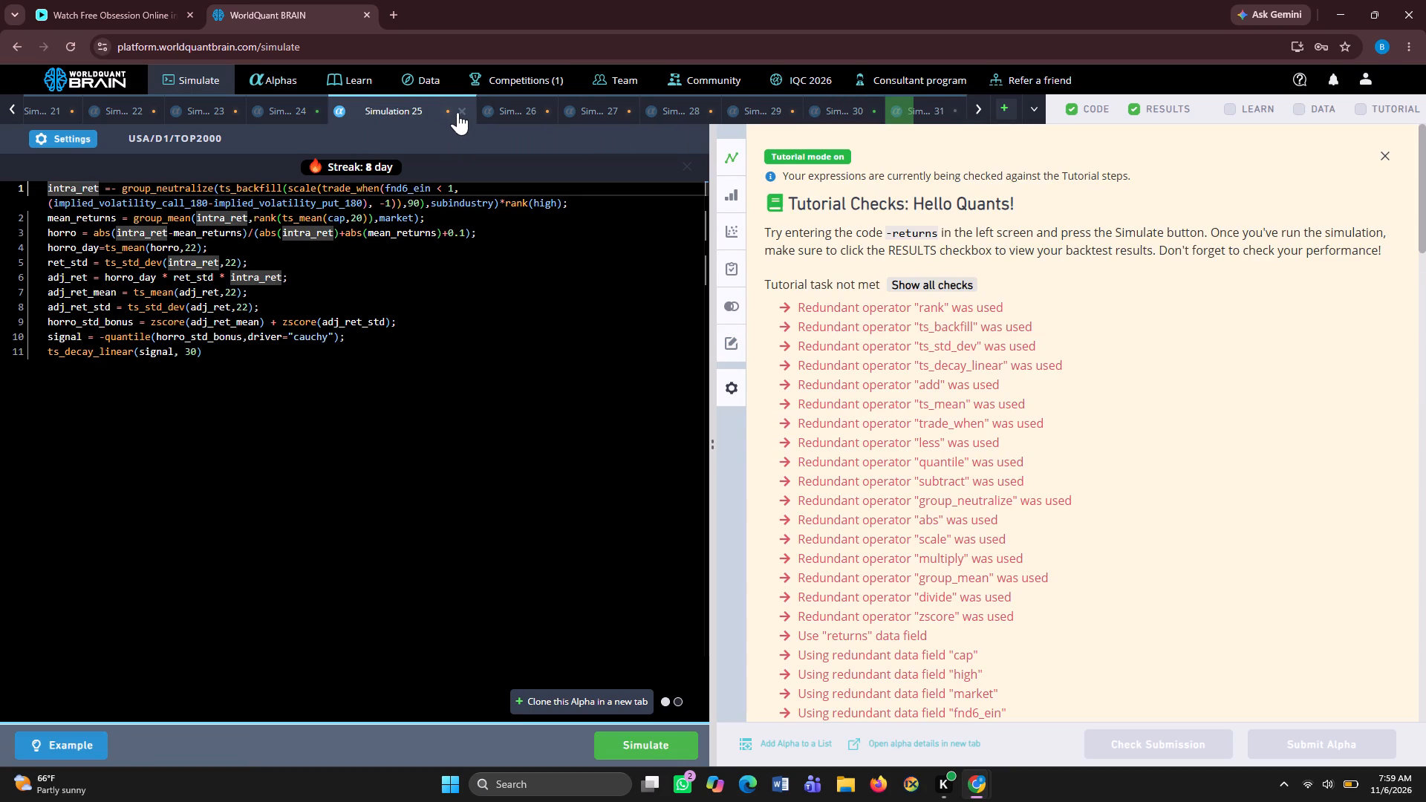
pyautogui.click(458, 112)
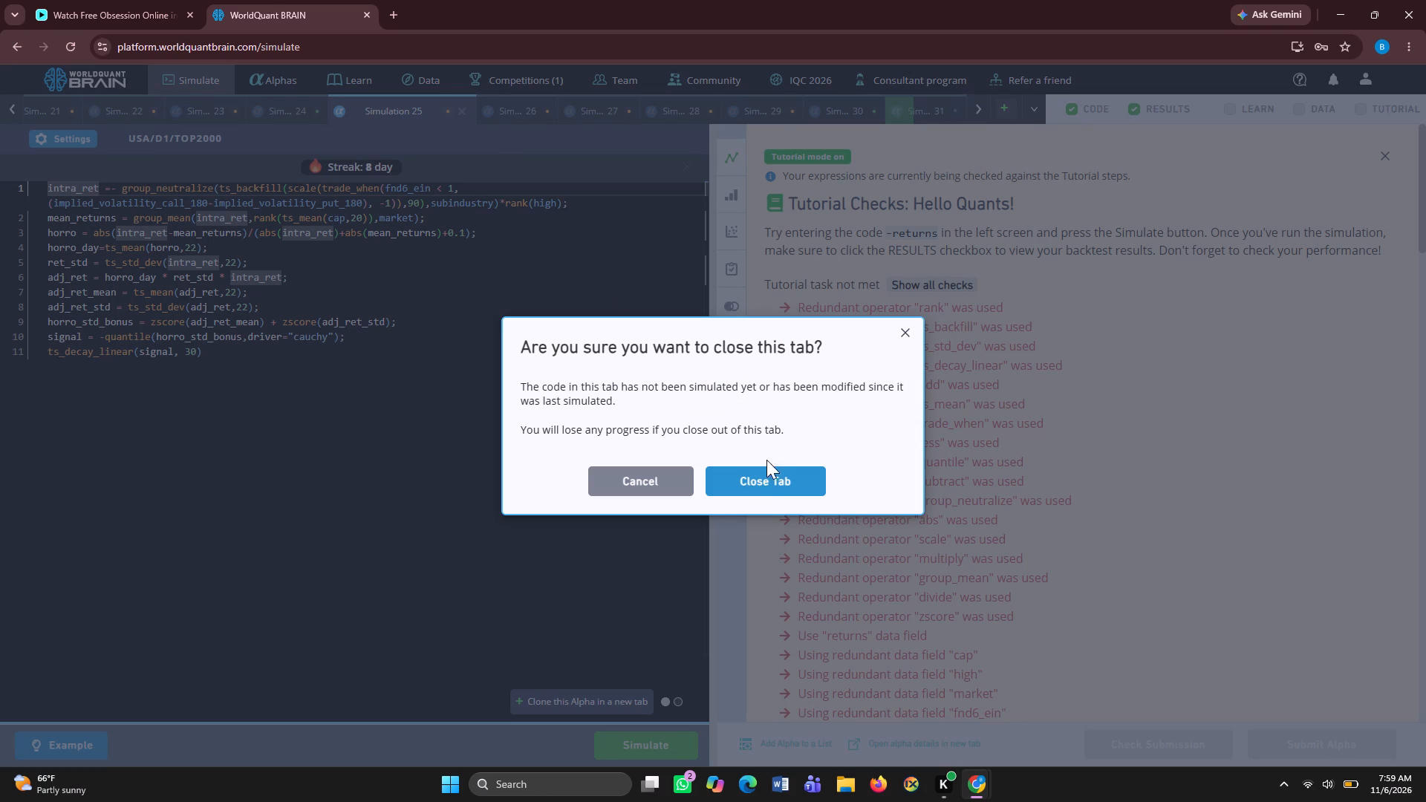
pyautogui.click(764, 470)
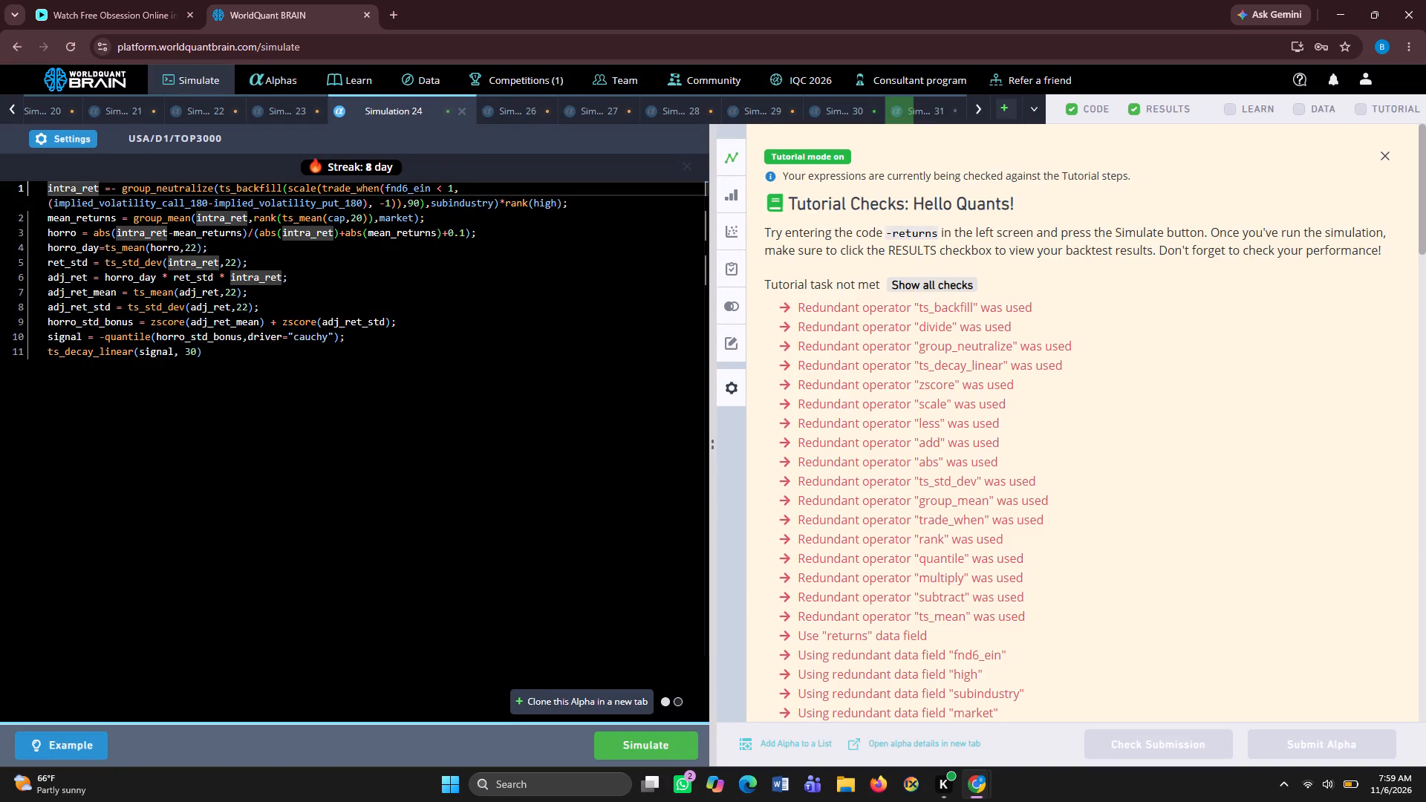
pyautogui.moveTo(480, 155); pyautogui.dragTo(459, 133)
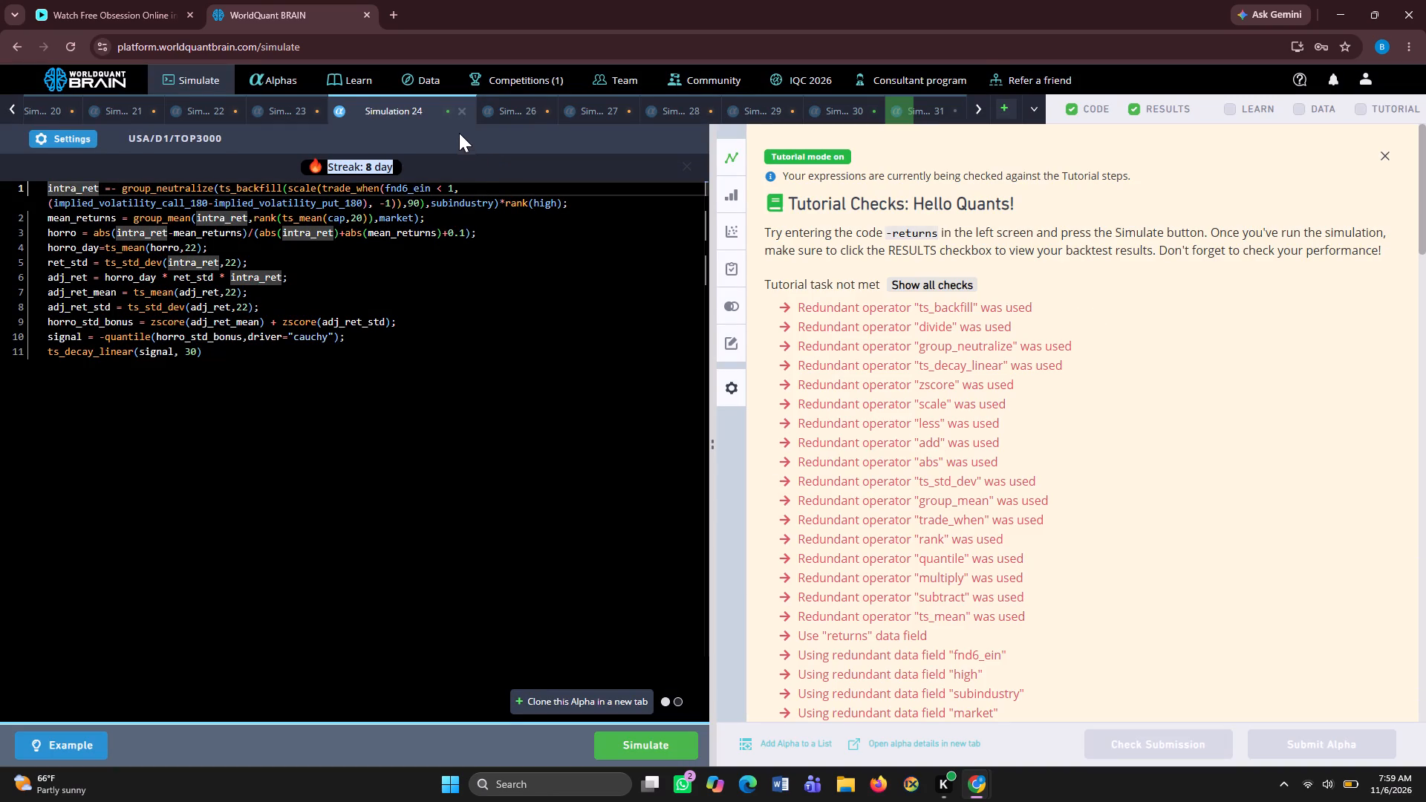
pyautogui.moveTo(459, 133); pyautogui.dragTo(454, 105)
pyautogui.click(454, 105)
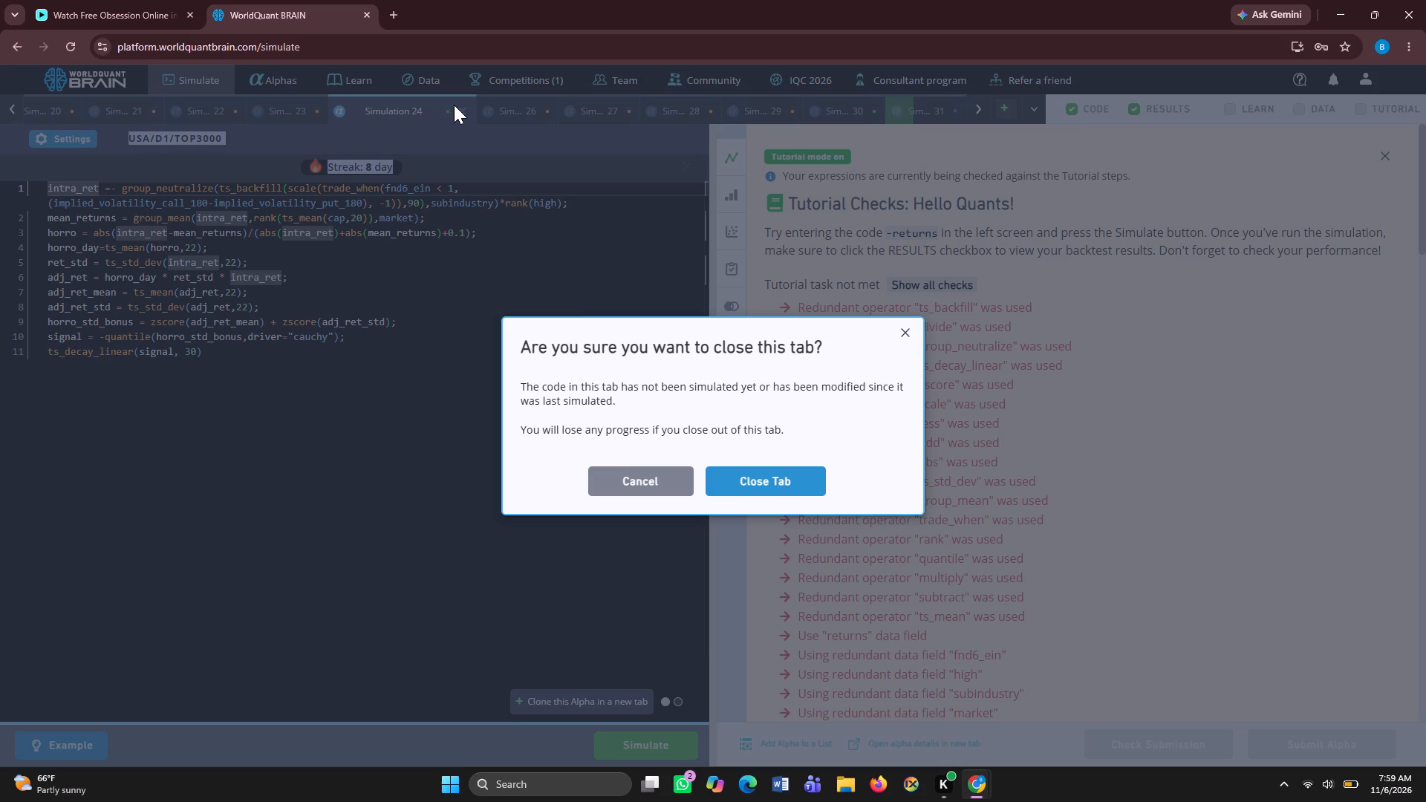
pyautogui.click(756, 488)
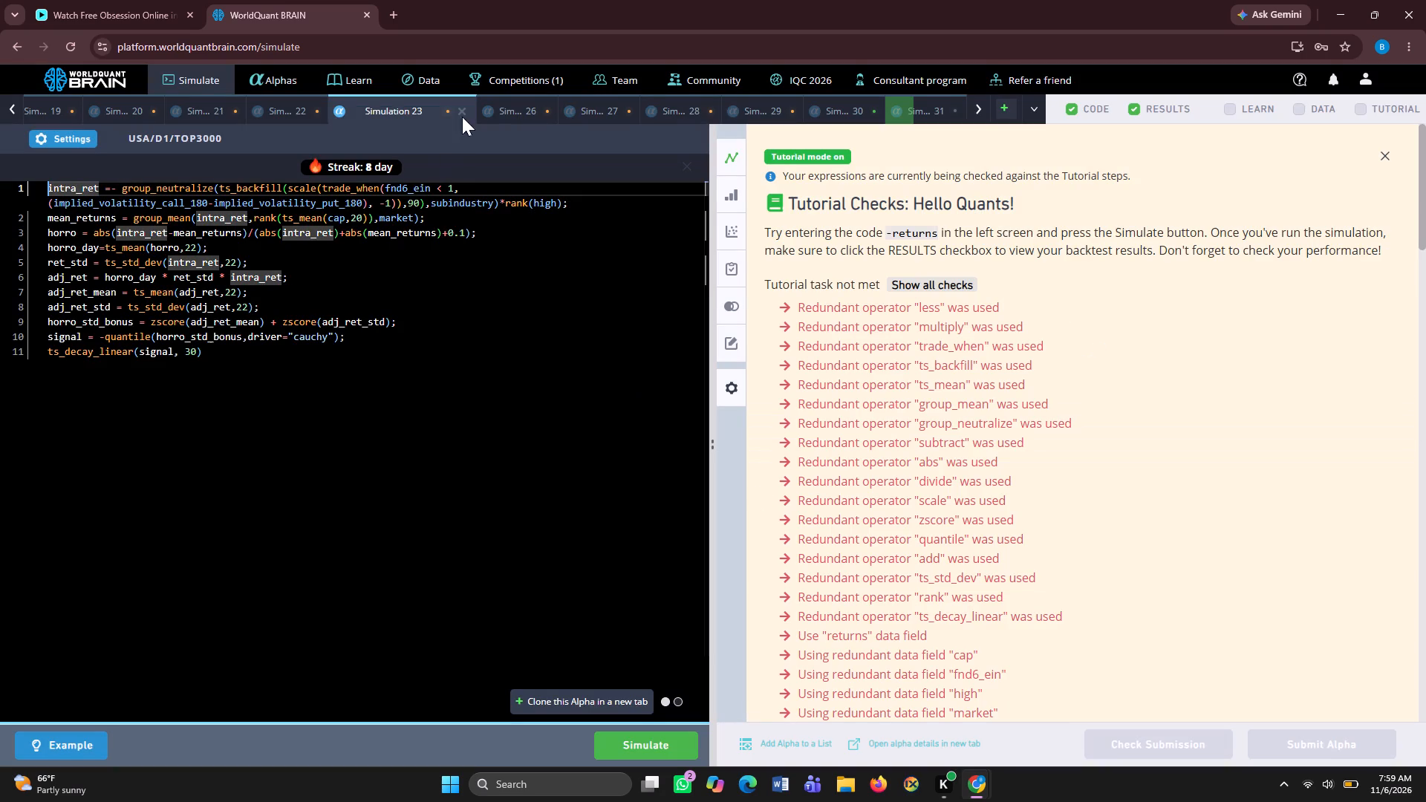
pyautogui.click(463, 107)
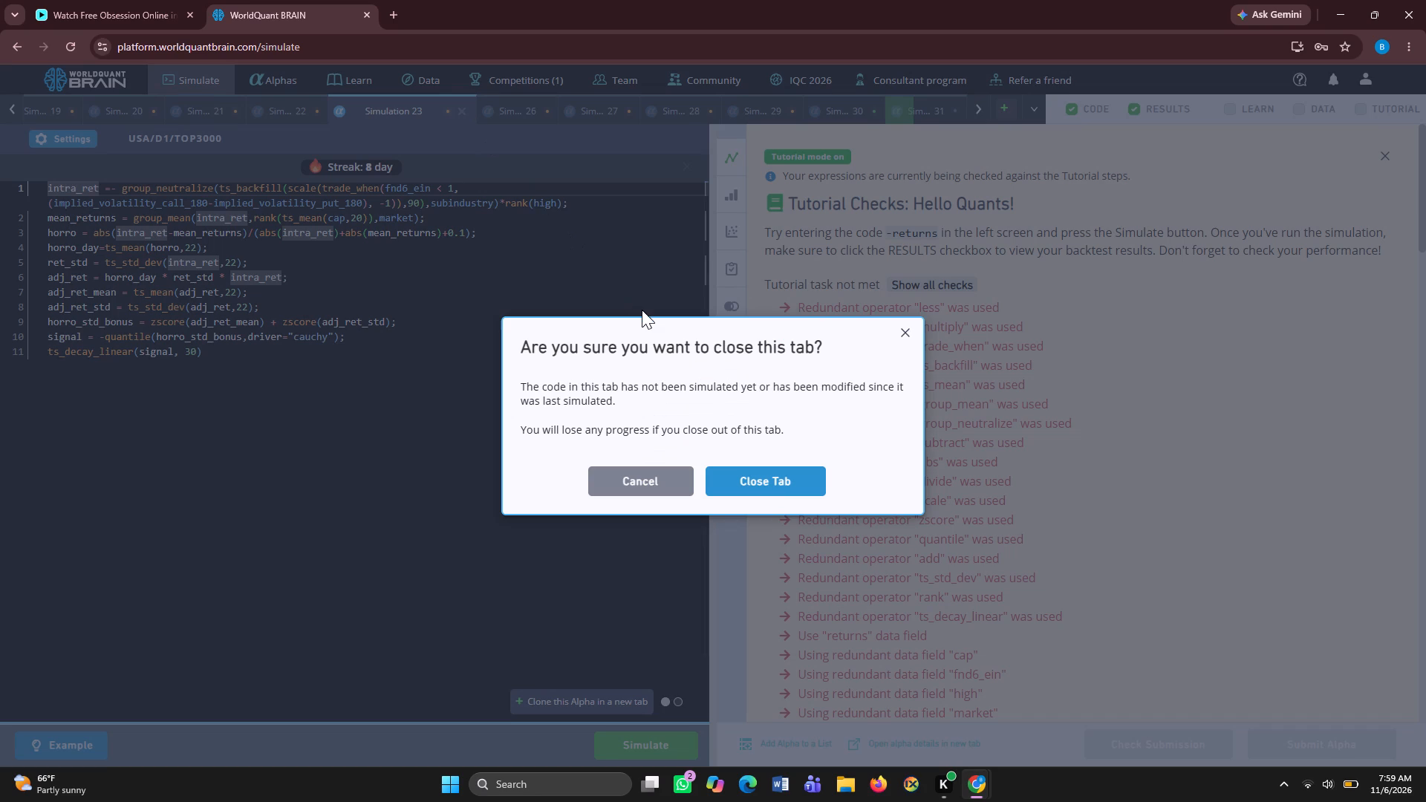
pyautogui.click(713, 472)
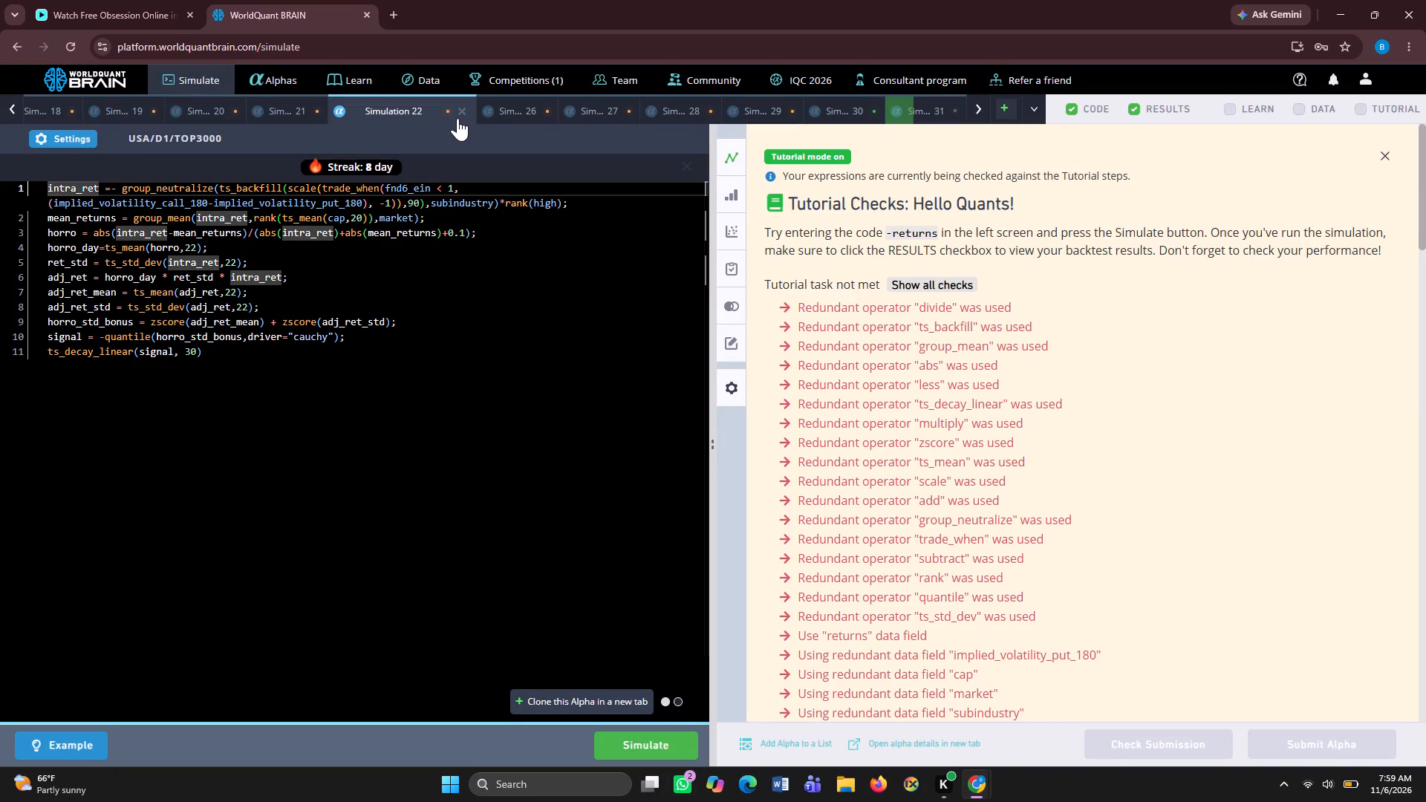
pyautogui.click(458, 118)
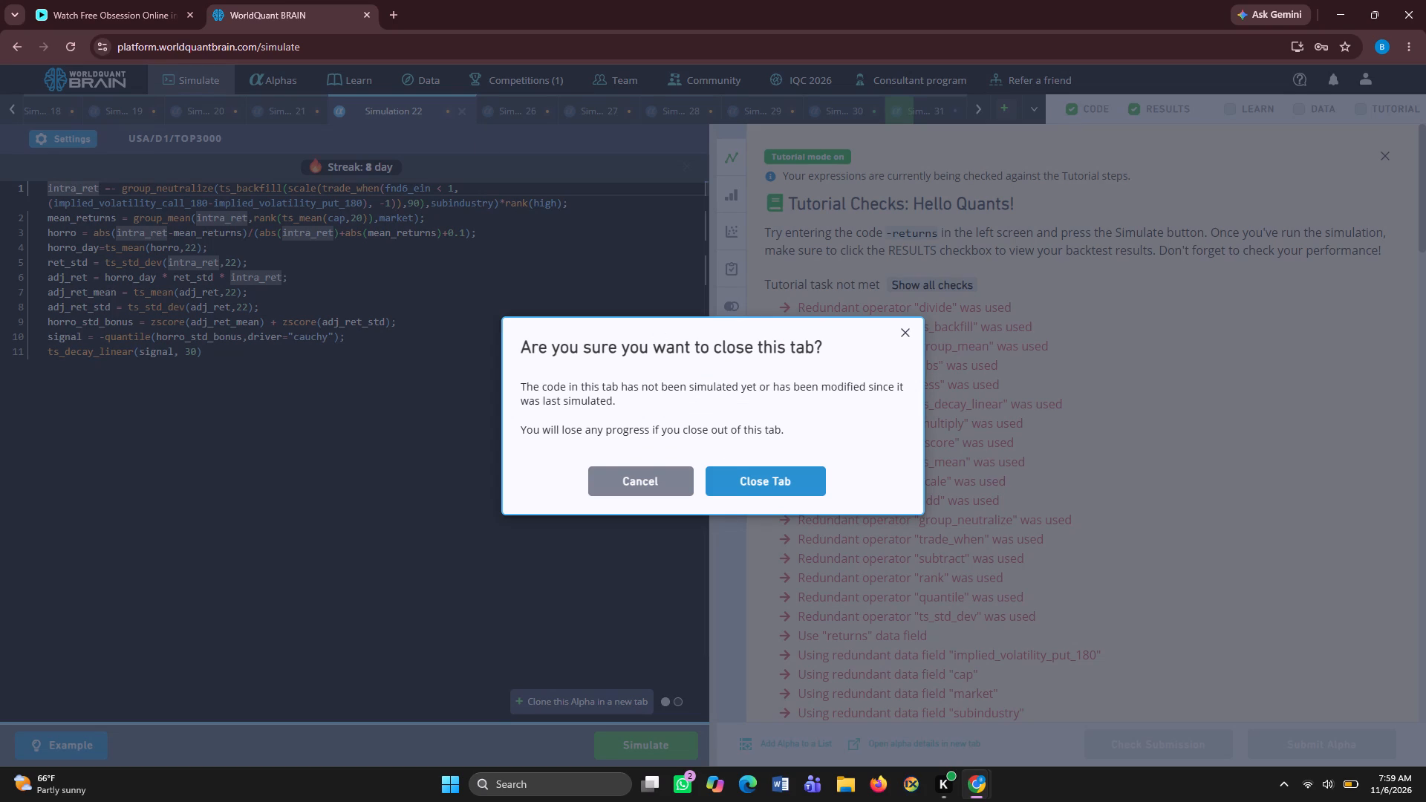
pyautogui.click(743, 478)
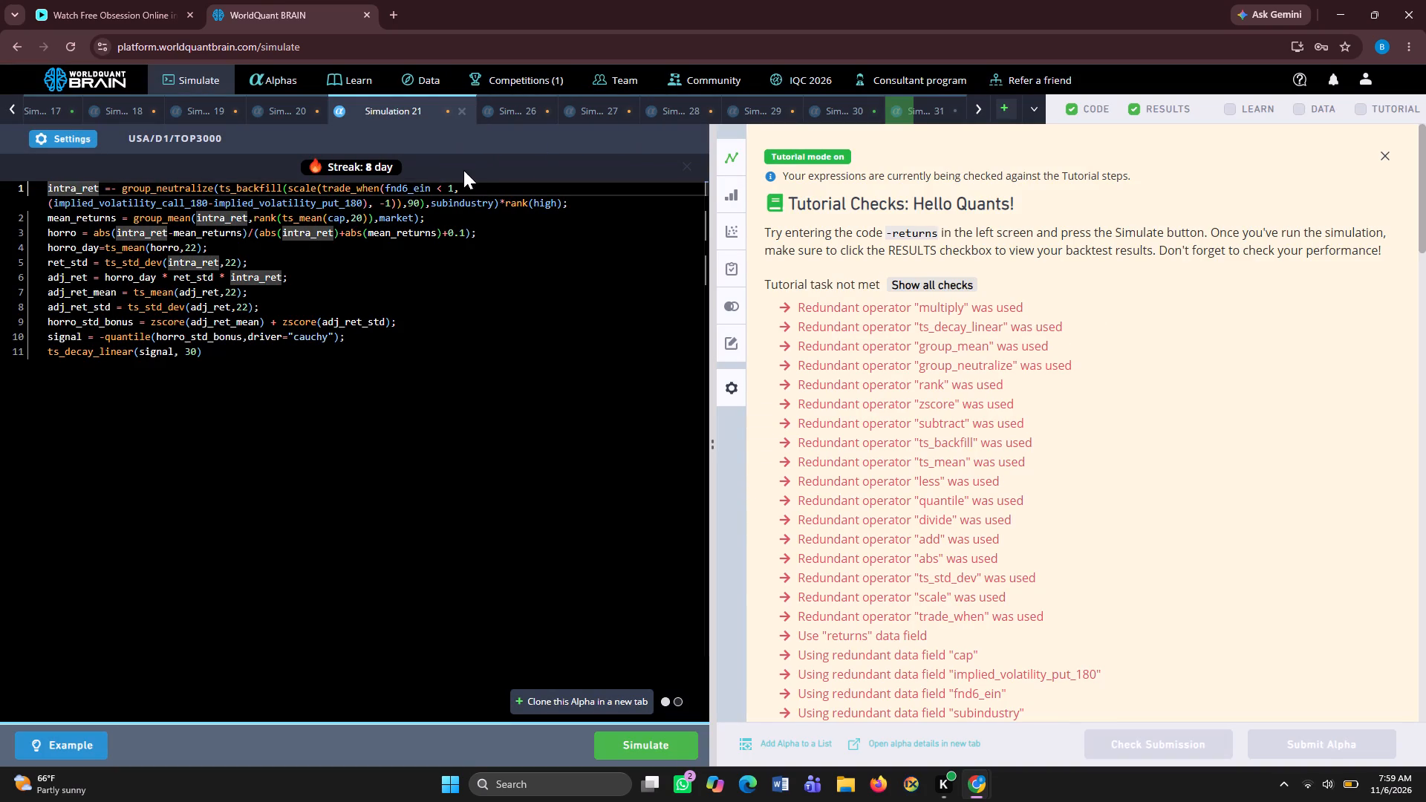
# Close Simulations 21, 20, 19 and 18, discarding their unsimulated code.
pyautogui.click(461, 113)
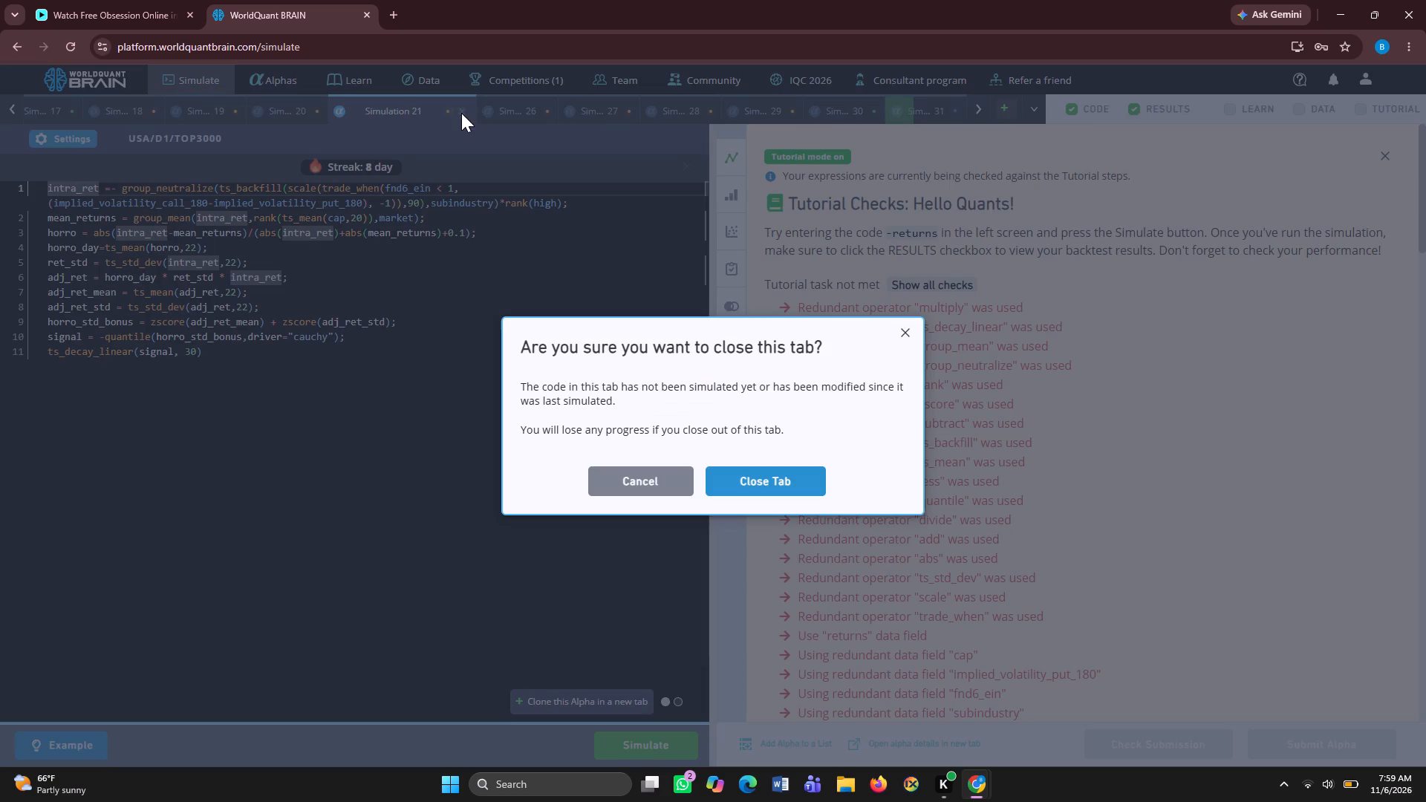
pyautogui.click(776, 473)
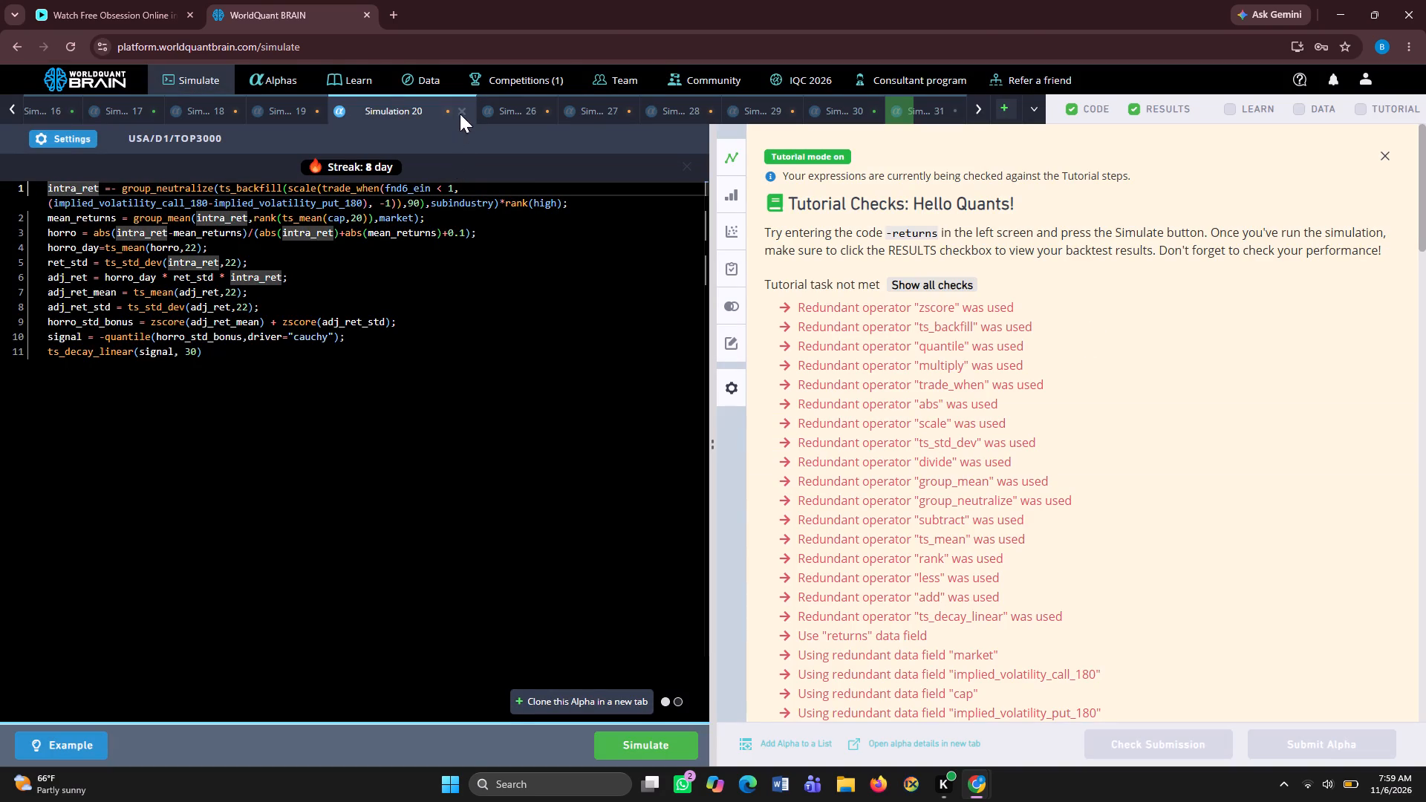
pyautogui.click(460, 111)
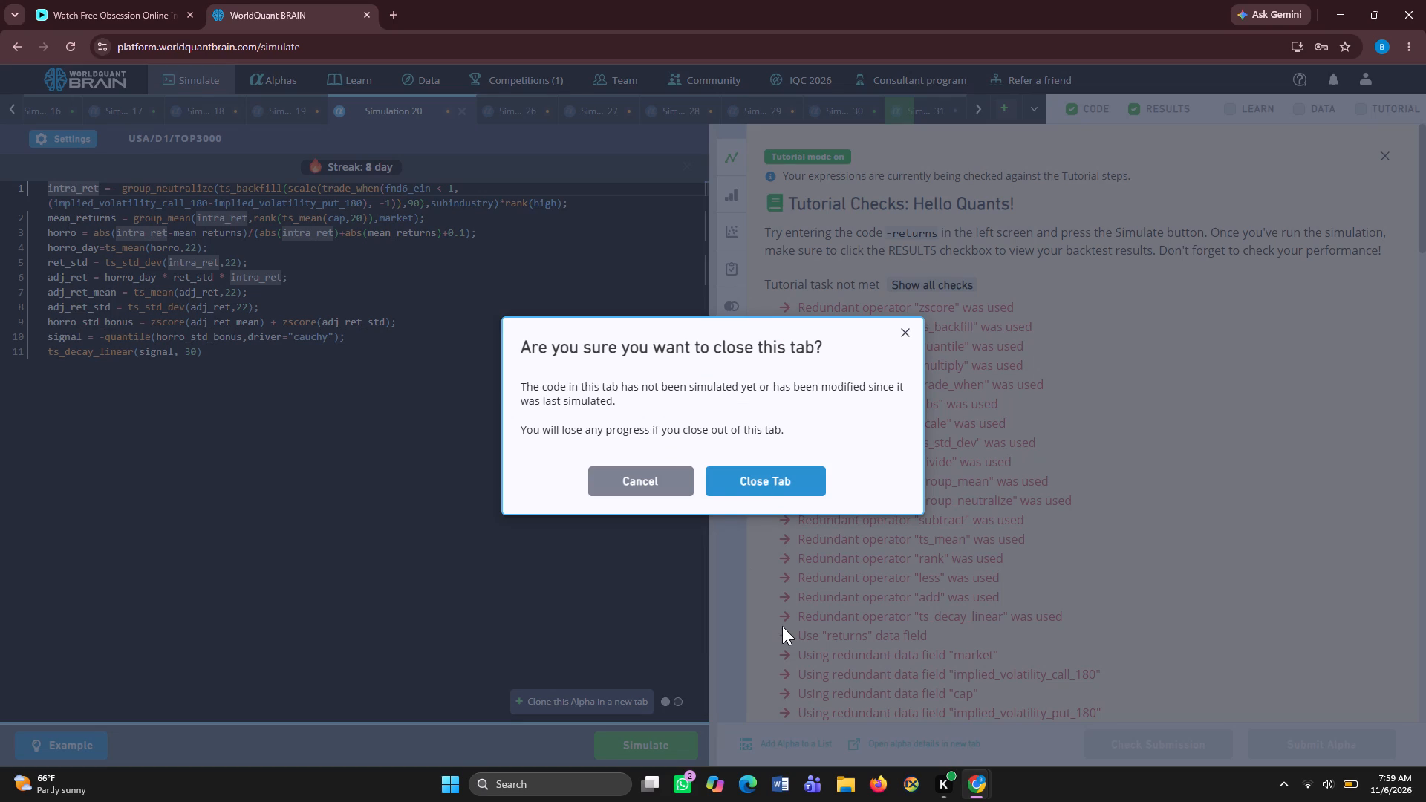
pyautogui.click(726, 480)
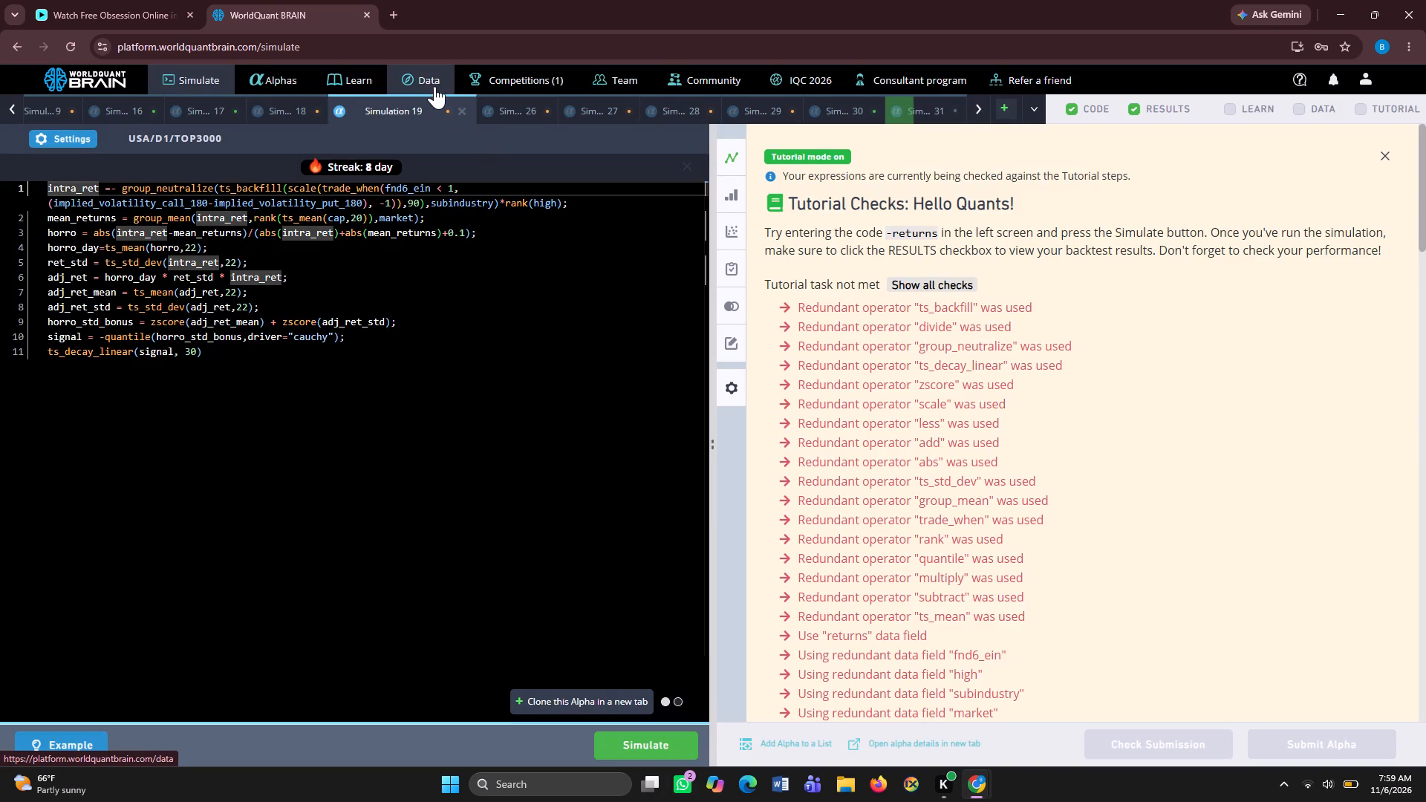
pyautogui.click(458, 108)
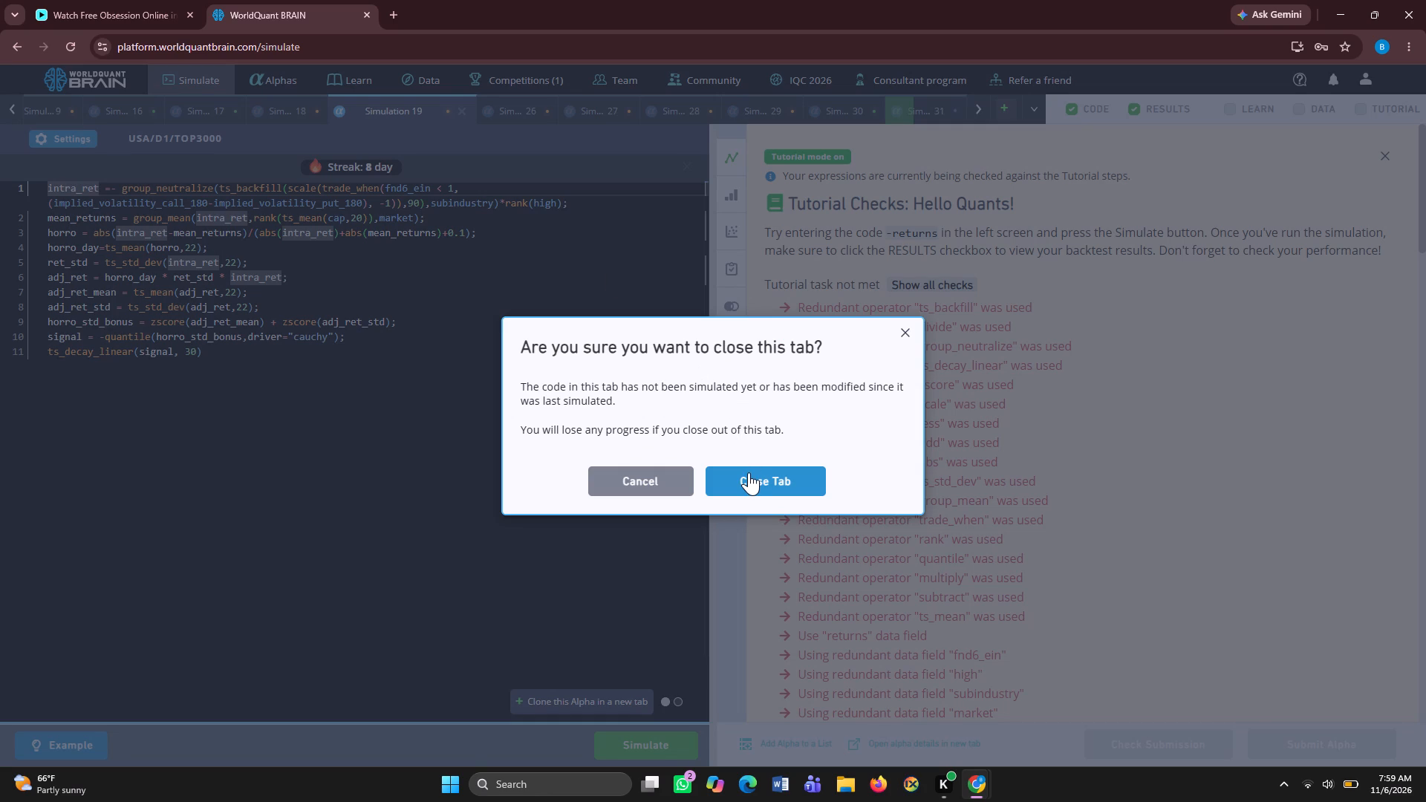
pyautogui.click(749, 472)
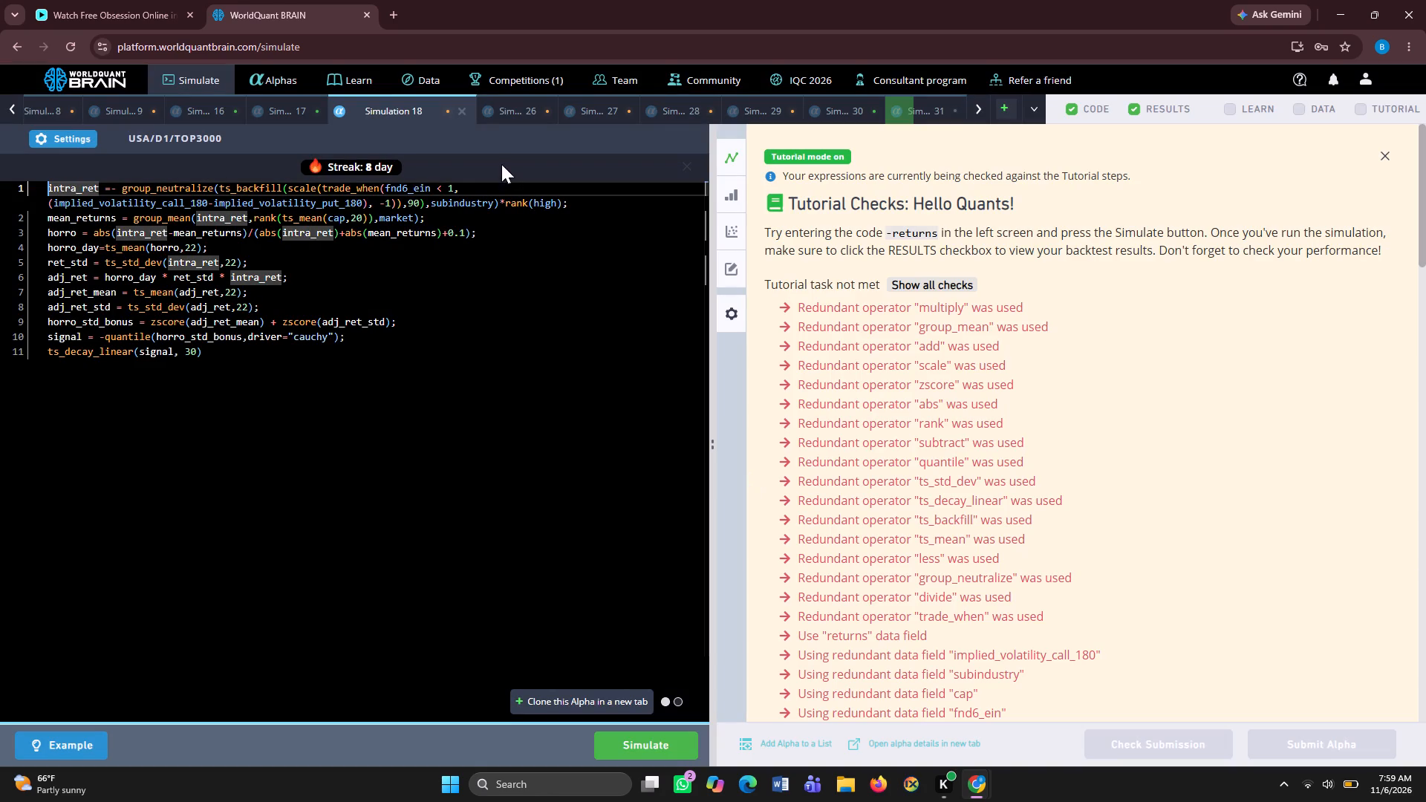
pyautogui.click(458, 108)
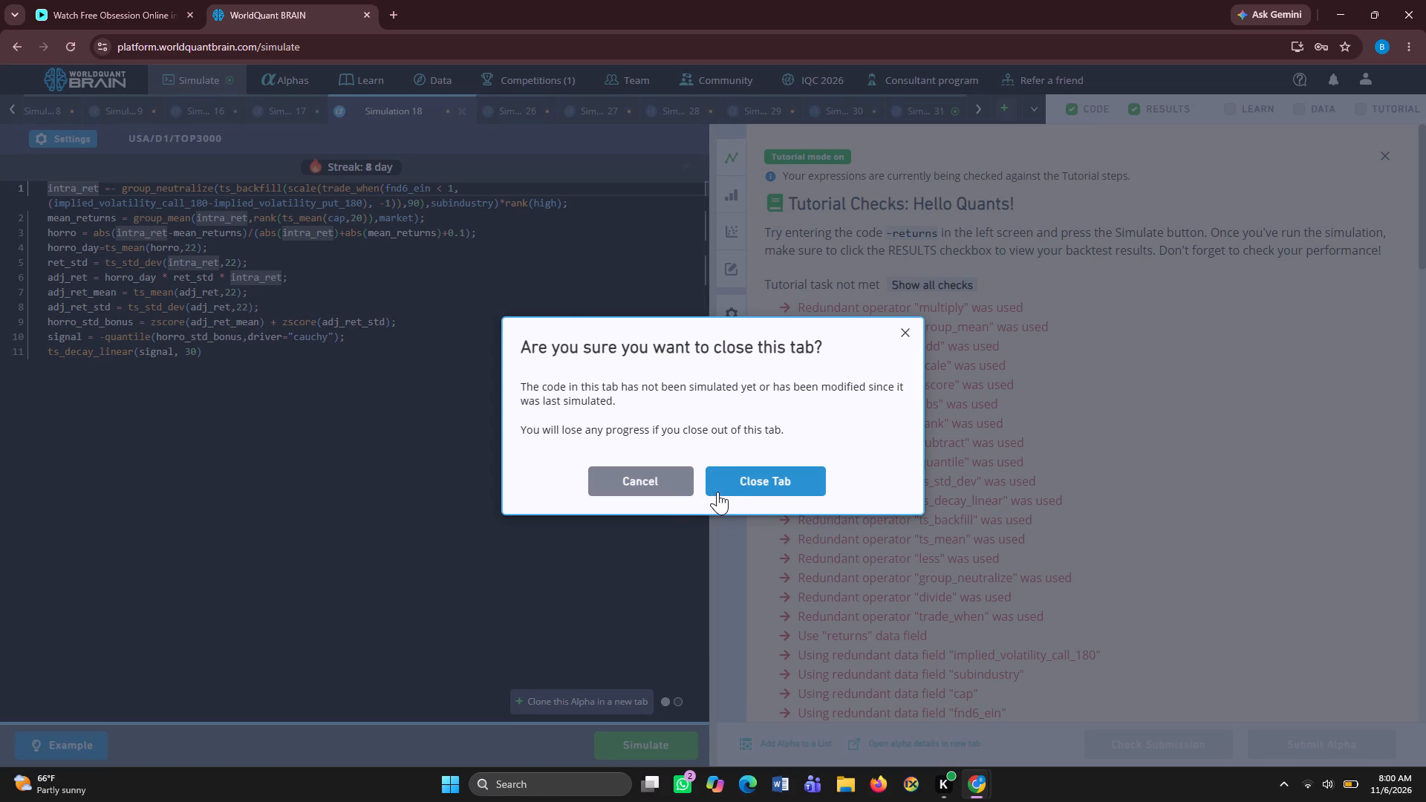
pyautogui.click(726, 483)
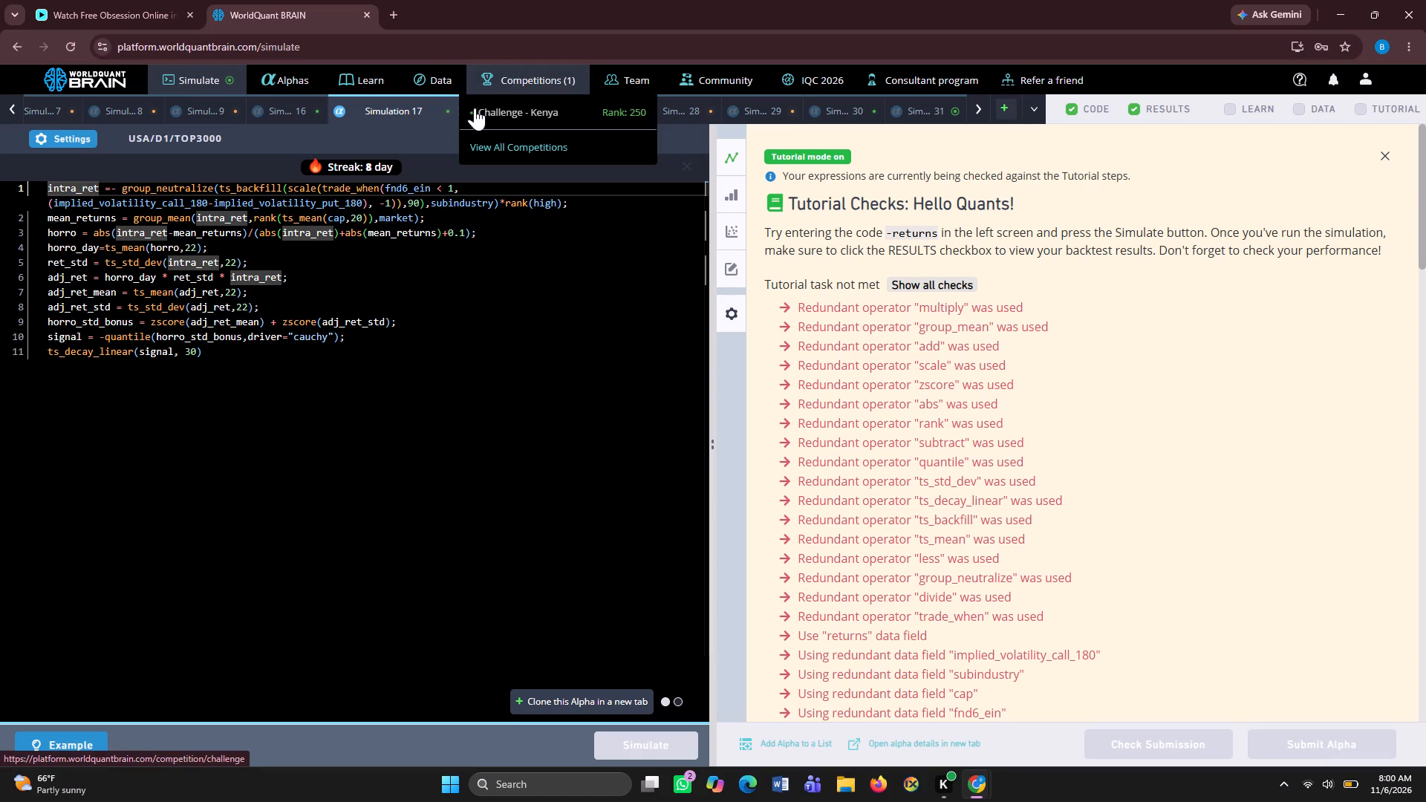
# Close Simulations 17, 16, 9 and 8, discarding their unsimulated code.
pyautogui.click(465, 109)
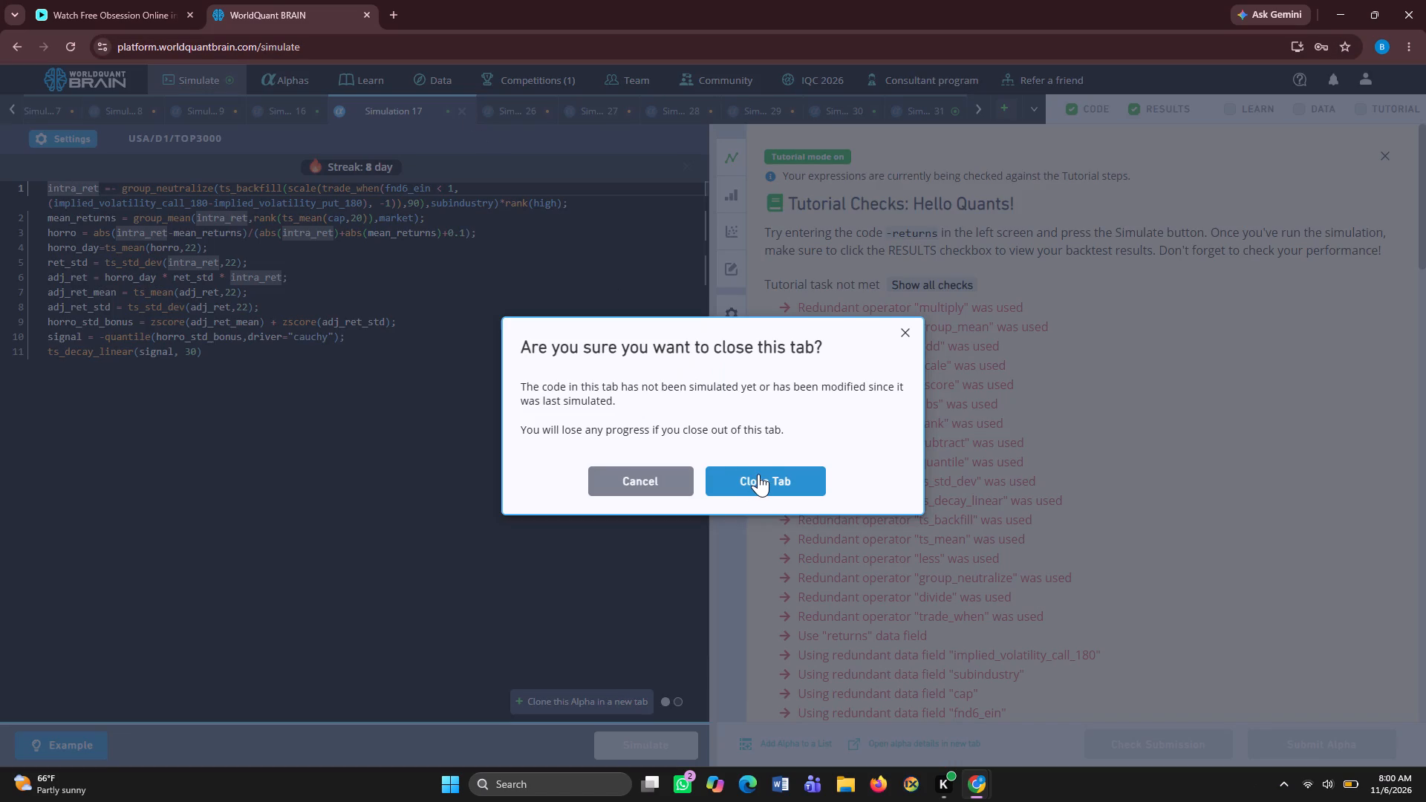
pyautogui.click(758, 474)
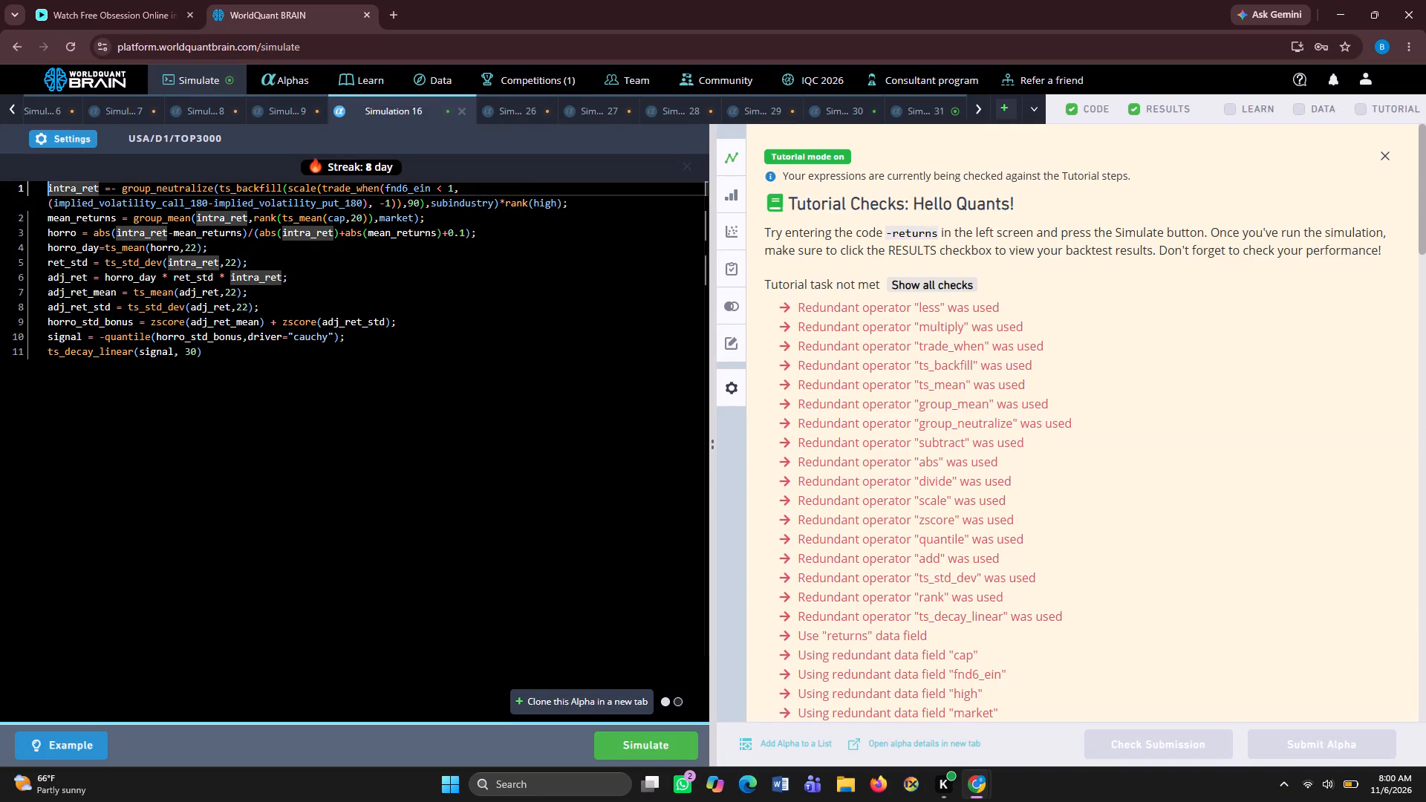
pyautogui.click(465, 111)
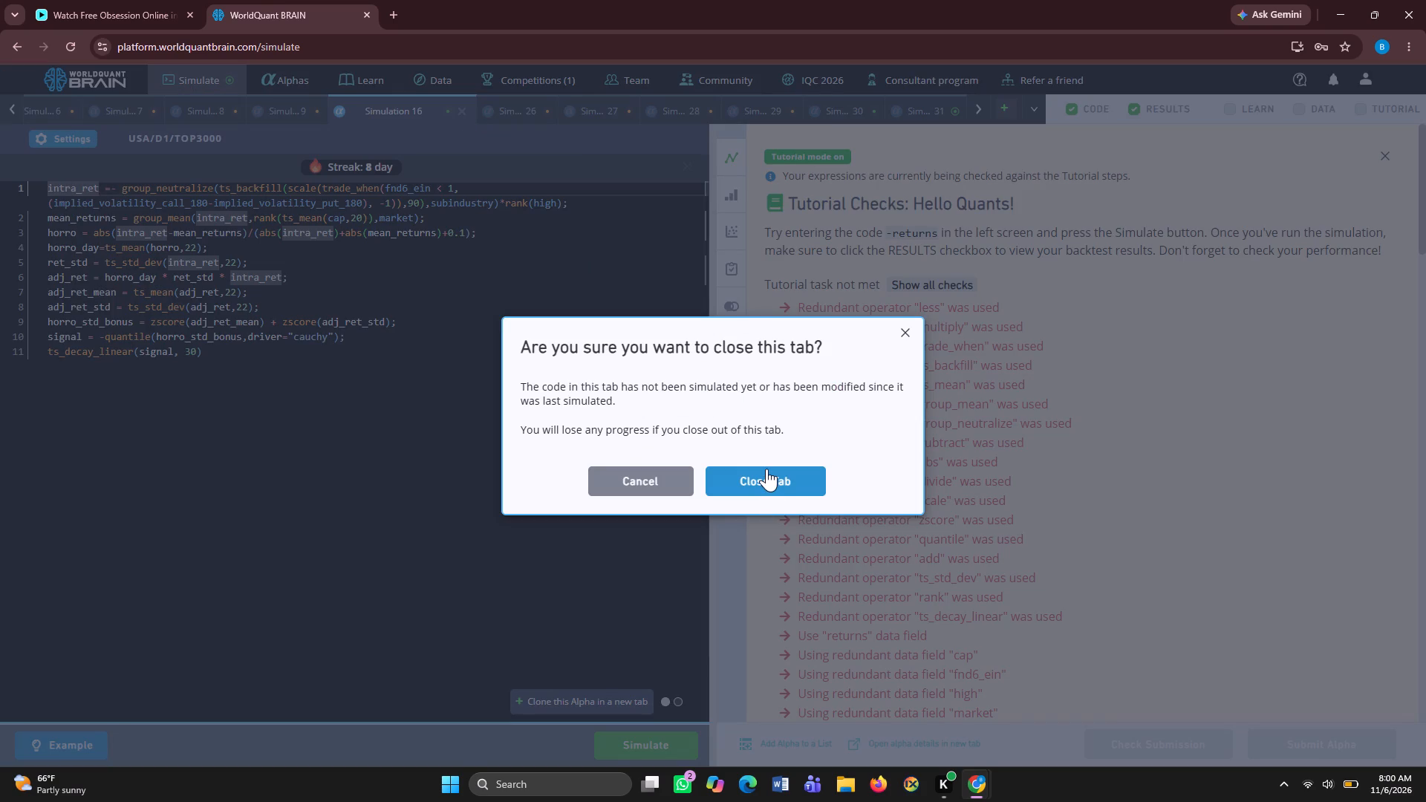
pyautogui.click(766, 469)
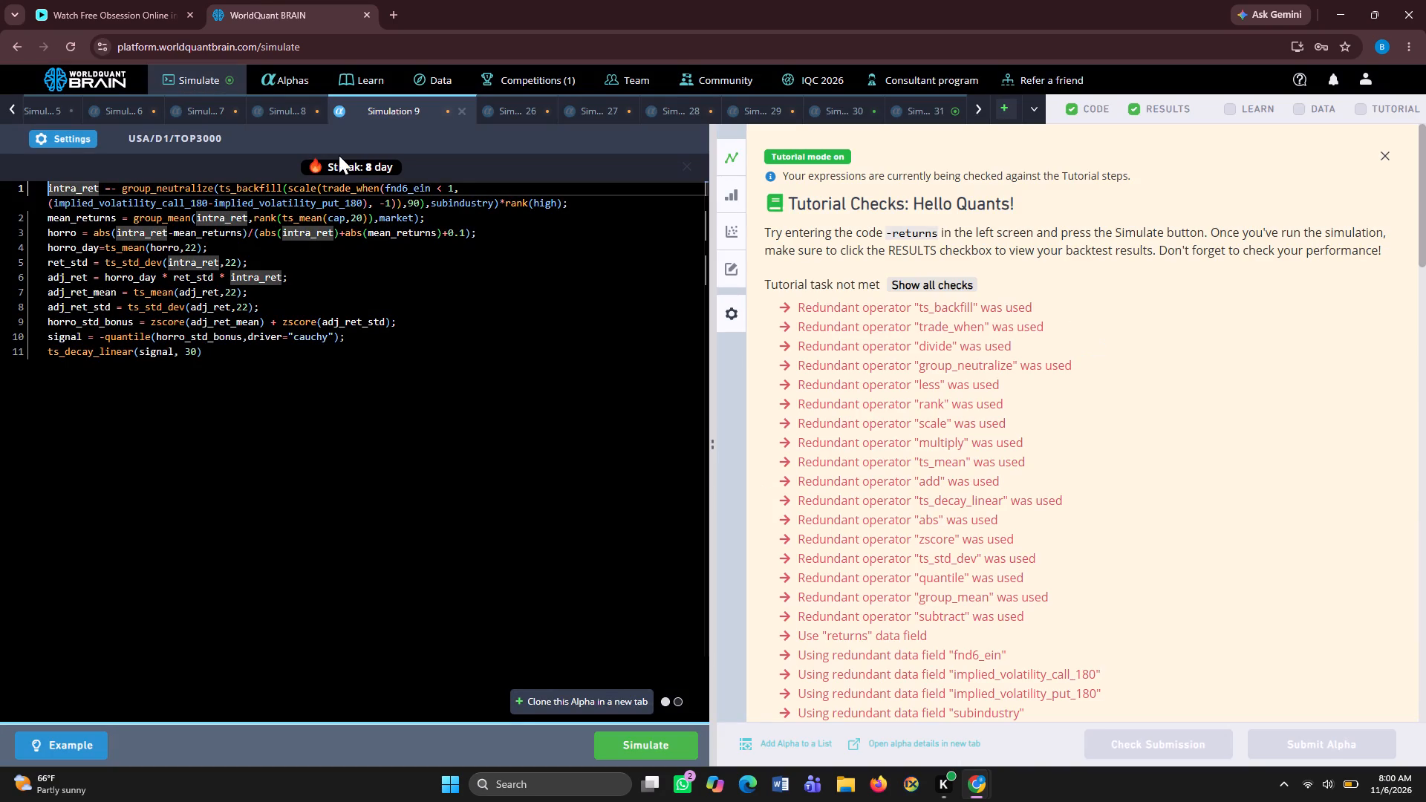
pyautogui.click(464, 111)
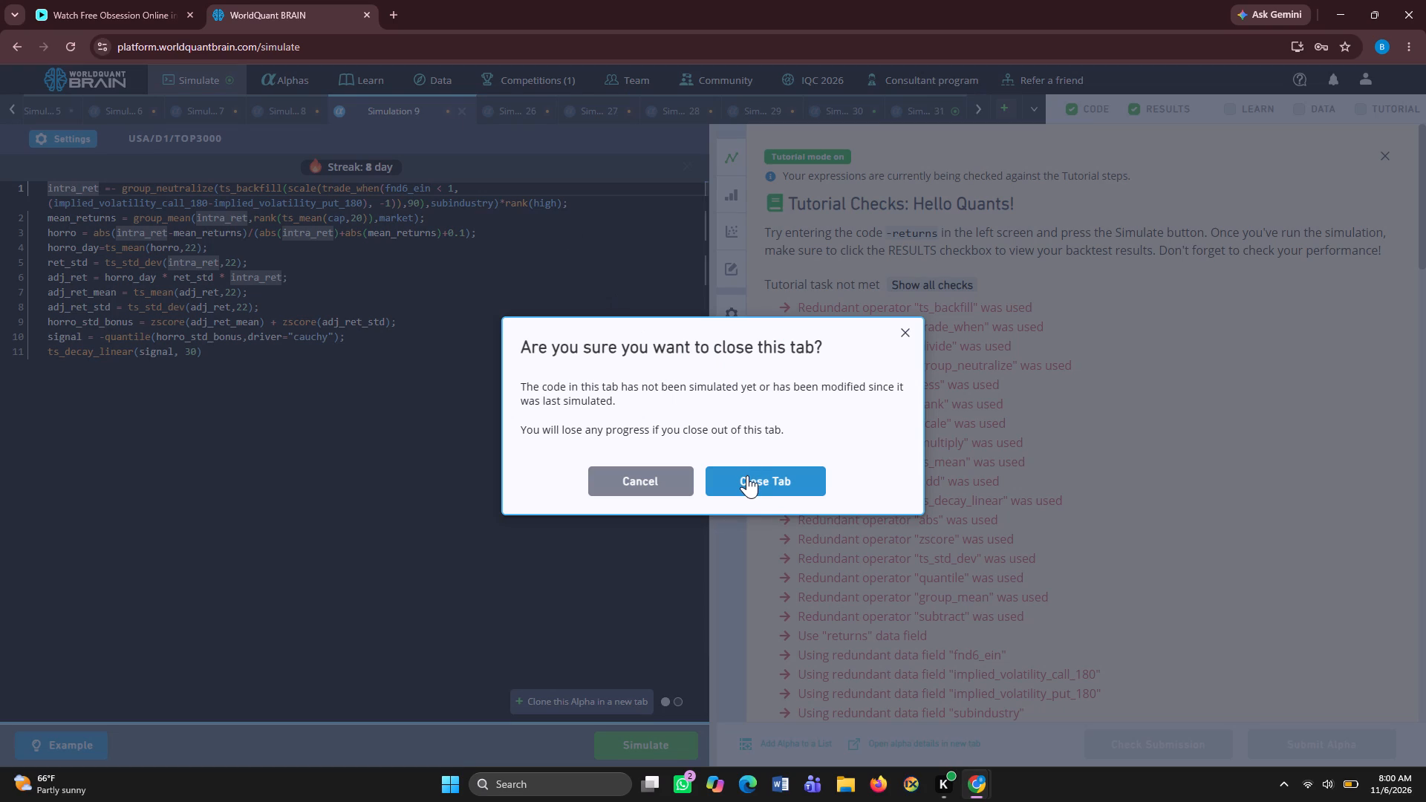
pyautogui.click(747, 476)
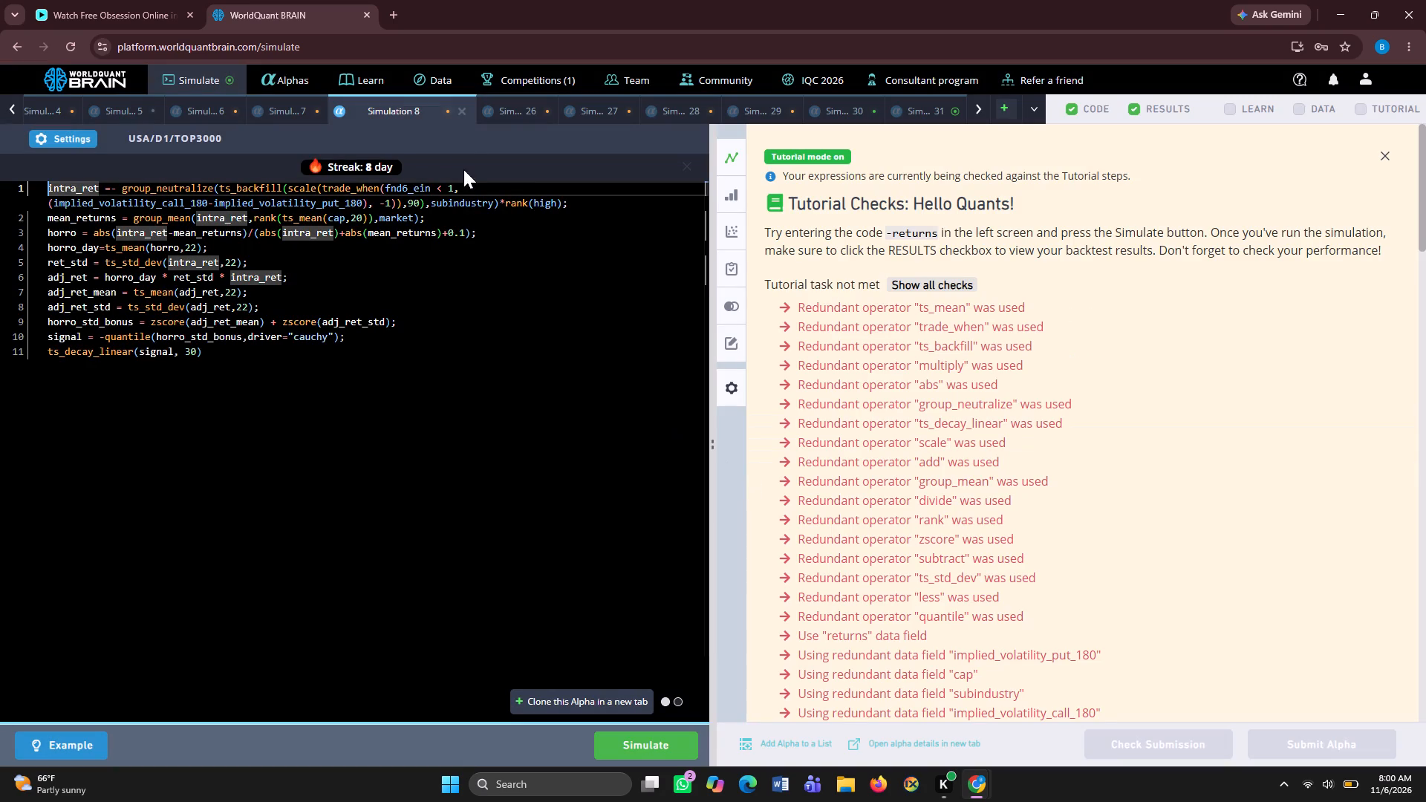
pyautogui.click(457, 114)
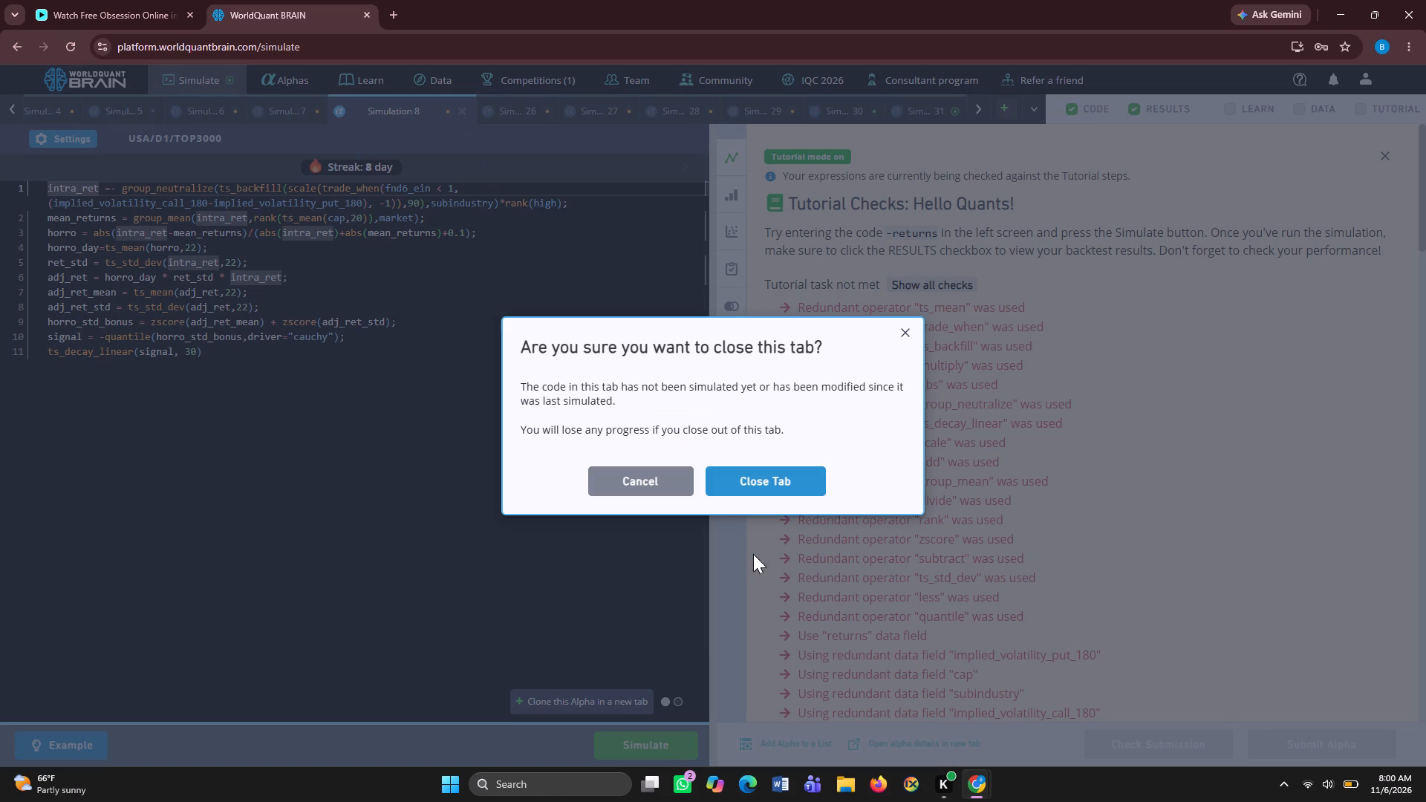
pyautogui.click(780, 481)
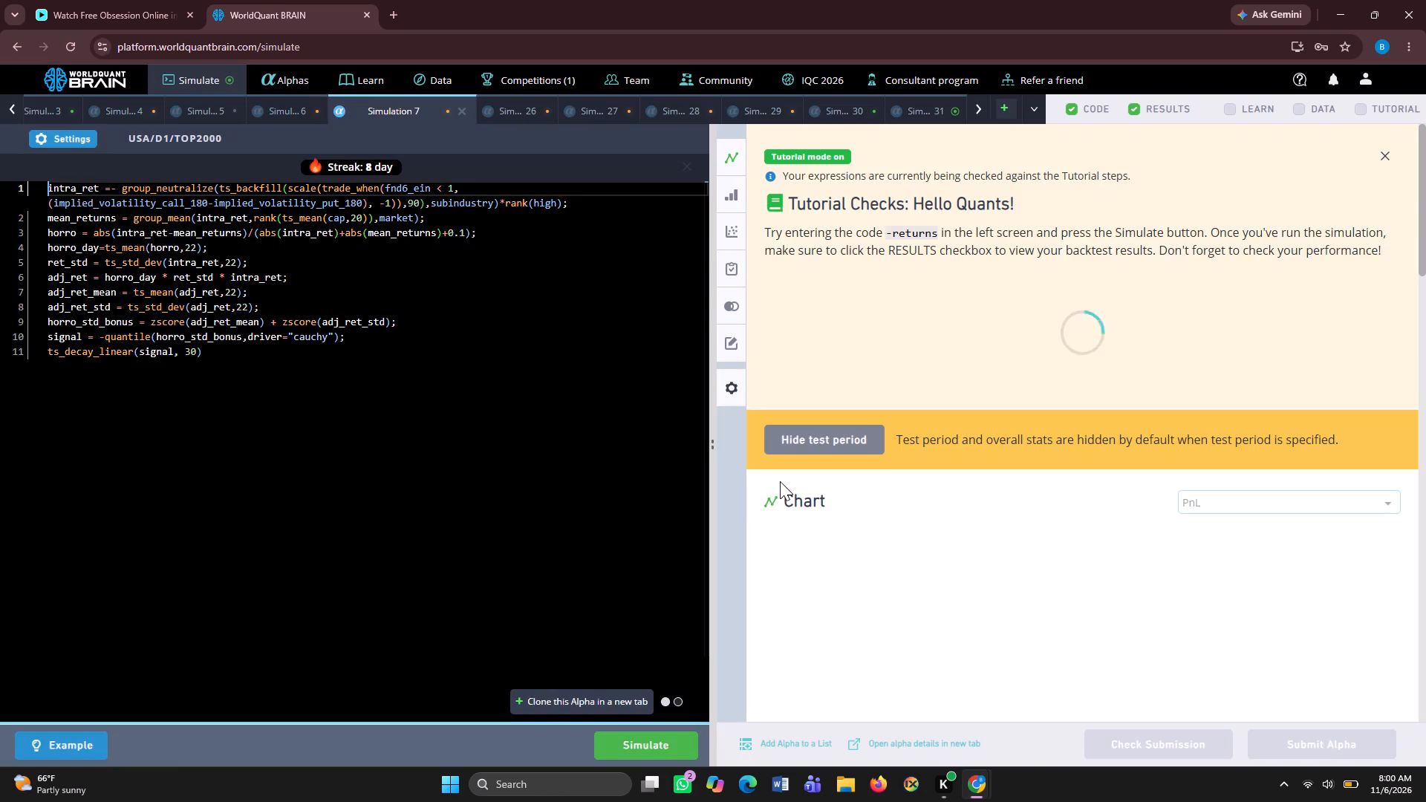
# Close Simulations 7, 6, 5, 4, 3 and 2, discarding their unsimulated code.
pyautogui.click(461, 108)
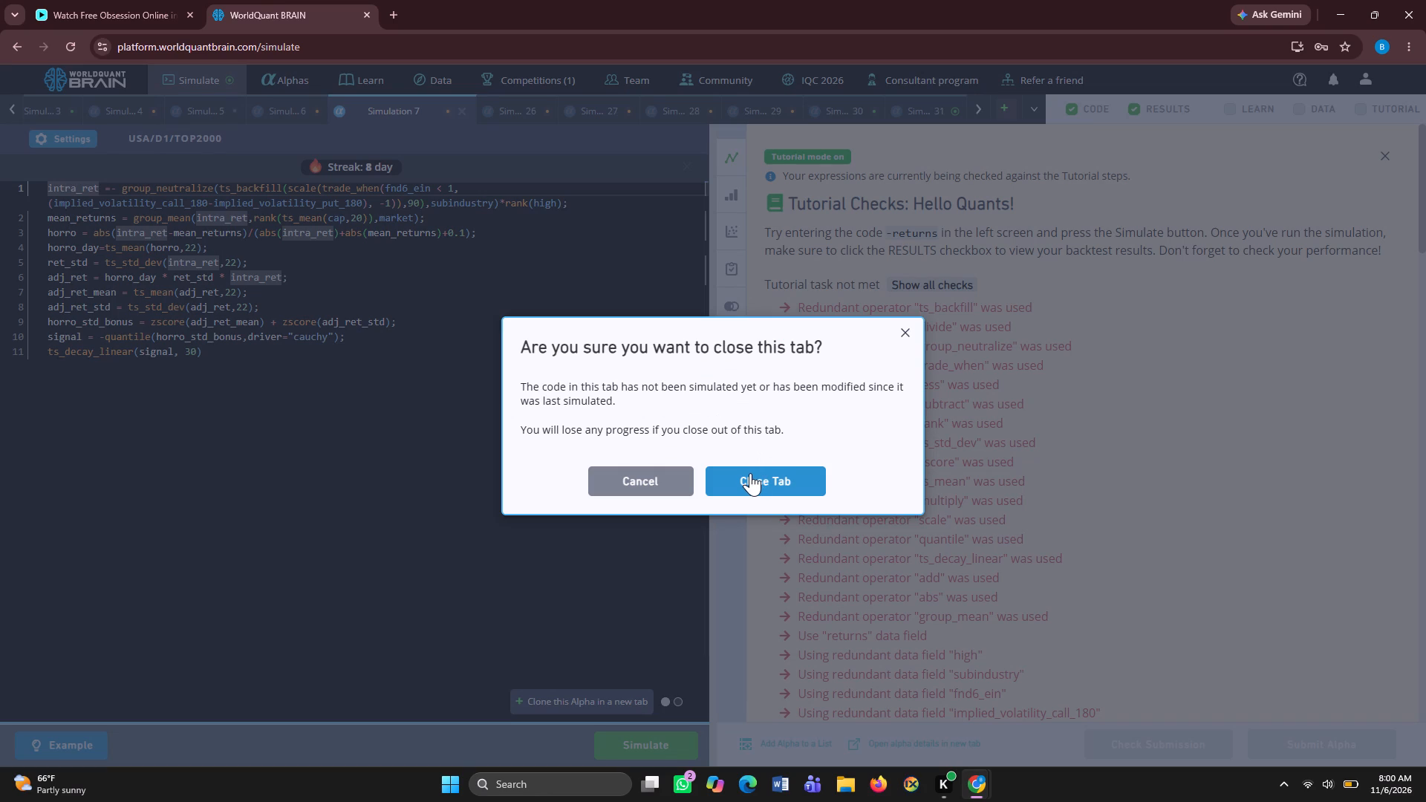
pyautogui.click(750, 473)
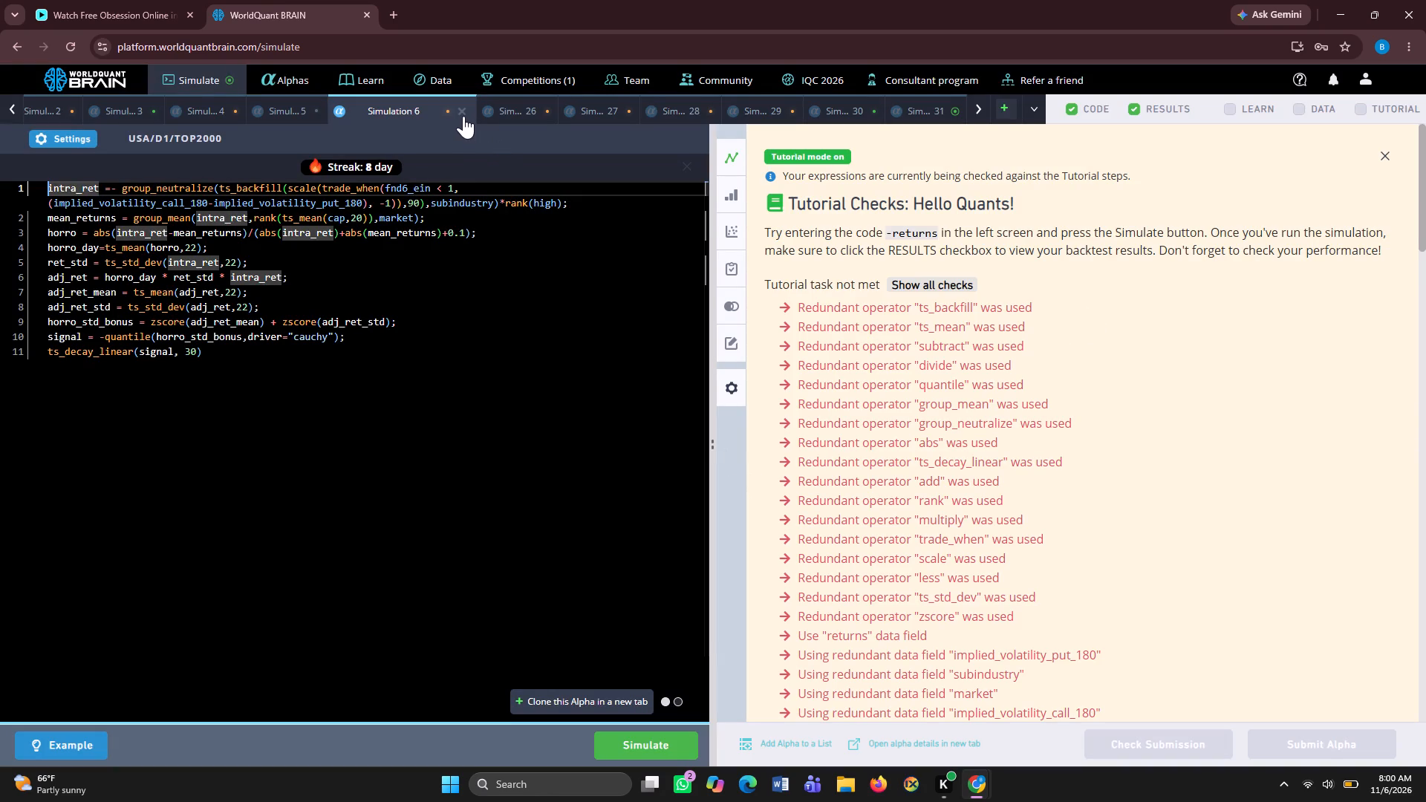
pyautogui.click(463, 115)
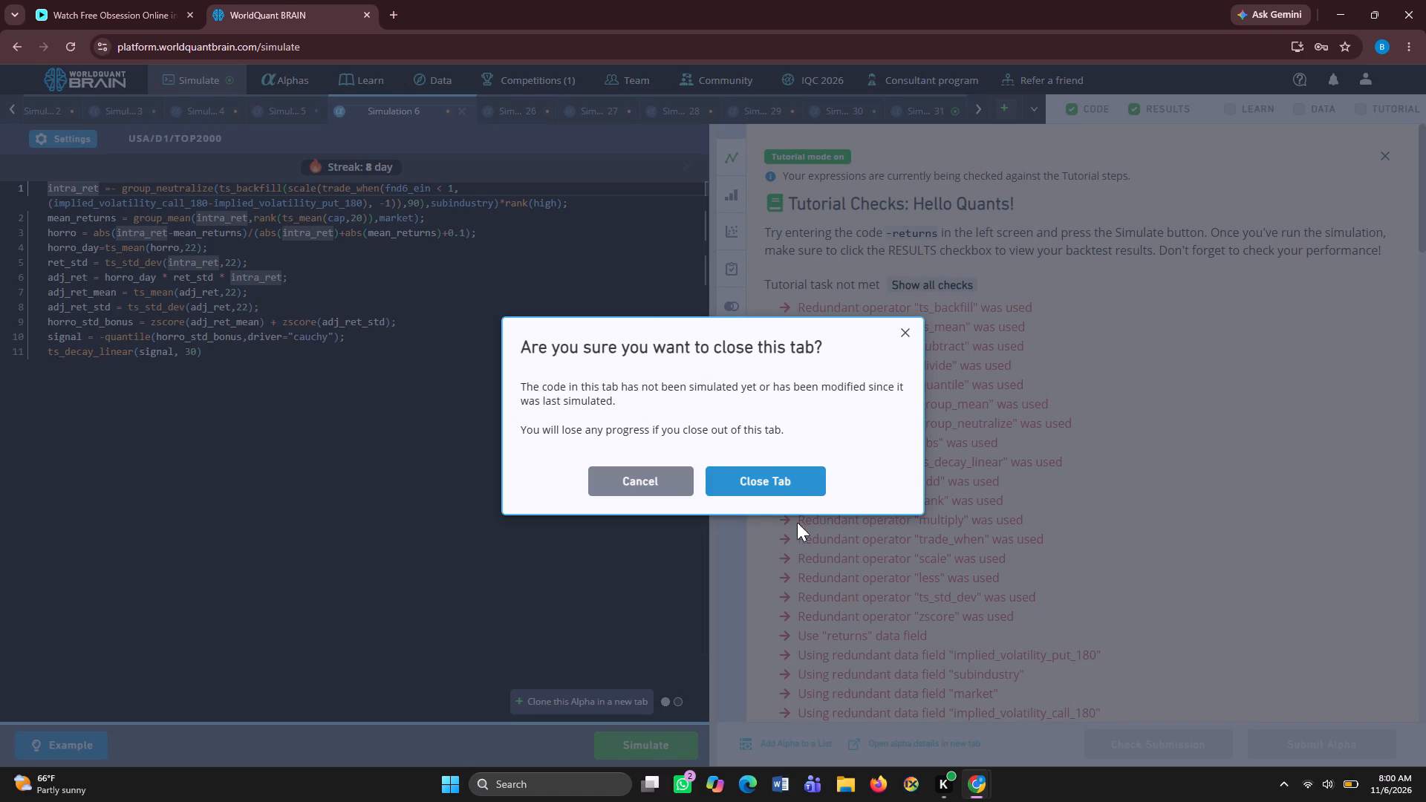
pyautogui.click(775, 489)
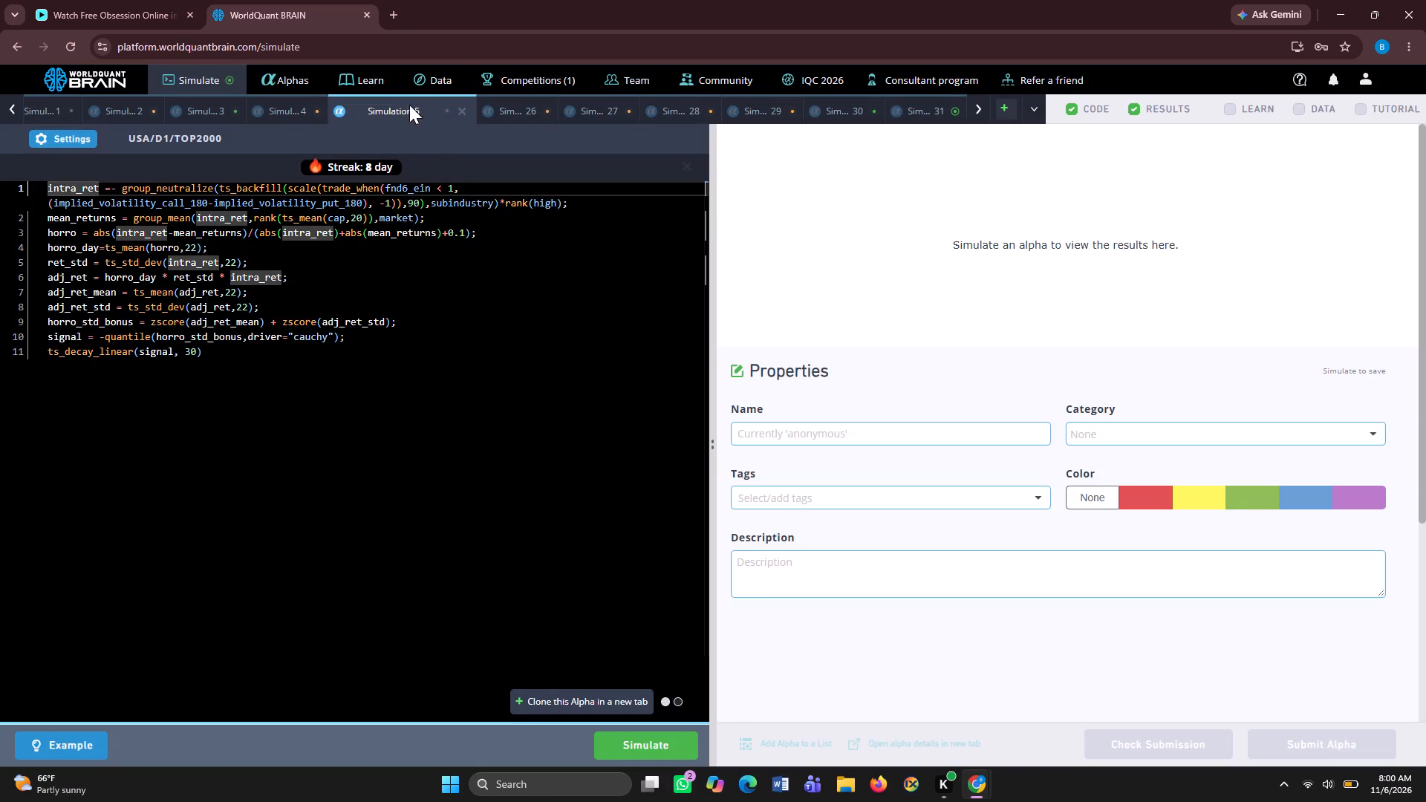
pyautogui.click(461, 108)
pyautogui.click(795, 473)
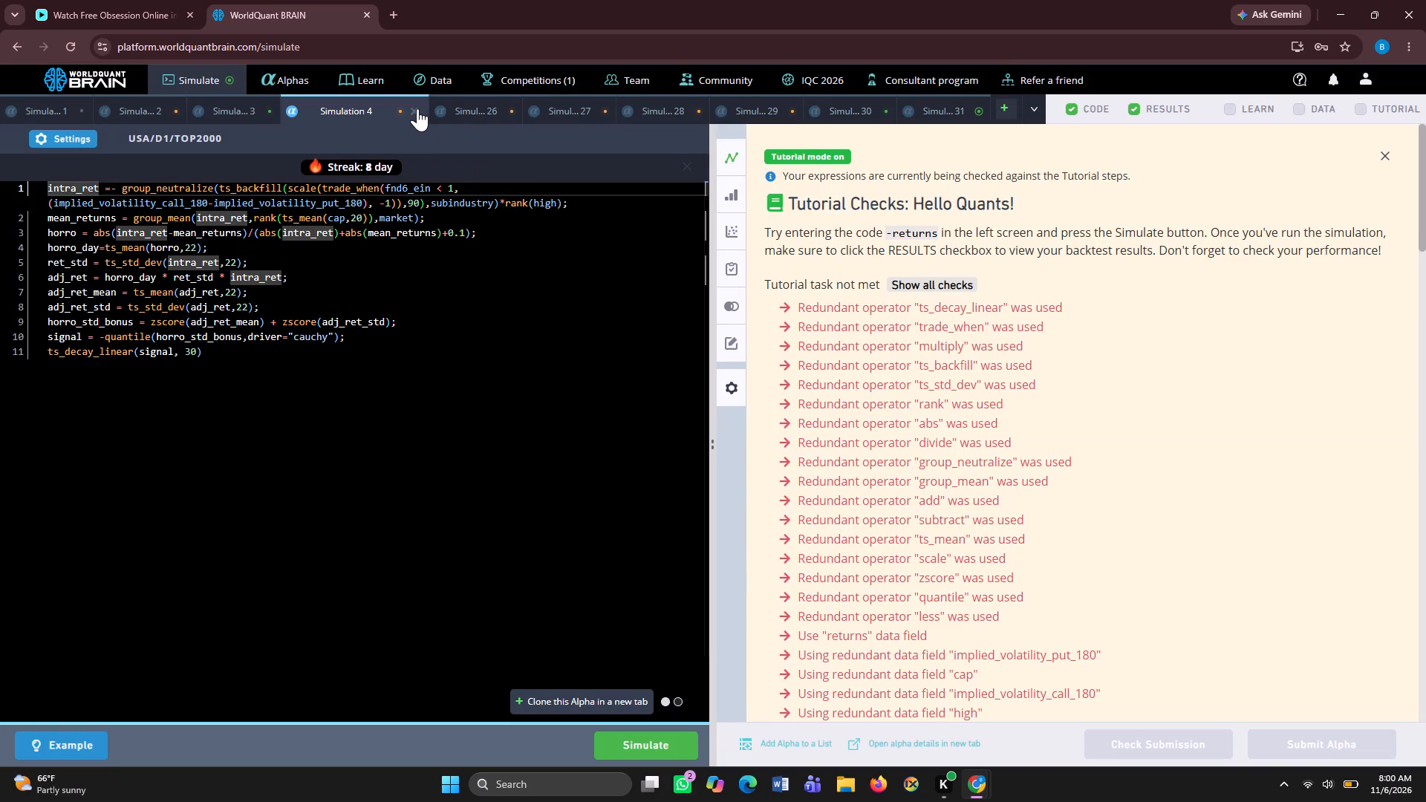
pyautogui.click(417, 108)
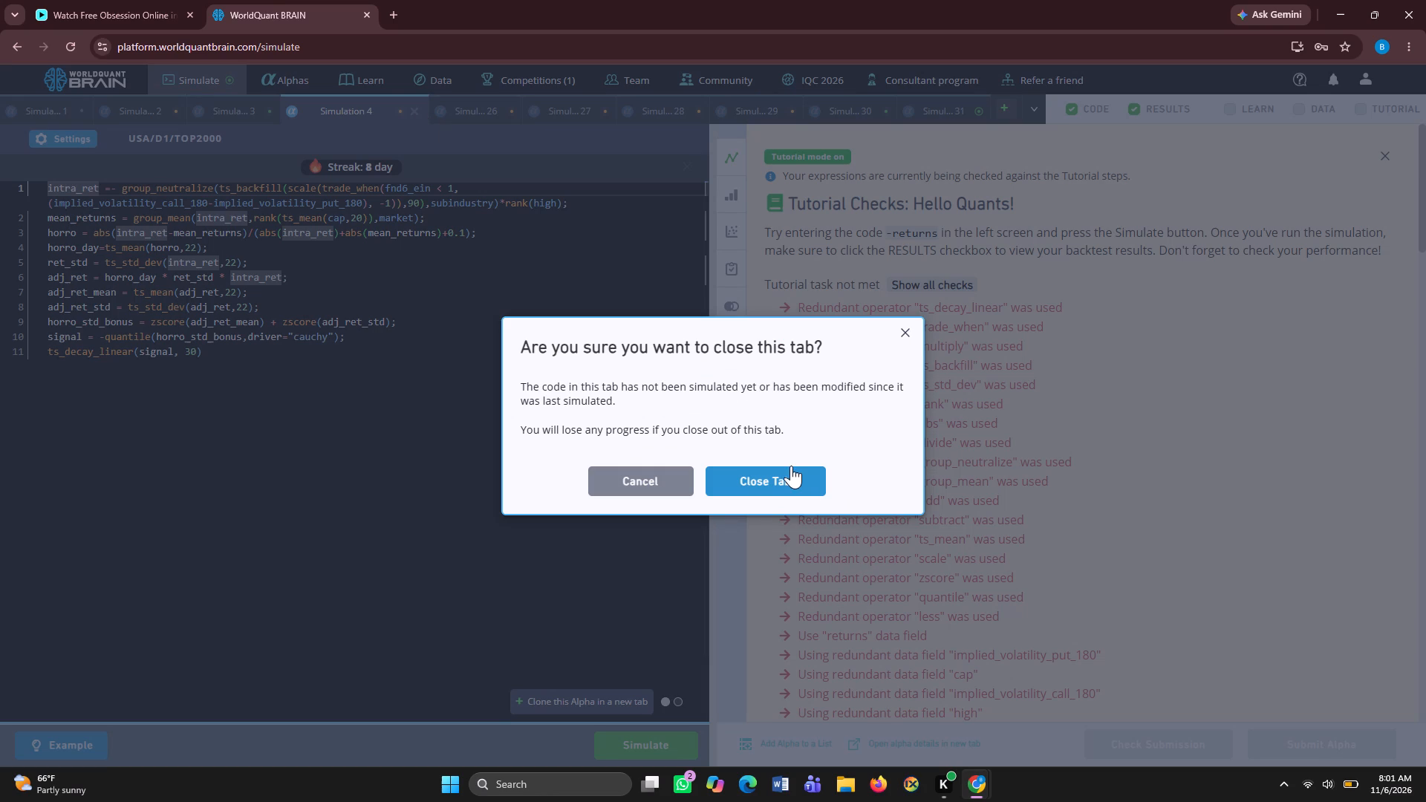
pyautogui.click(787, 475)
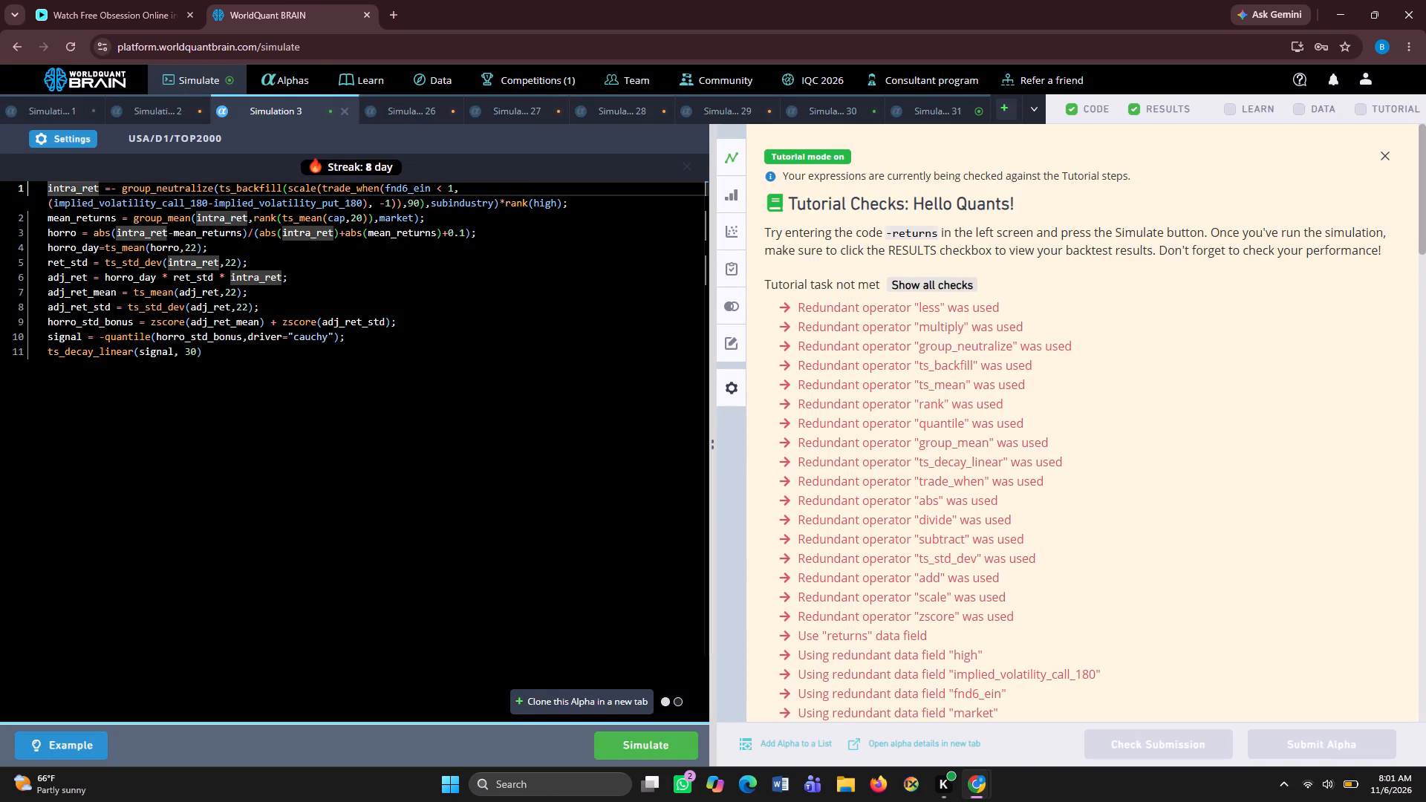
pyautogui.click(342, 111)
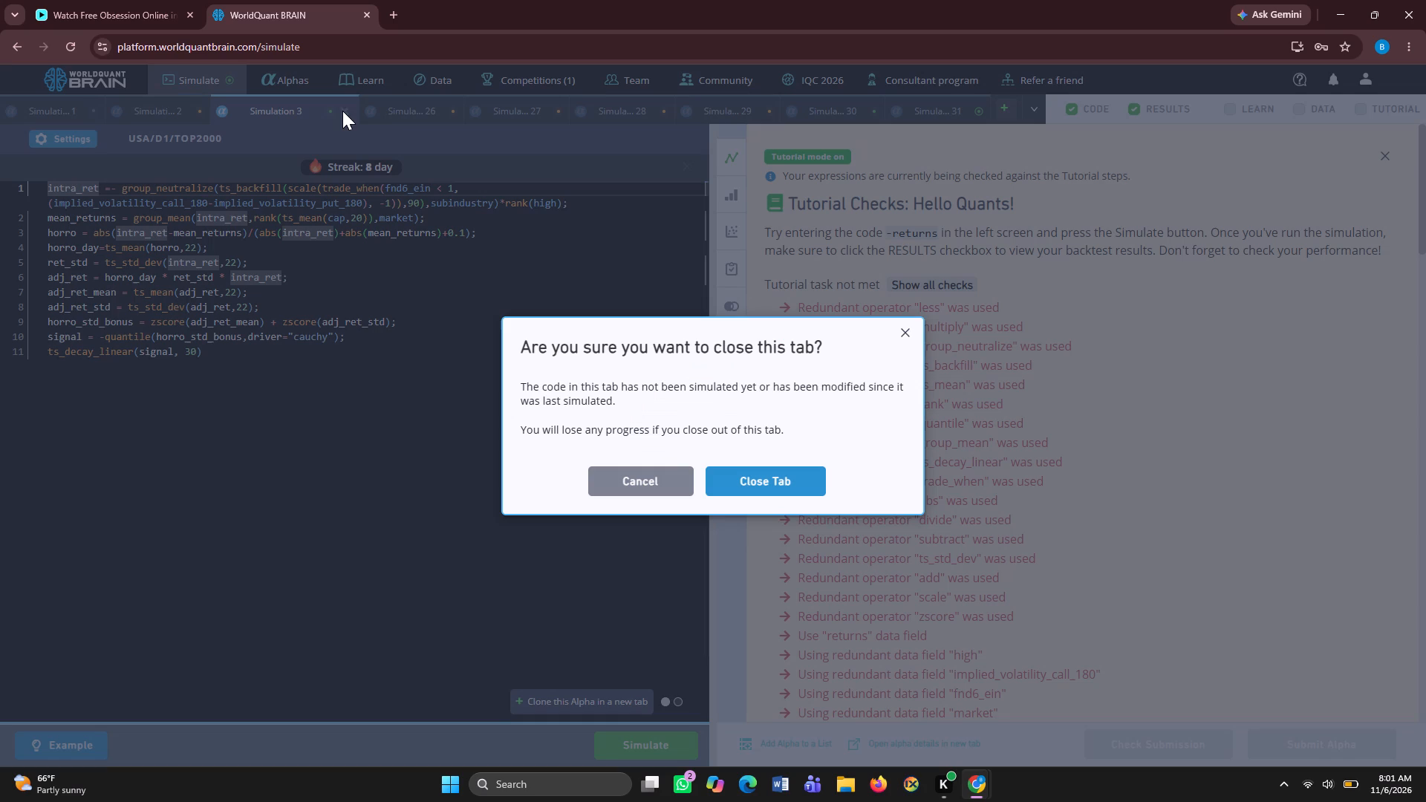
pyautogui.click(723, 486)
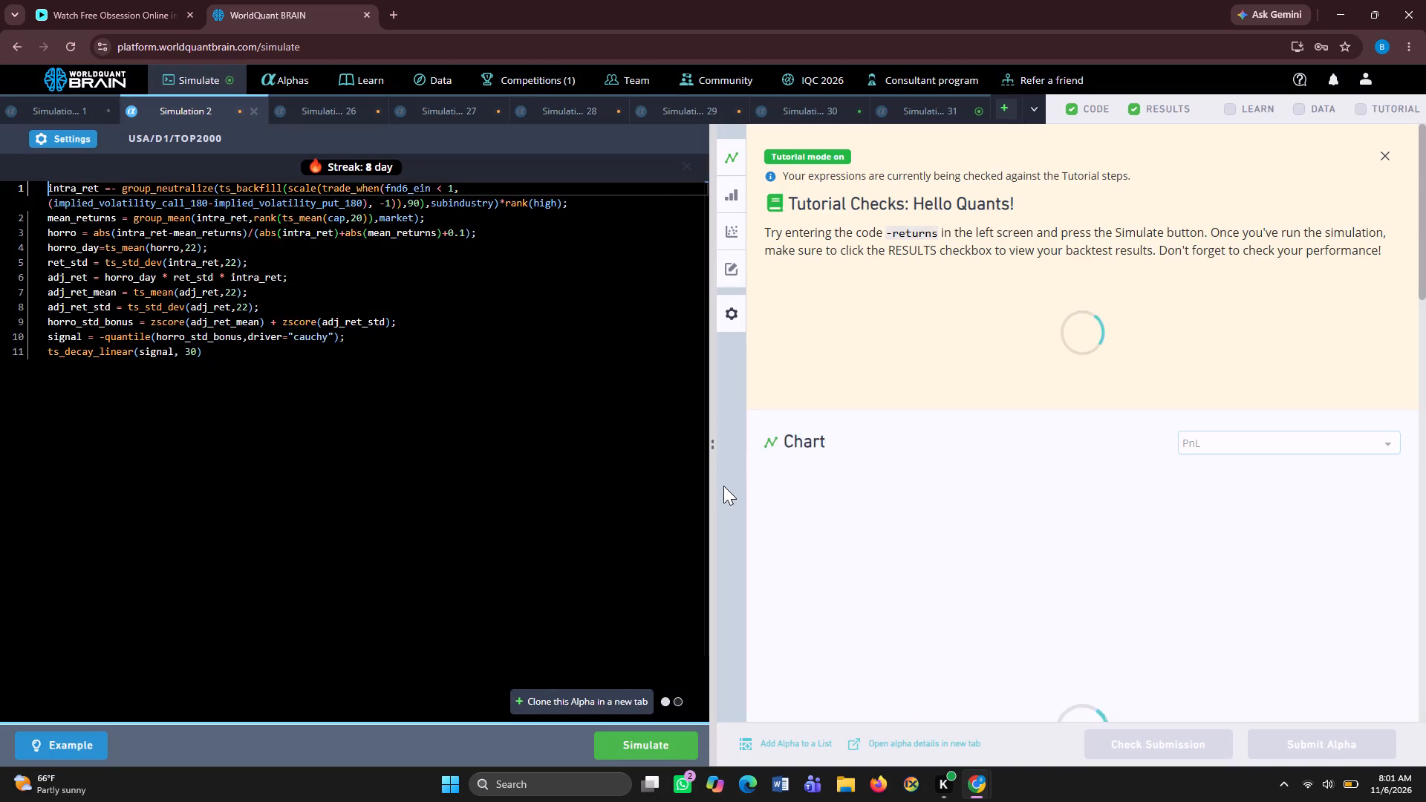
pyautogui.click(250, 114)
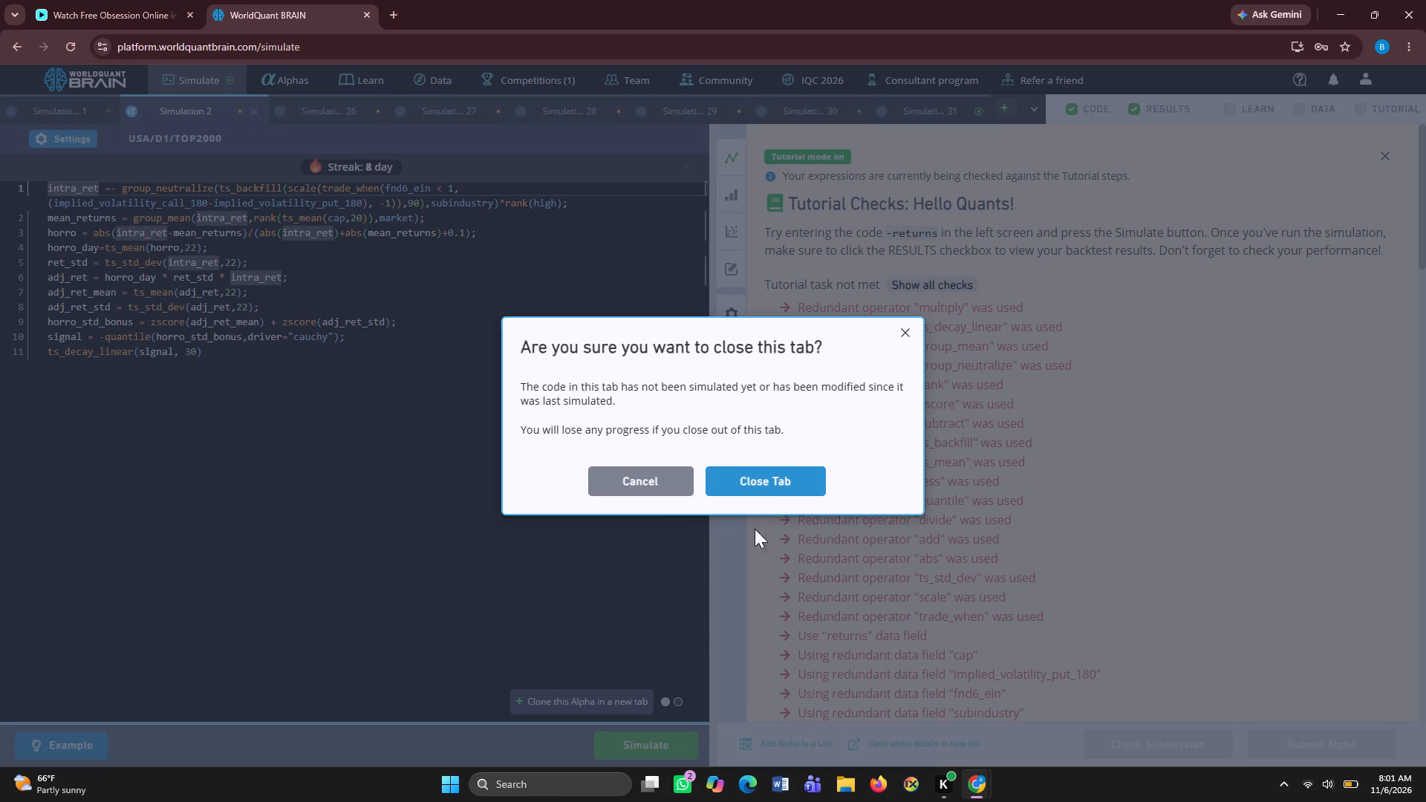
pyautogui.click(778, 475)
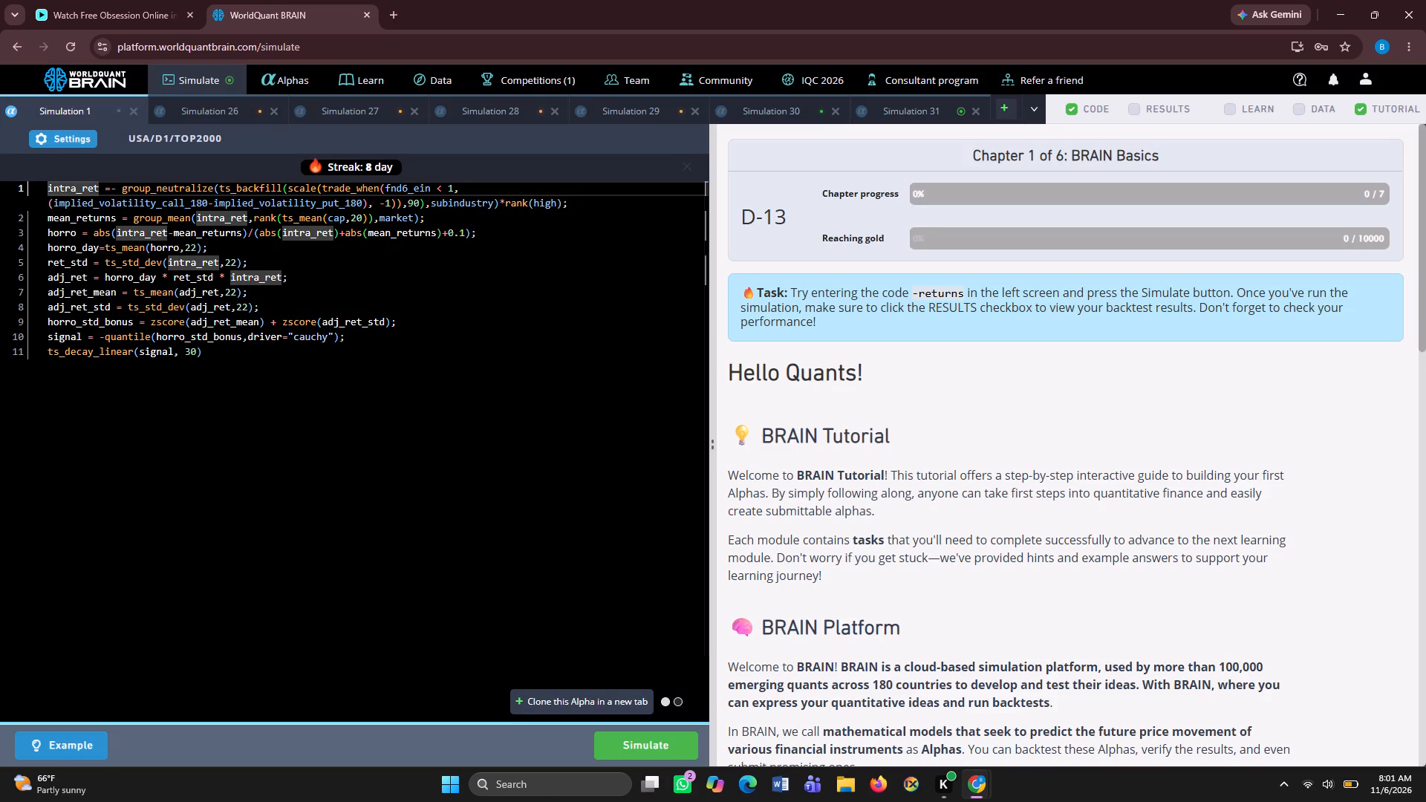
# Close Simulations 26, 27, 28, 29, 30 and 1, discarding their unsimulated code and keeping only Simulation 31 open.
pyautogui.click(278, 114)
pyautogui.click(723, 475)
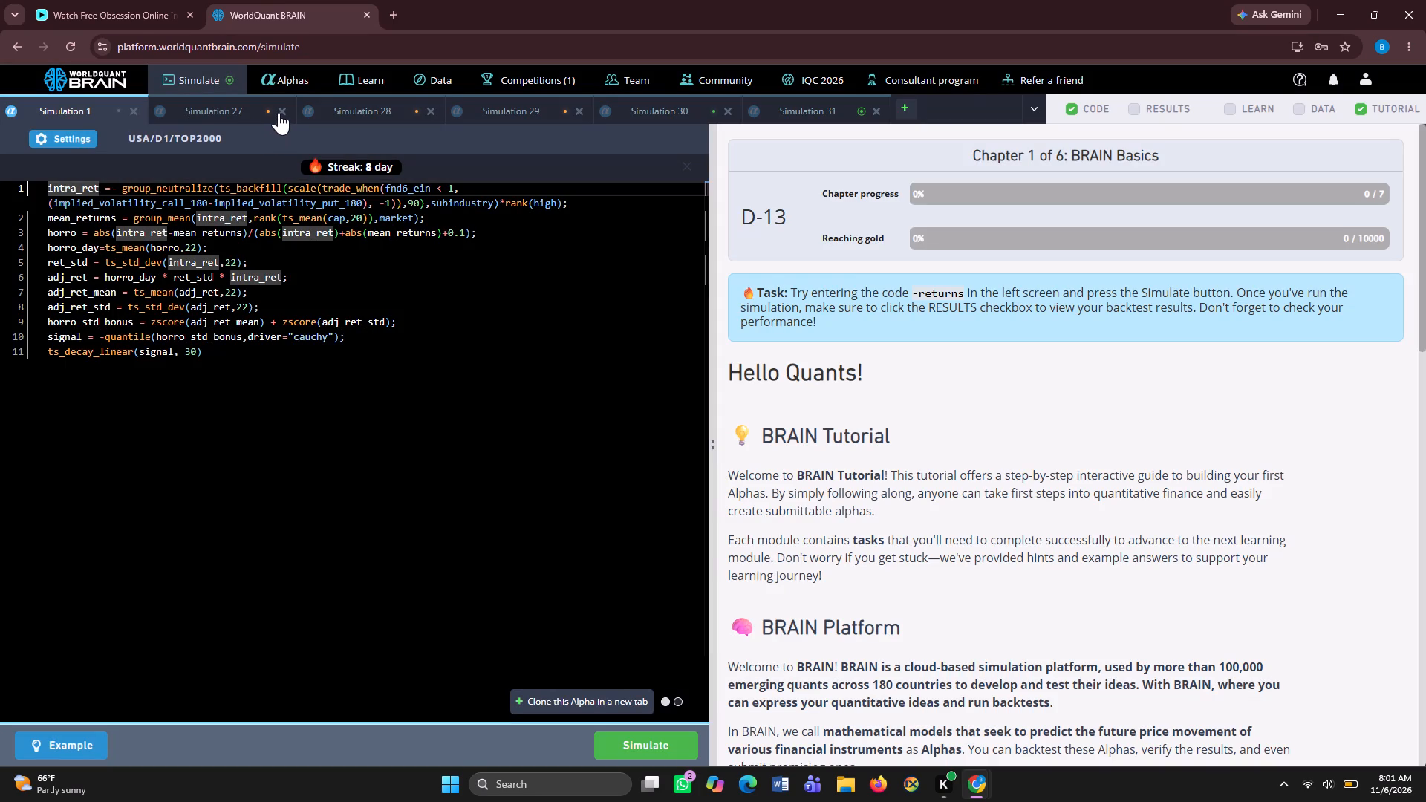
pyautogui.click(279, 112)
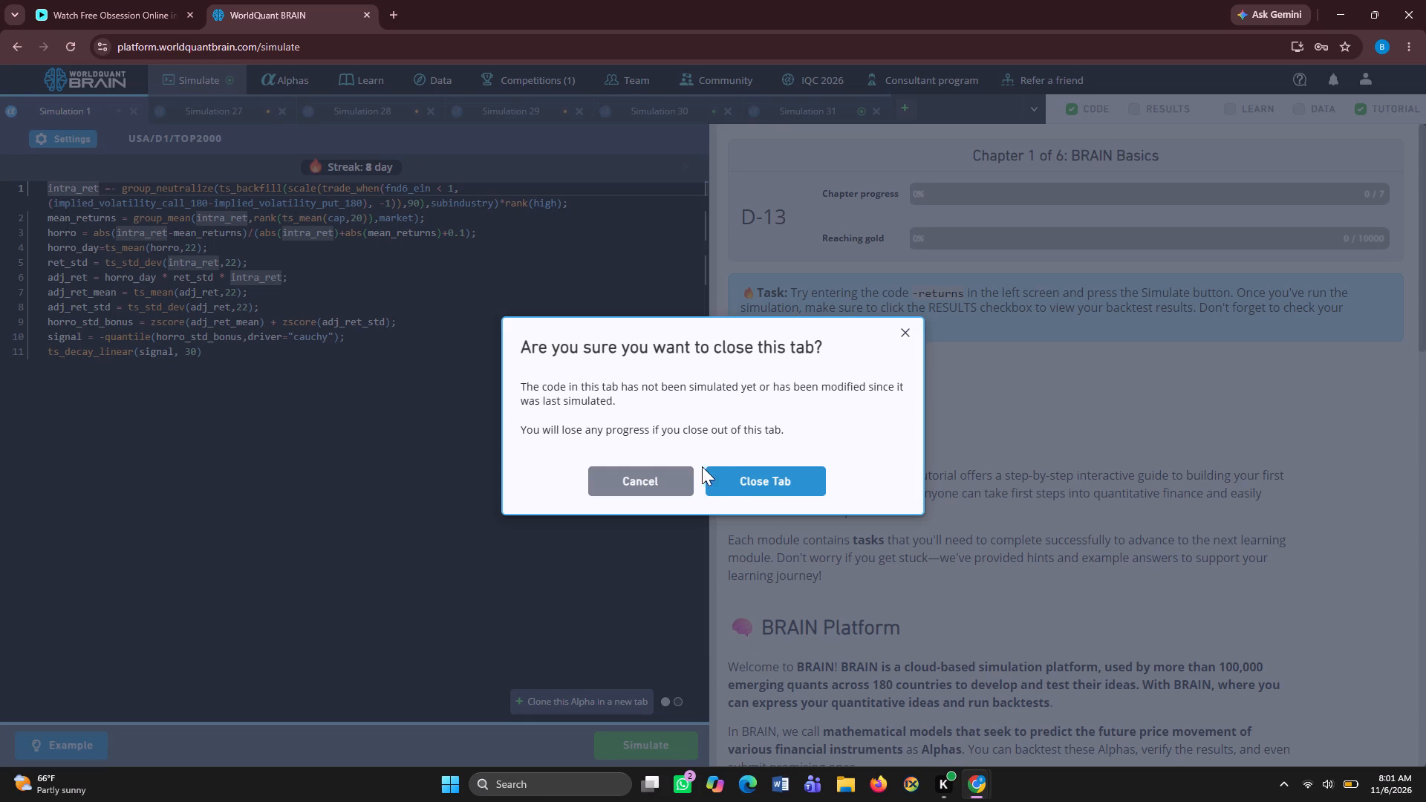
pyautogui.click(722, 466)
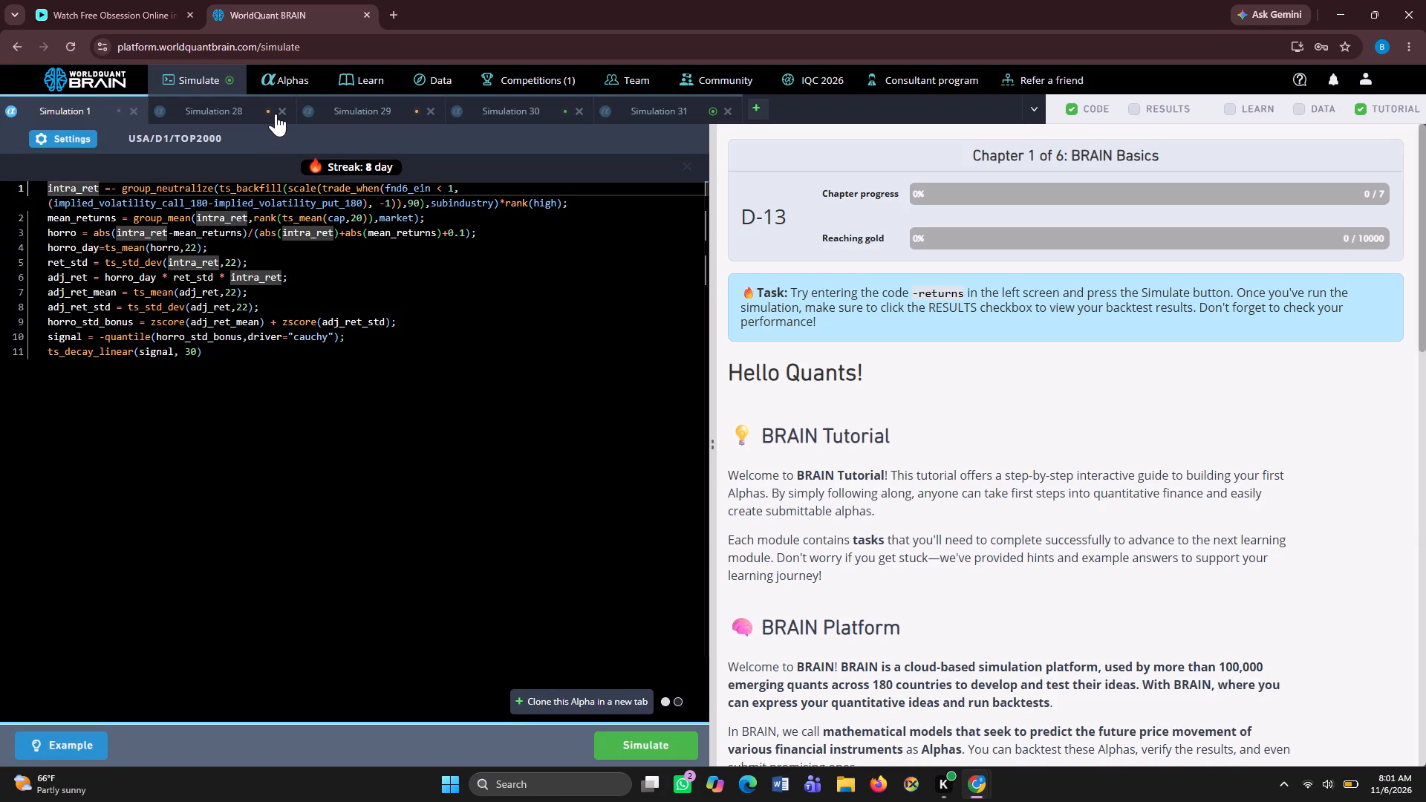
pyautogui.click(276, 114)
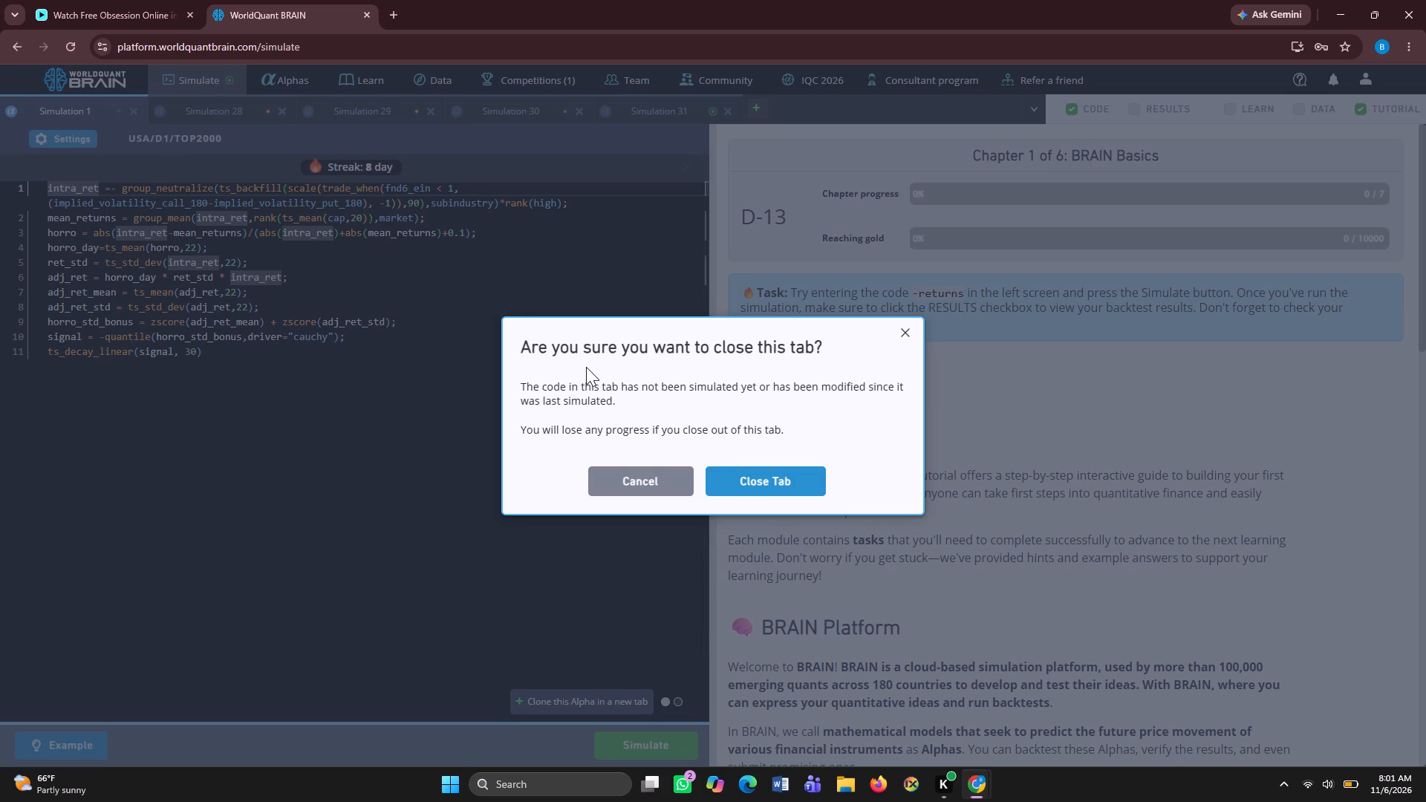
pyautogui.click(723, 472)
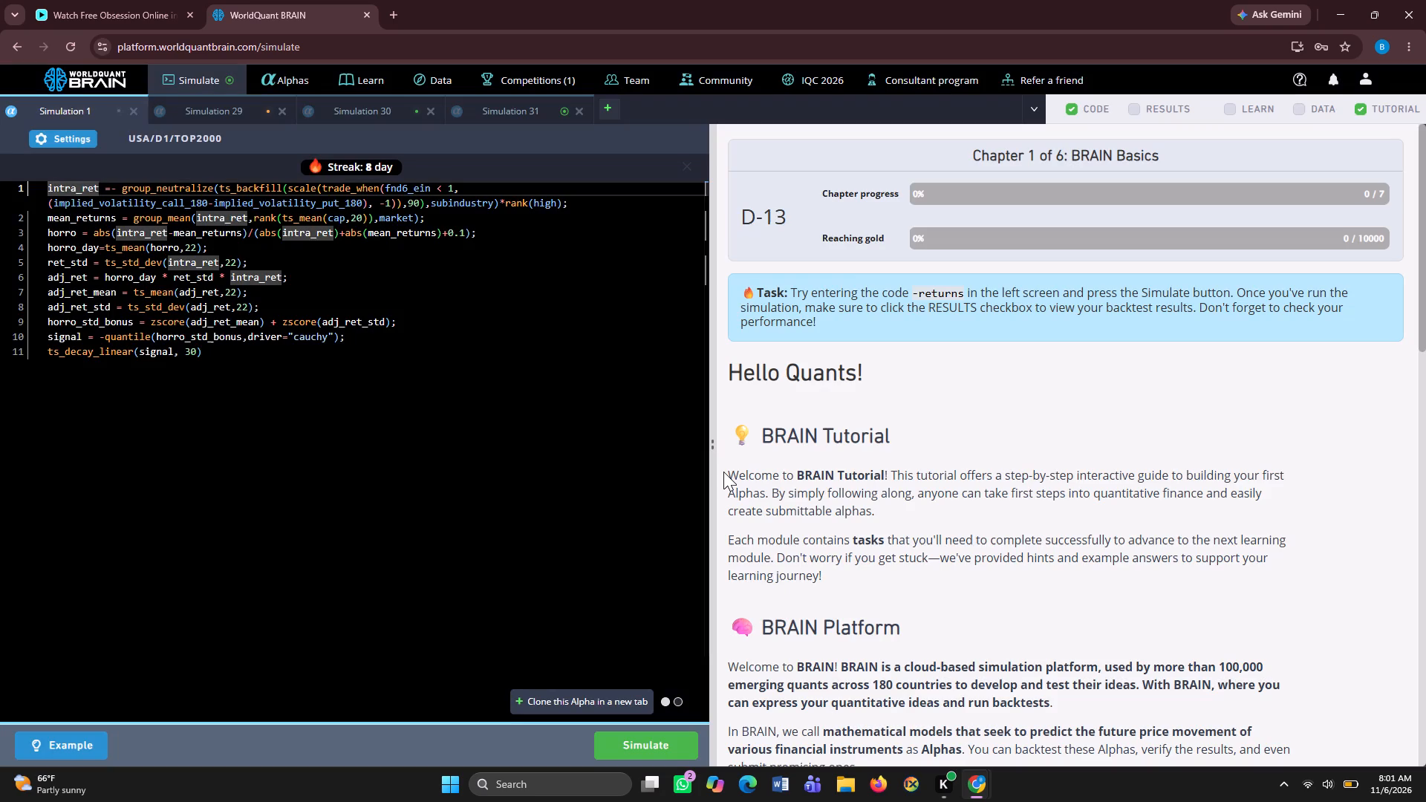
pyautogui.click(281, 111)
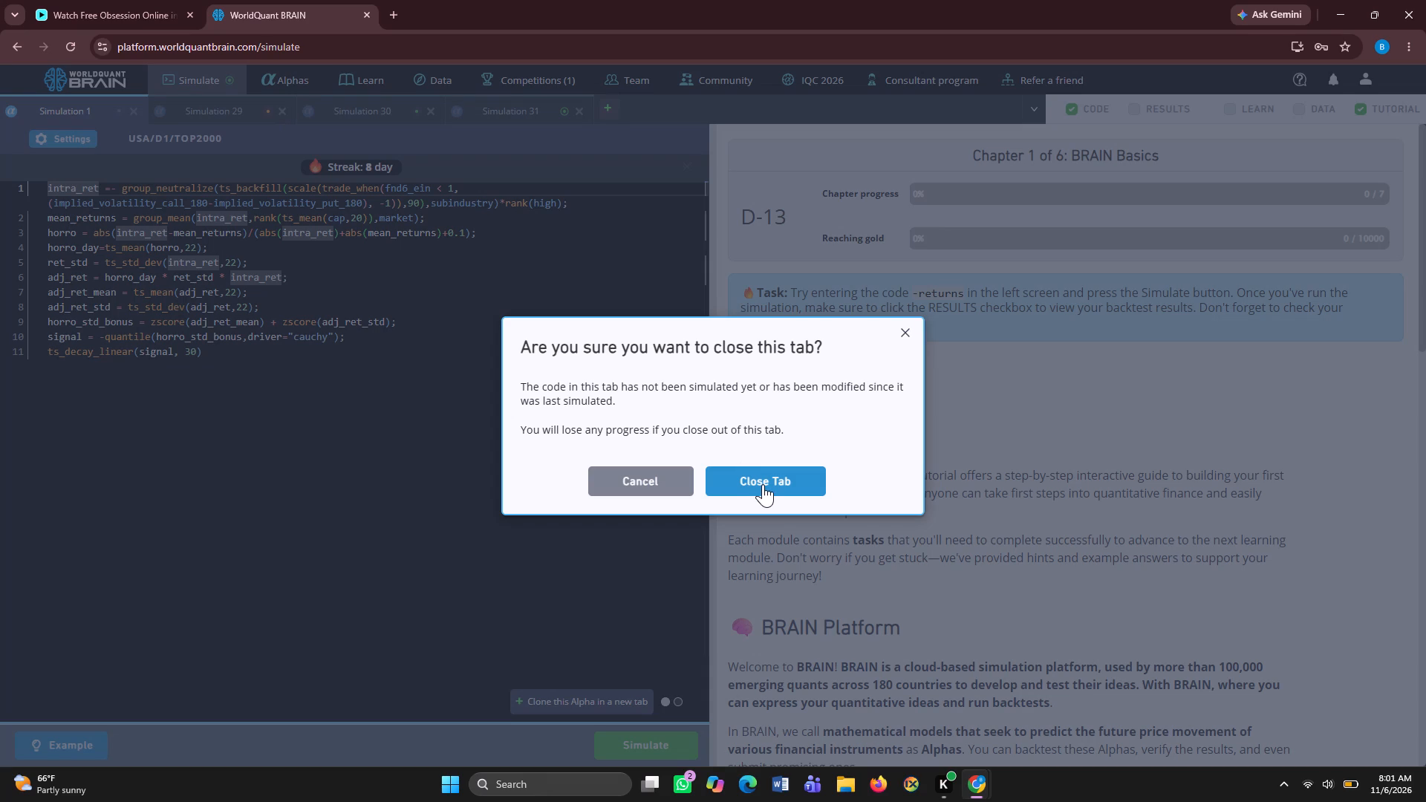
pyautogui.click(763, 484)
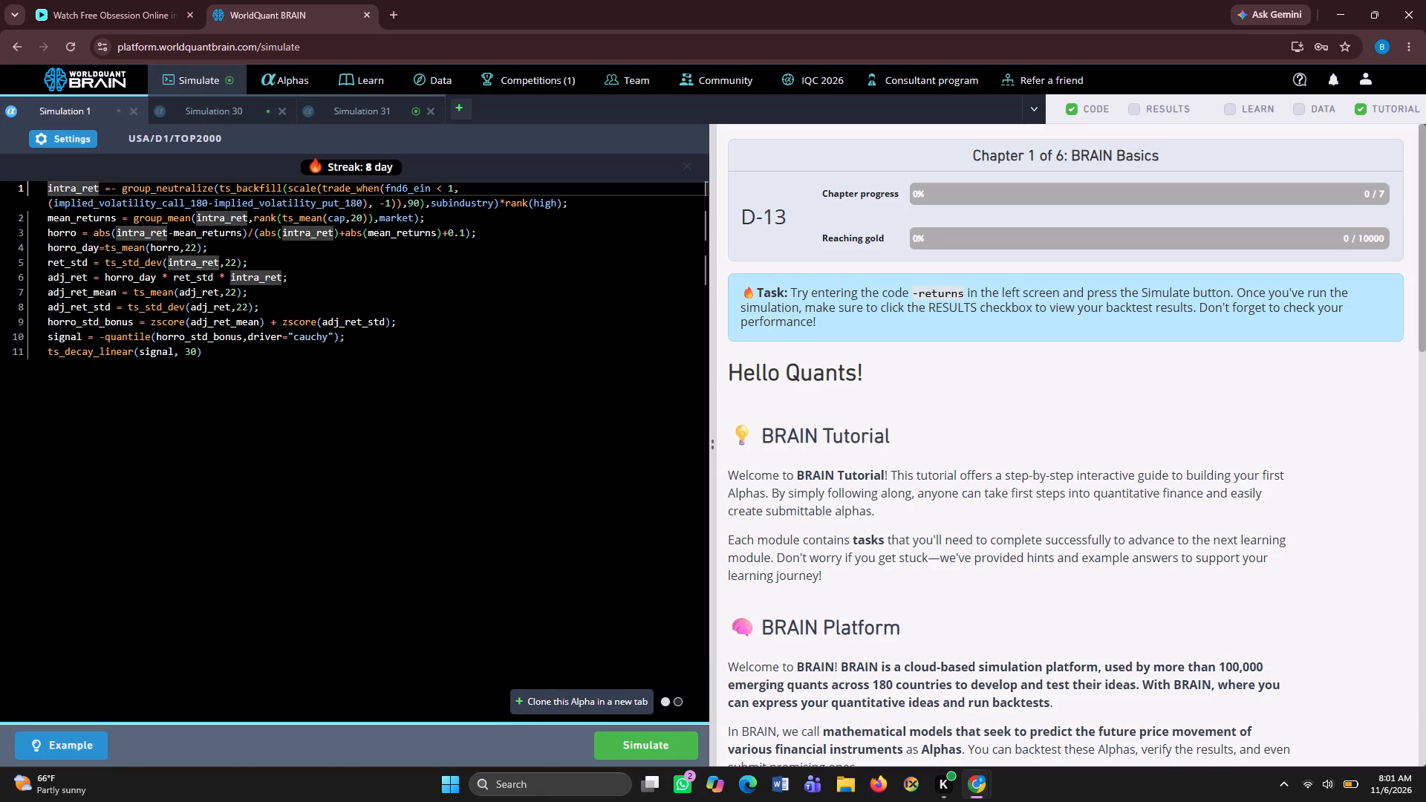
pyautogui.click(284, 110)
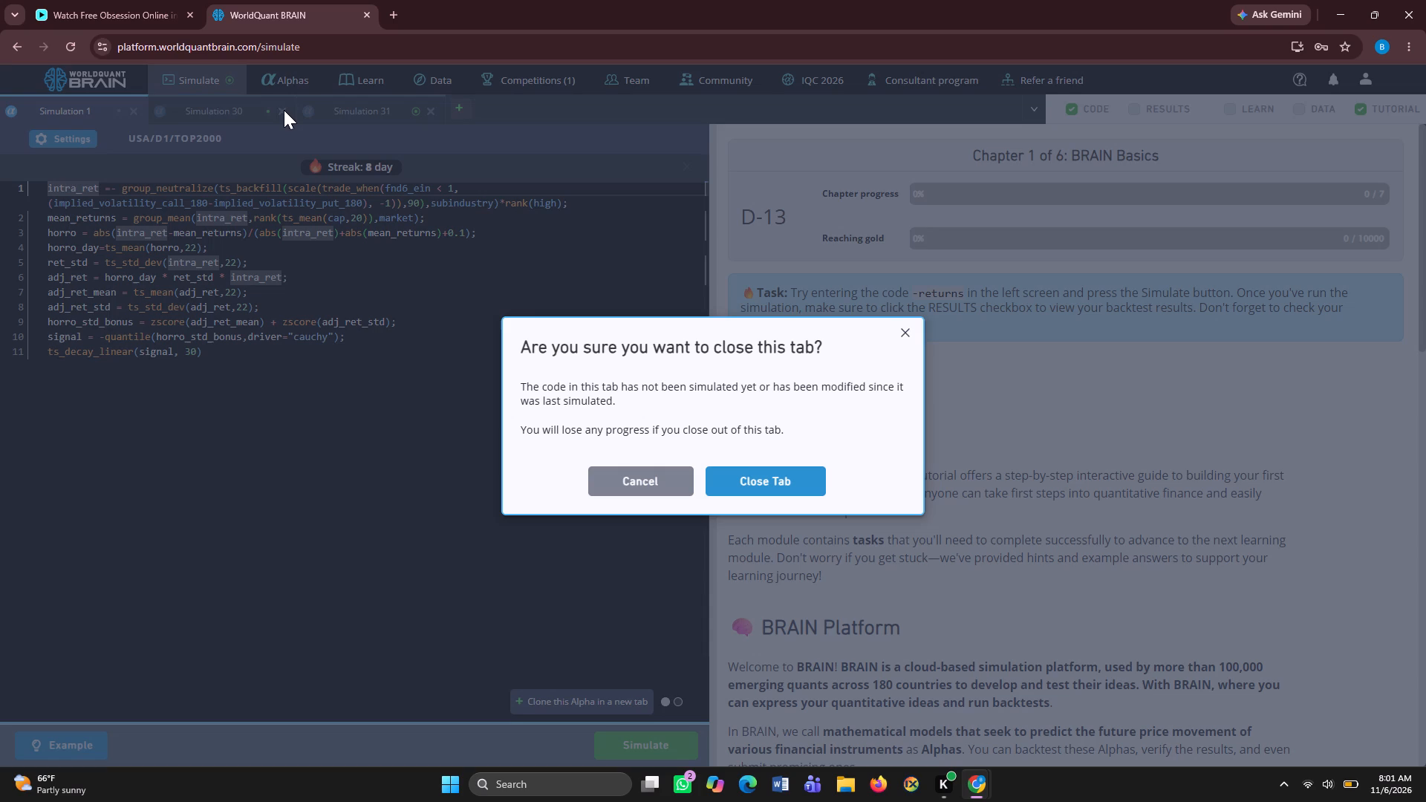
pyautogui.click(723, 471)
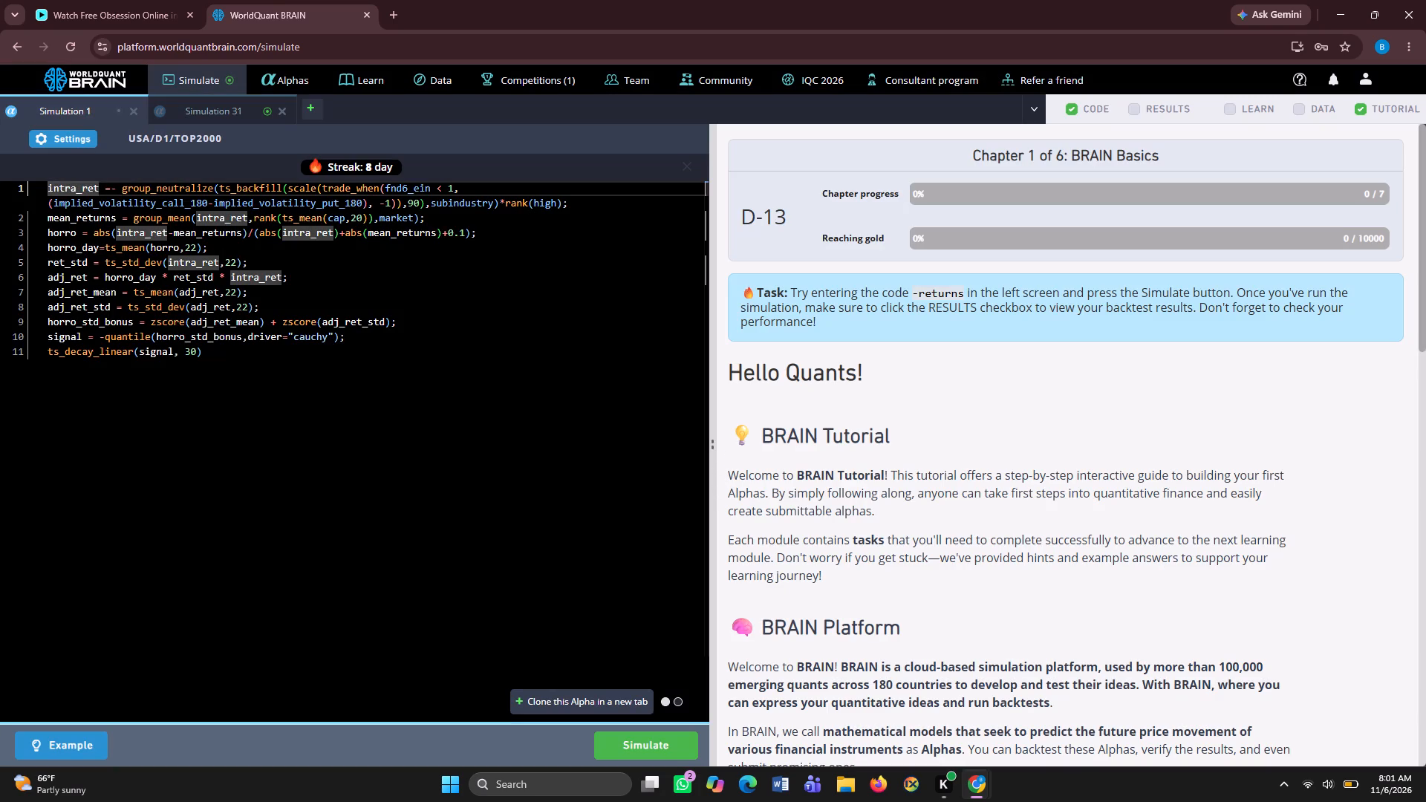
pyautogui.click(128, 112)
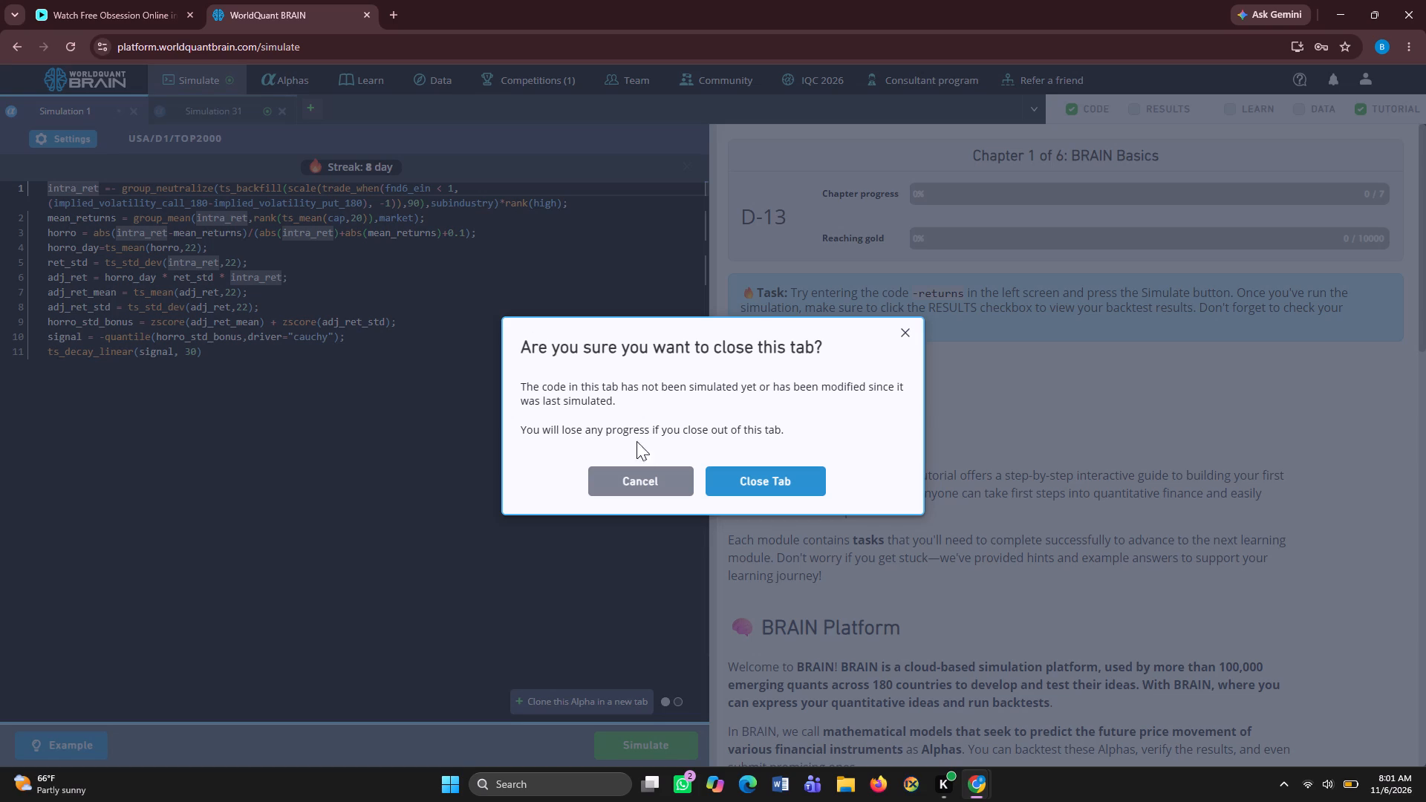
pyautogui.click(752, 480)
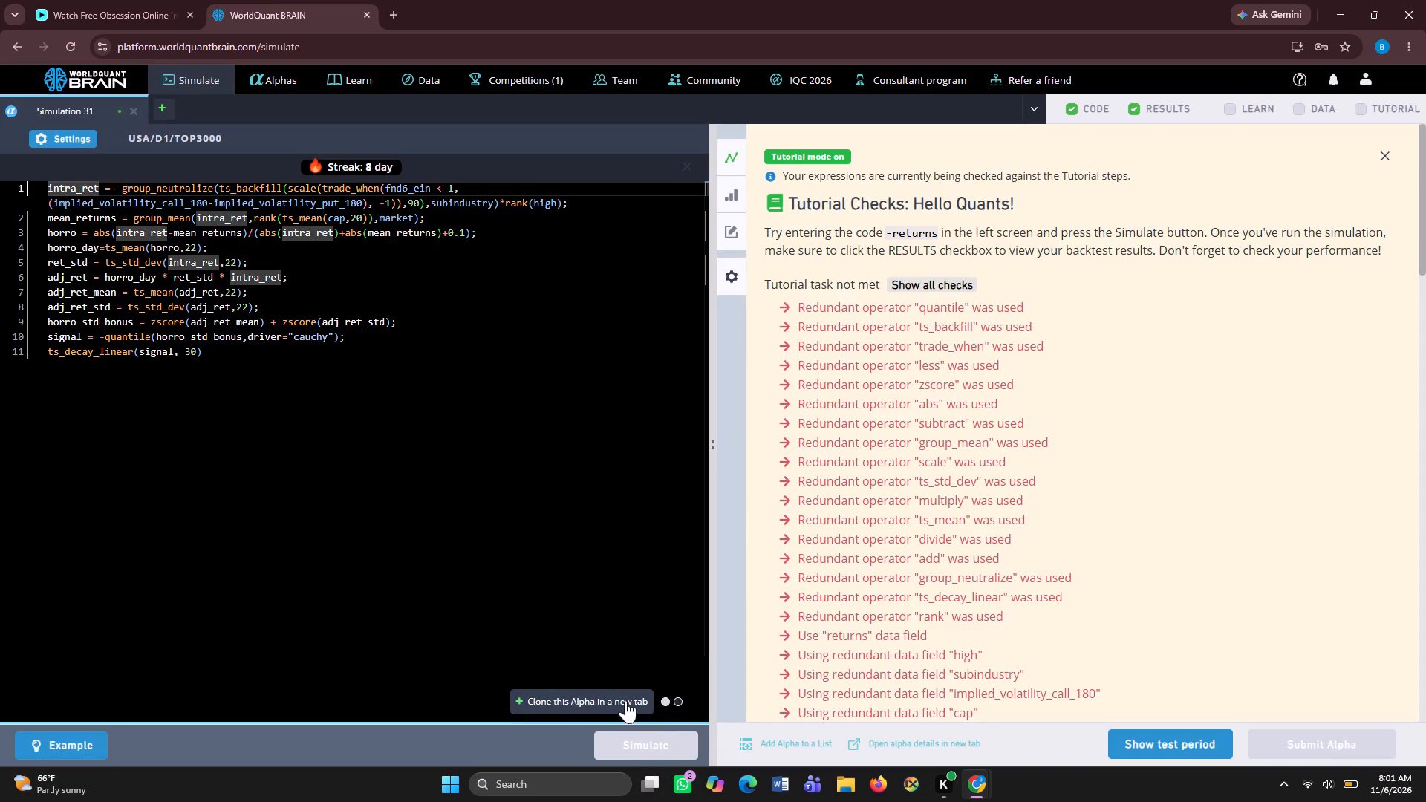
# Show the test period results for the Simulation 31 alpha.
pyautogui.click(1135, 738)
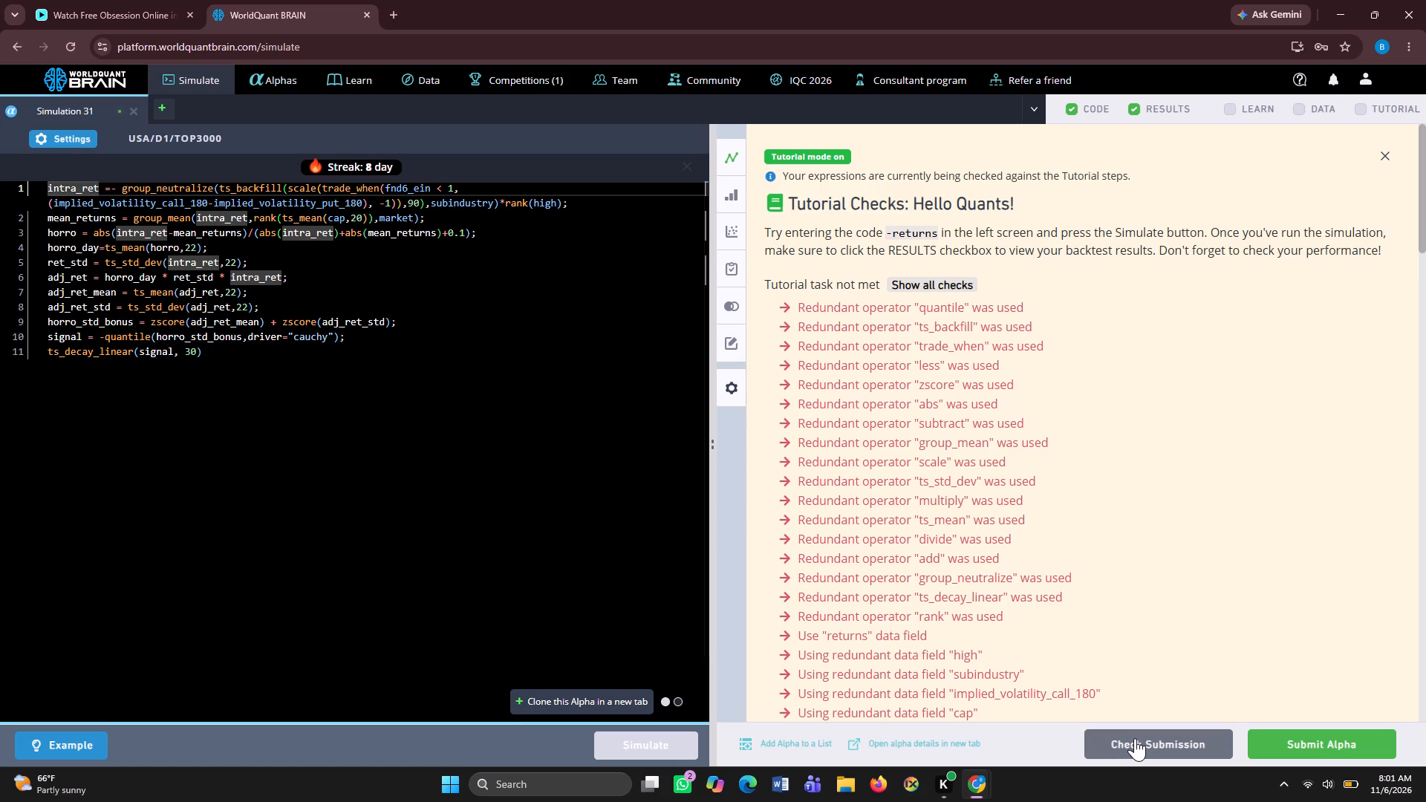
# Run the self-correlation calculation for the Simulation 31 alpha in its Correlation results.
pyautogui.scroll(-1, 1212, 510)
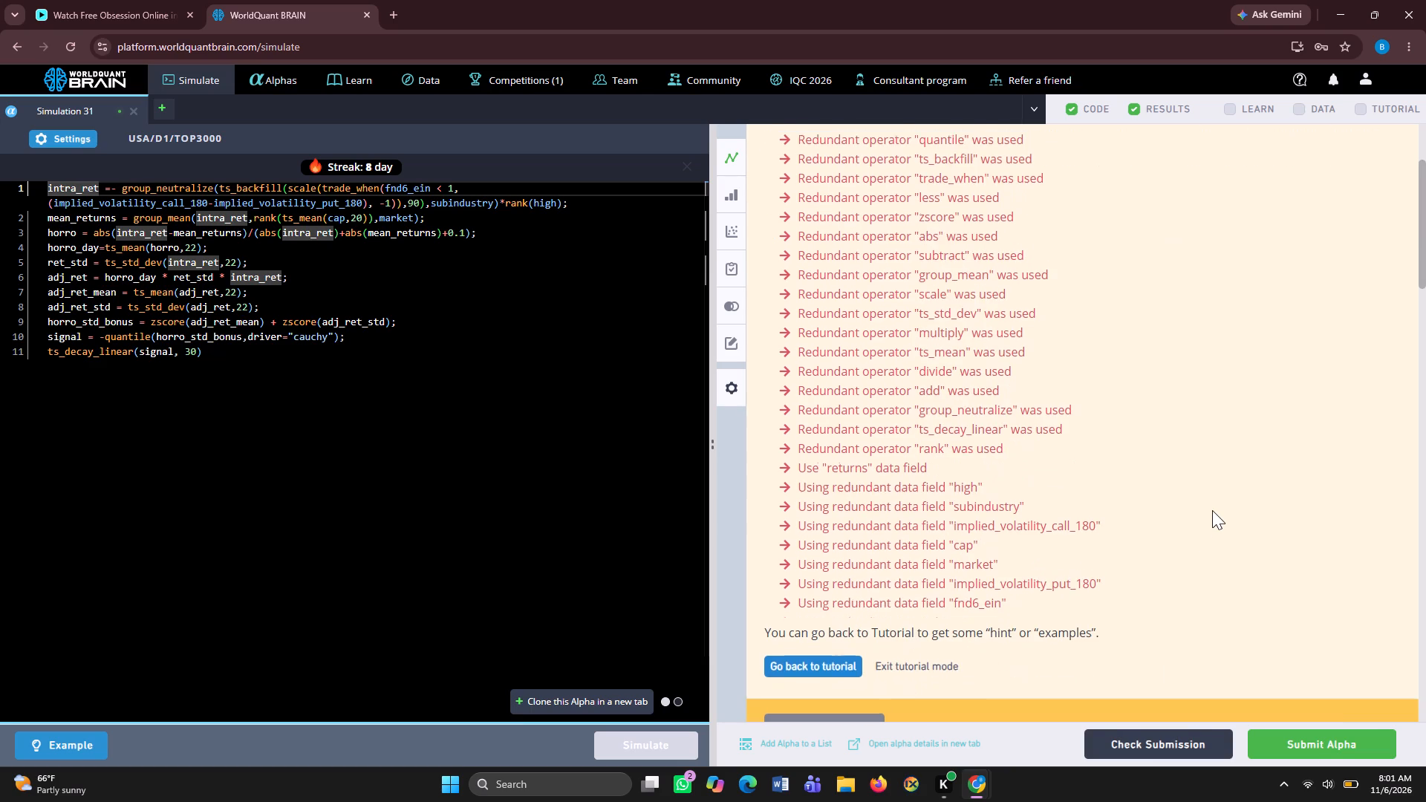
pyautogui.scroll(-6, 1212, 510)
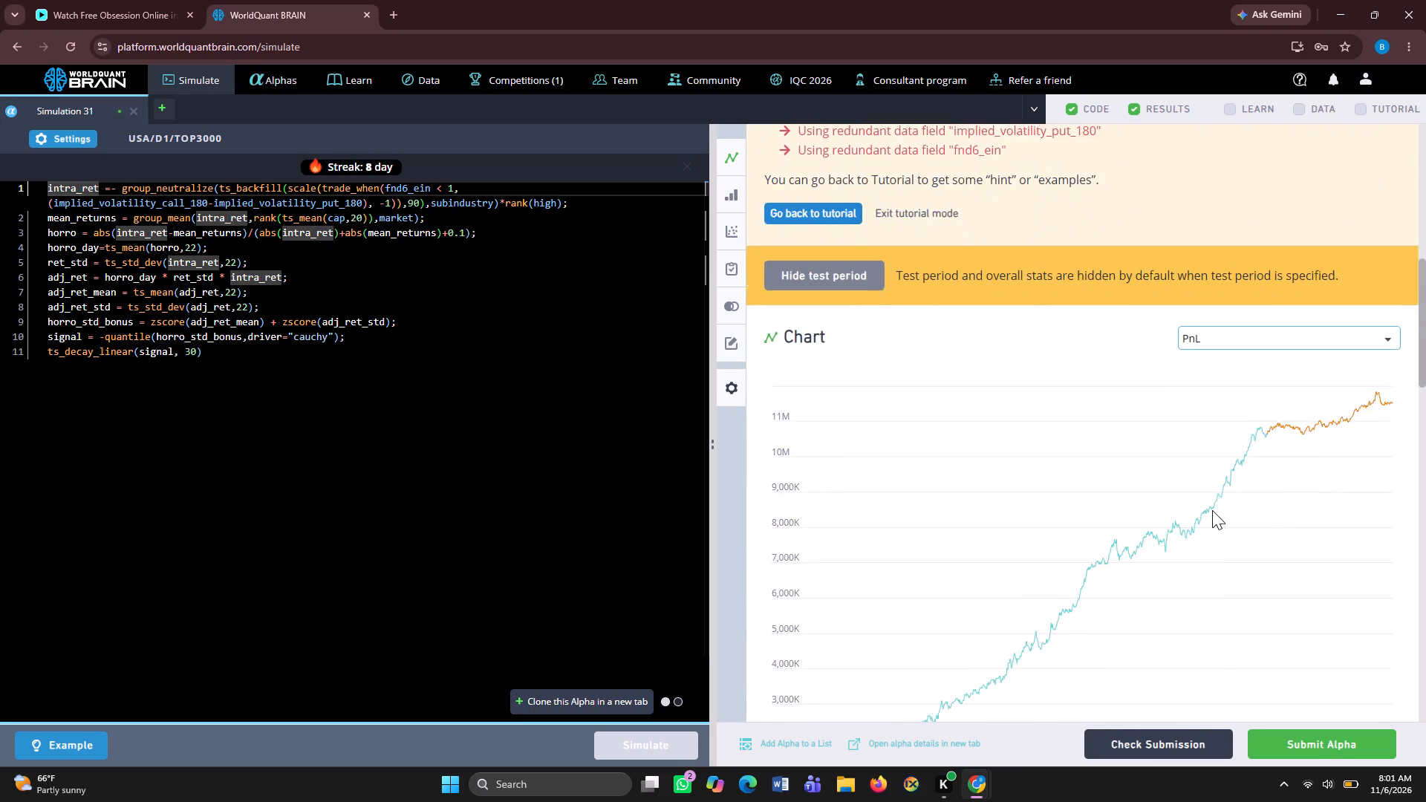
pyautogui.scroll(-4, 1212, 510)
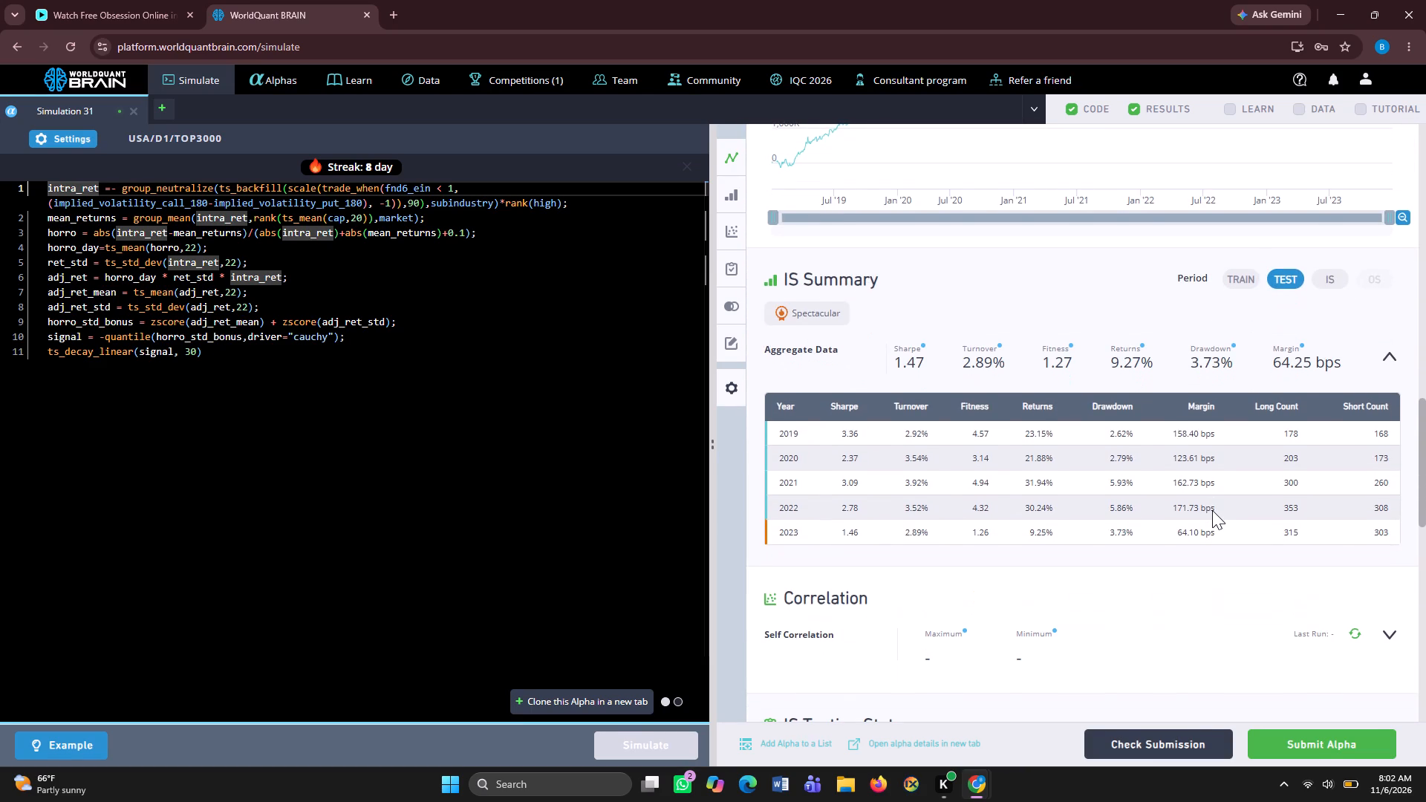
pyautogui.click(1355, 630)
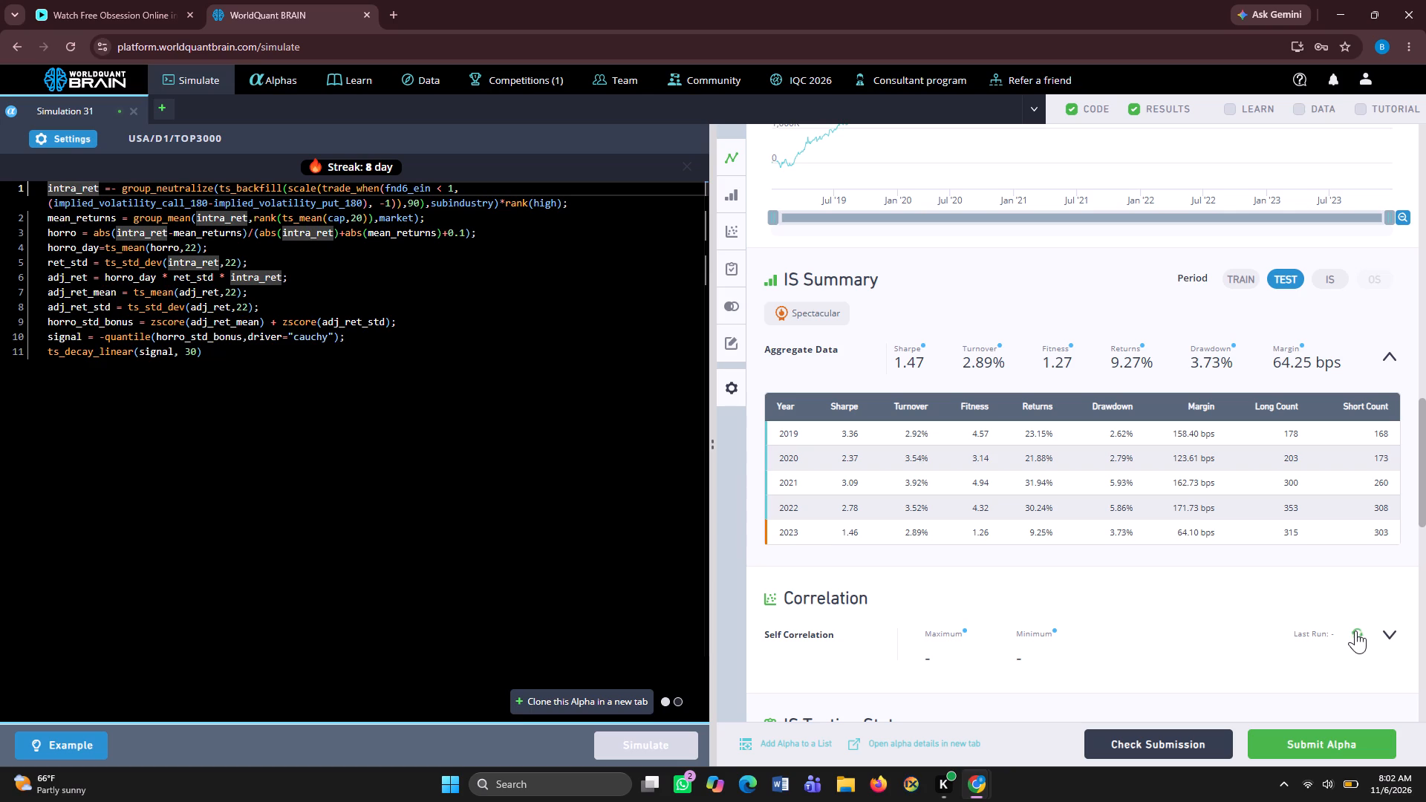
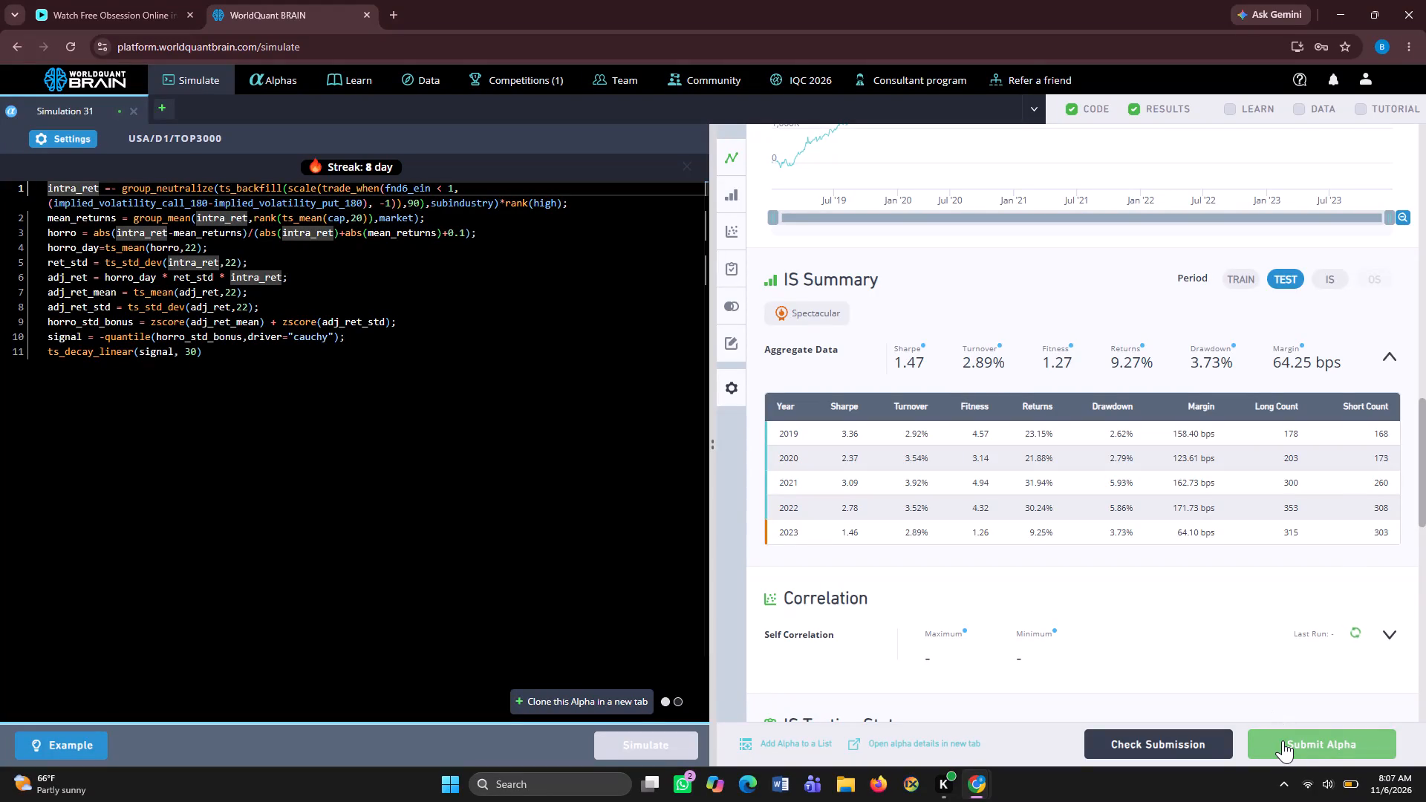
# Try to submit the Simulation 31 alpha.
pyautogui.click(1283, 740)
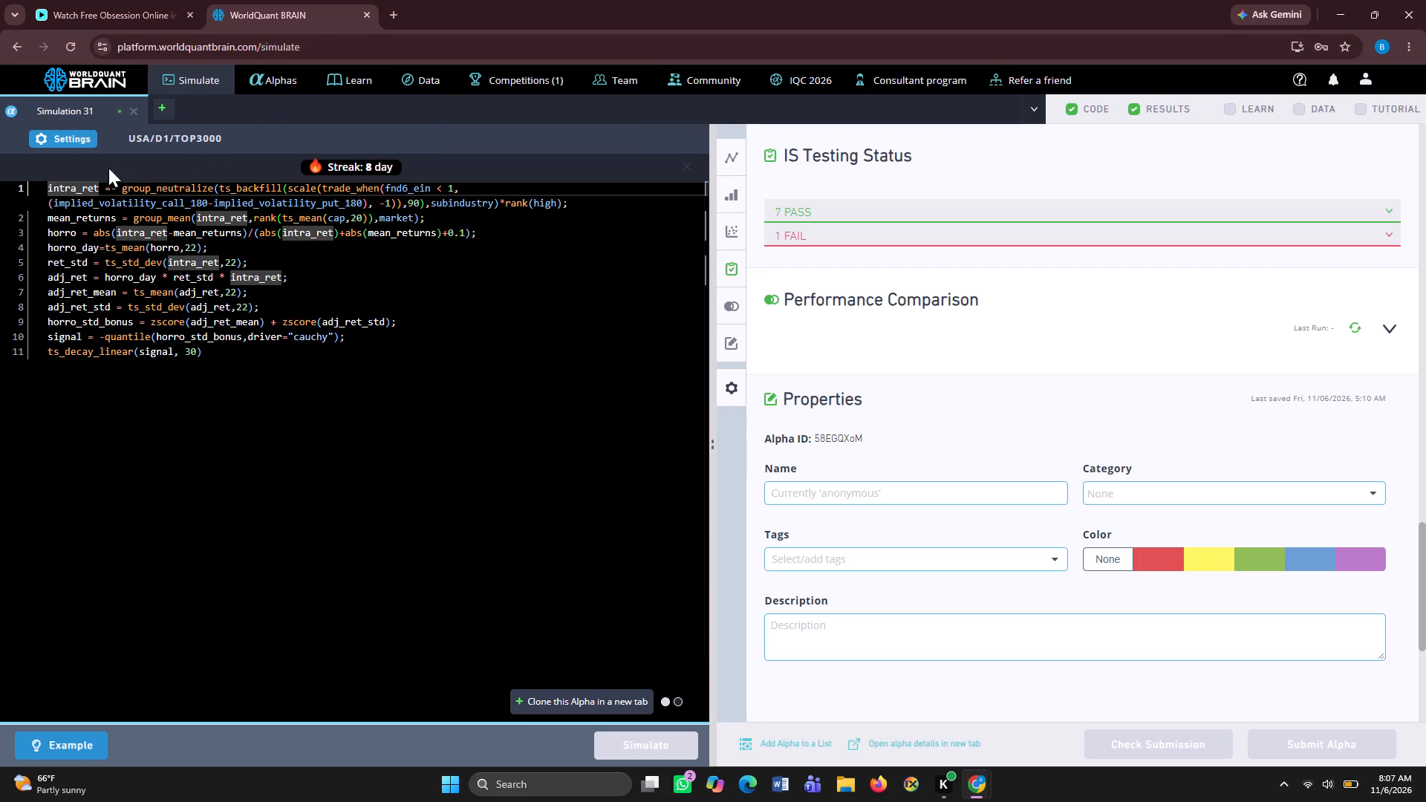
# Change the universe in Simulation 31's settings to TOP2000 and apply it.
pyautogui.click(90, 135)
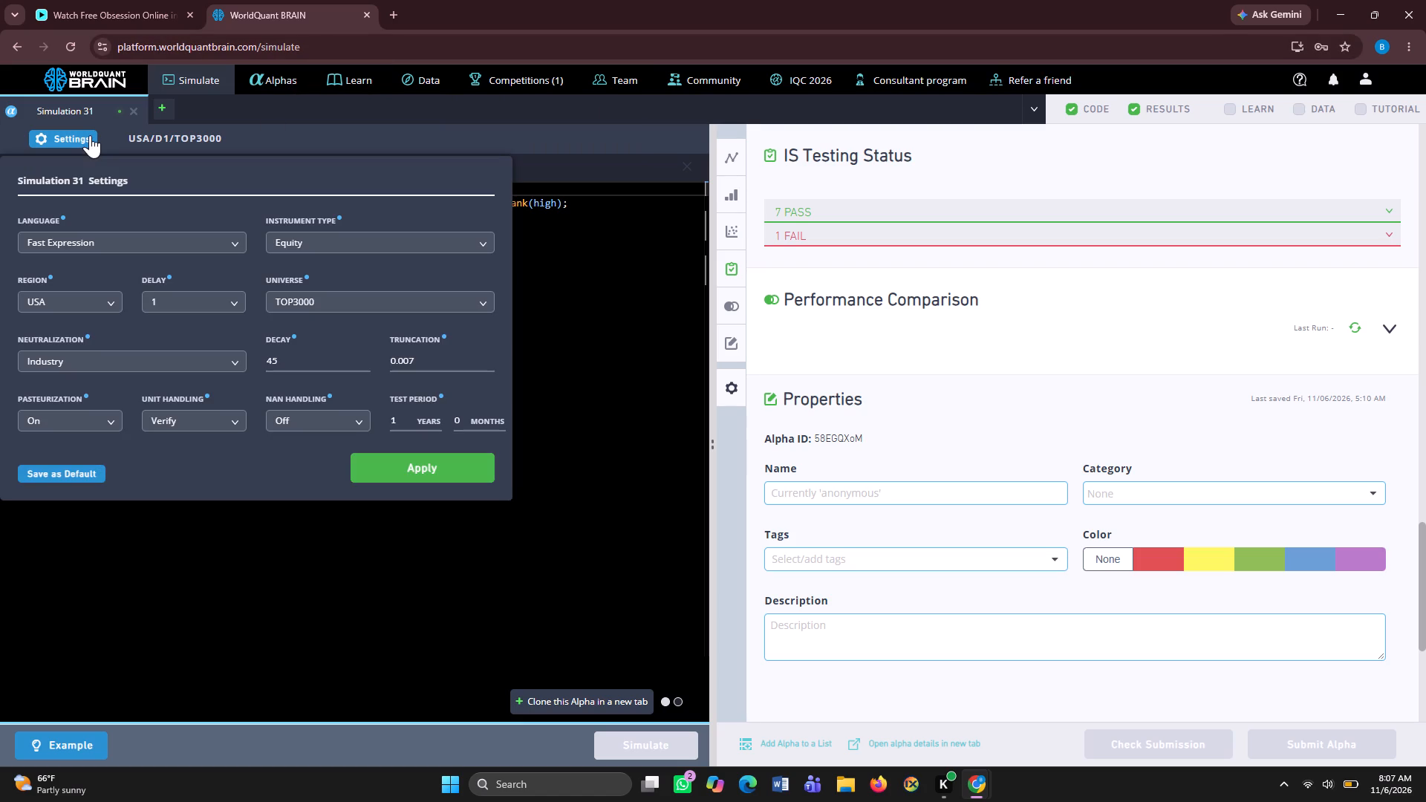
pyautogui.click(485, 303)
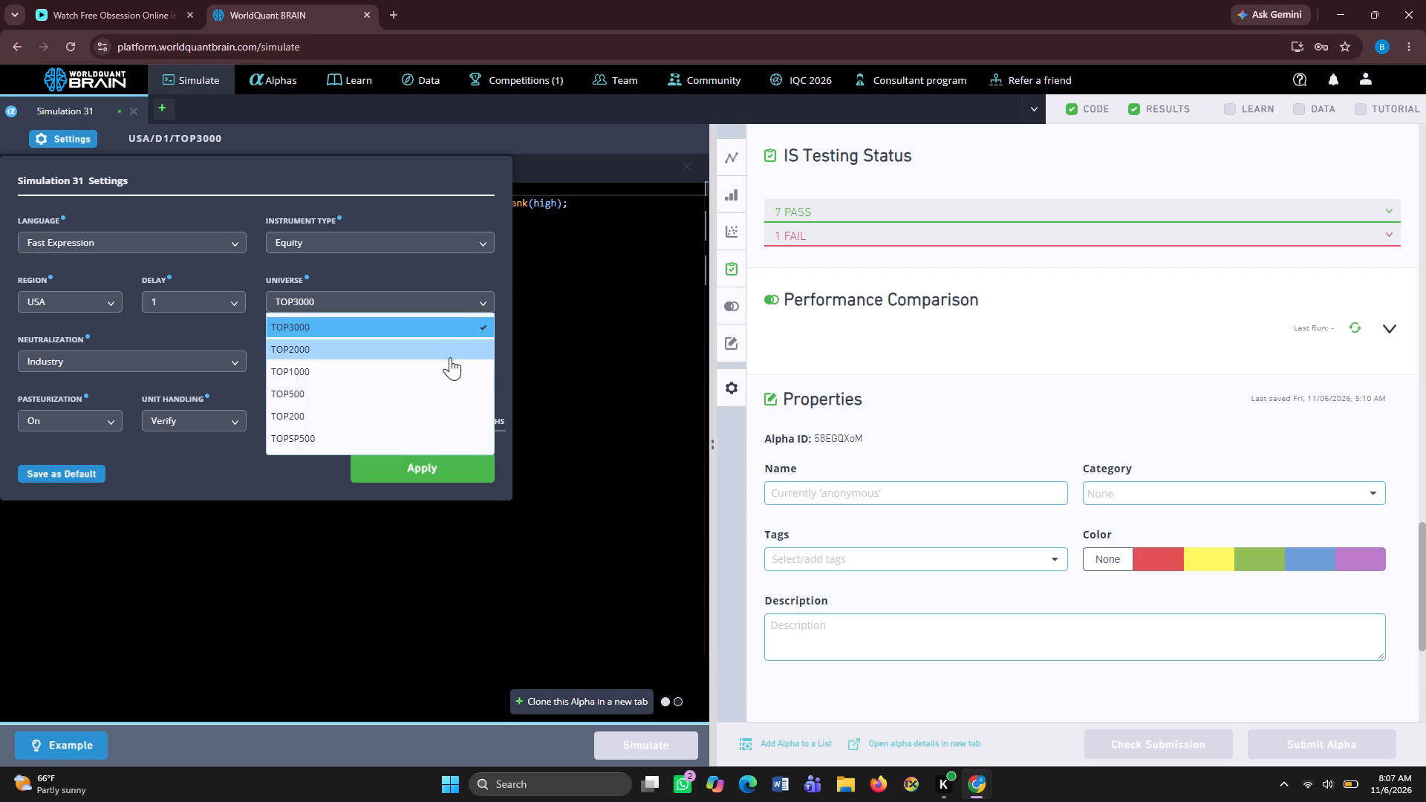
pyautogui.click(450, 357)
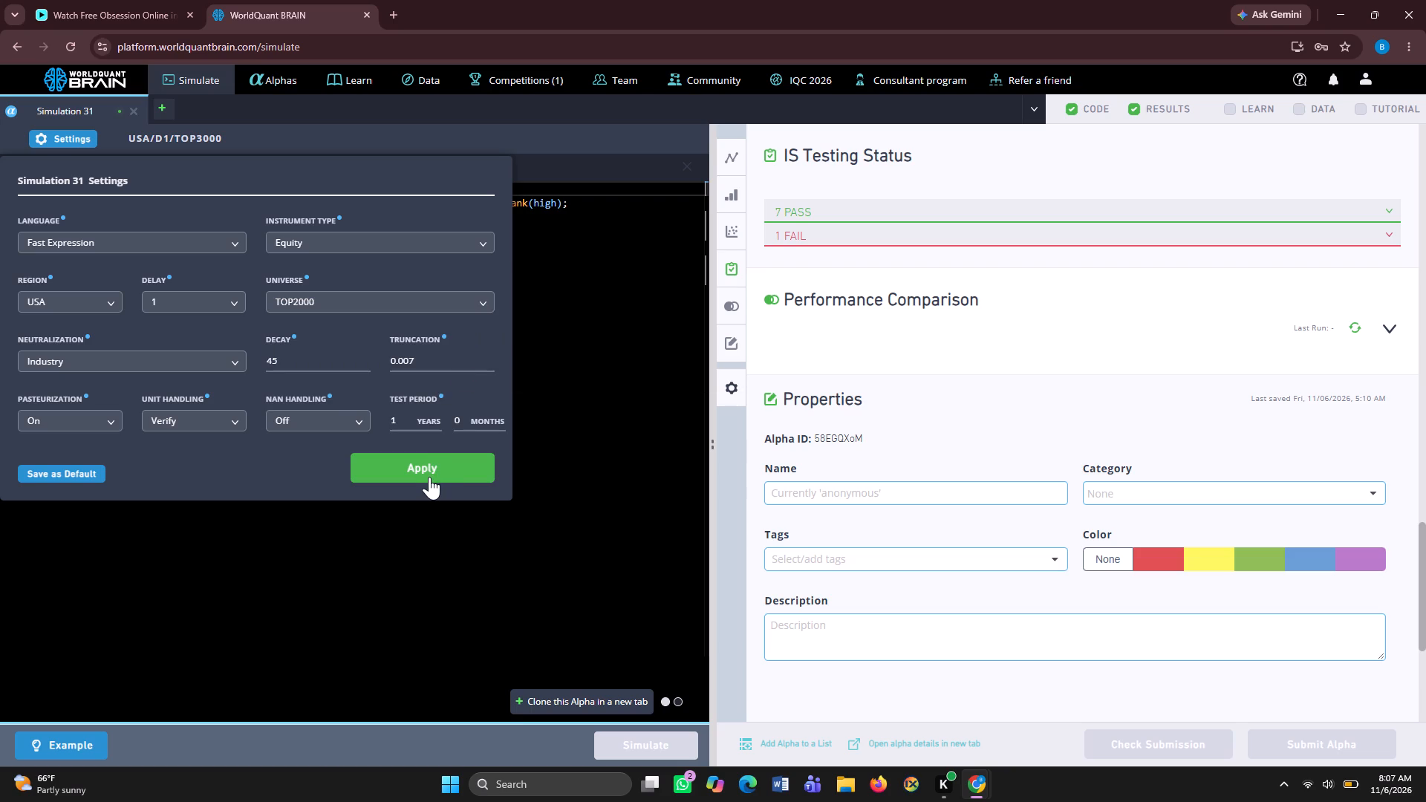
pyautogui.click(429, 477)
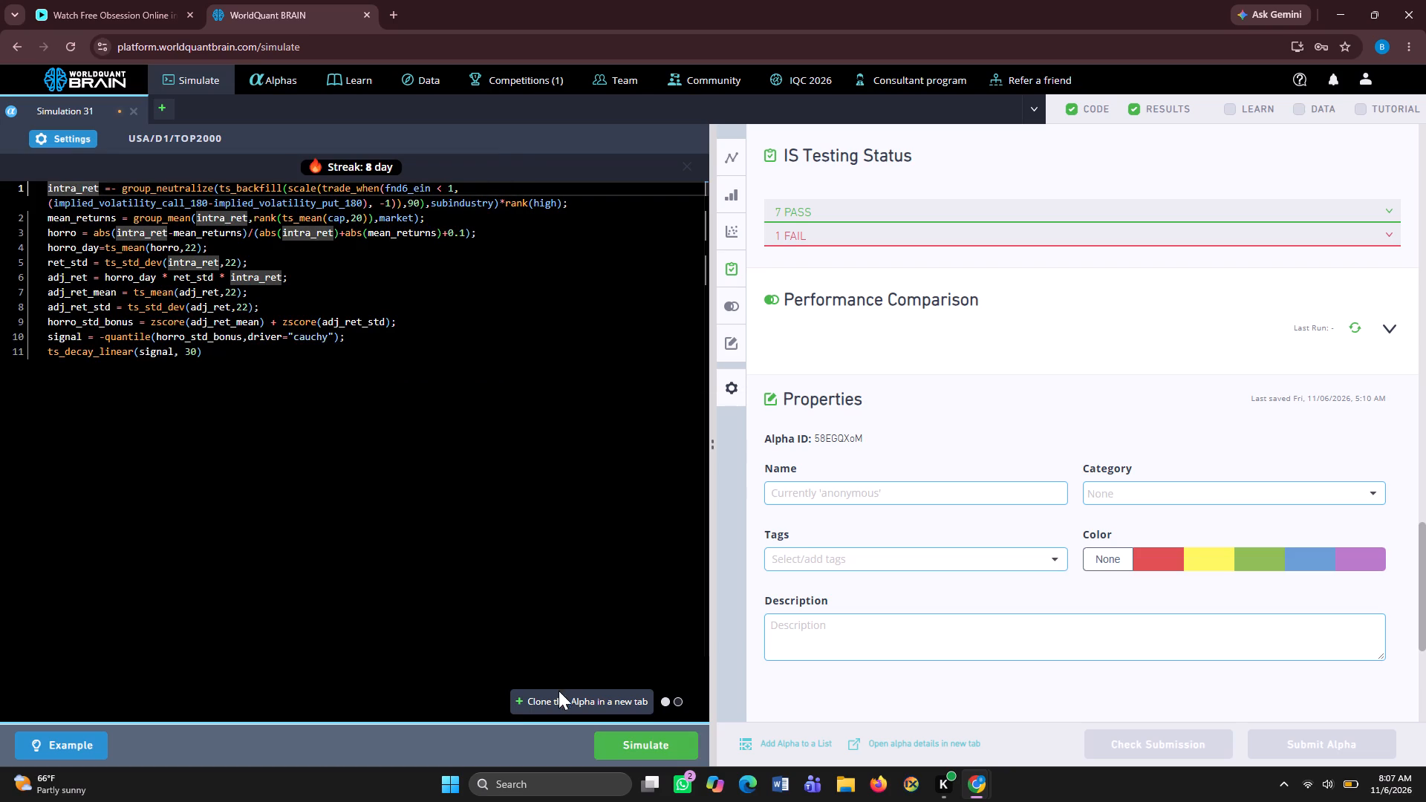
# Clone the TOP2000 alpha in a new tab and simulate the clone.
pyautogui.click(585, 697)
pyautogui.click(620, 734)
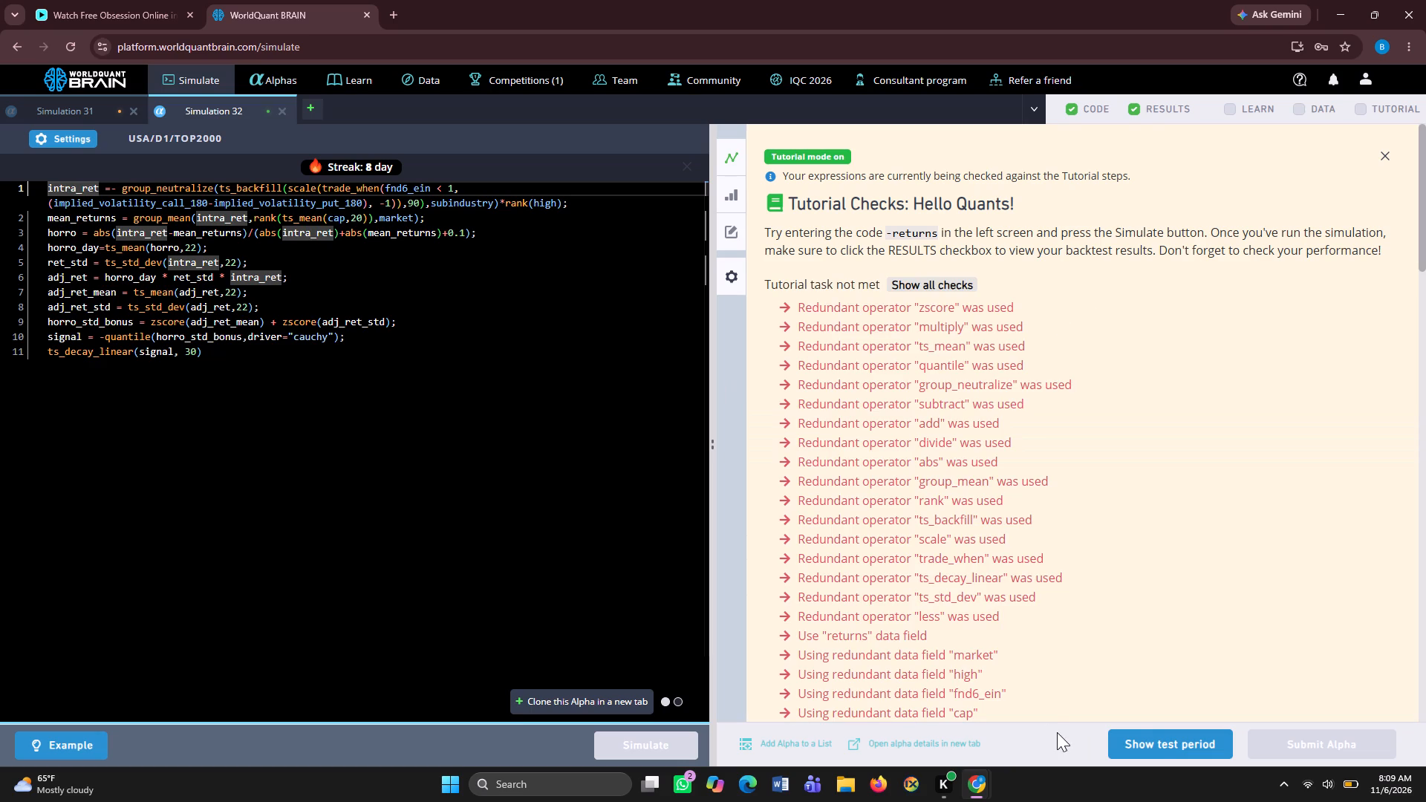
# Show the test period results for the Simulation 32 alpha and examine its IS summary, correlation and testing status.
pyautogui.click(1154, 740)
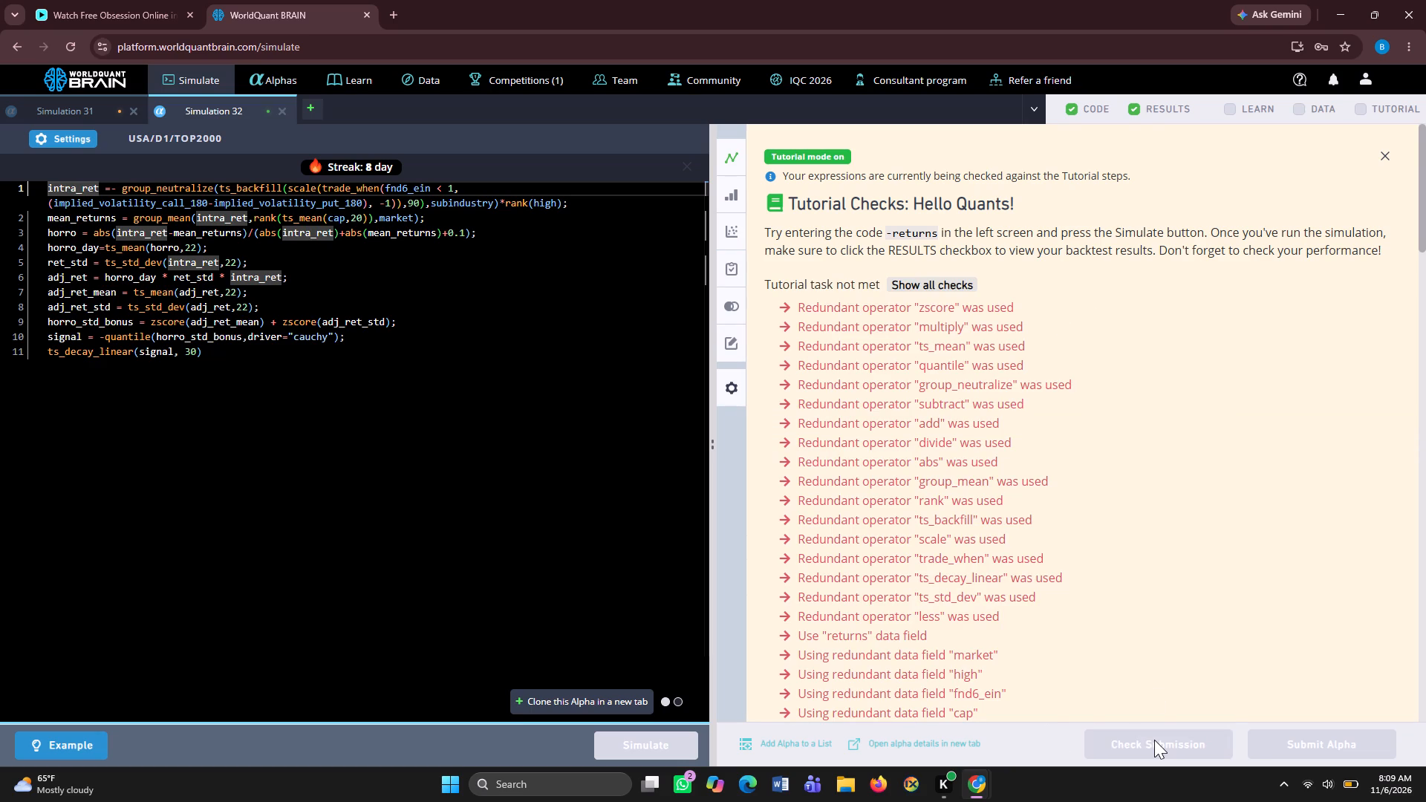
pyautogui.scroll(-8, 1166, 610)
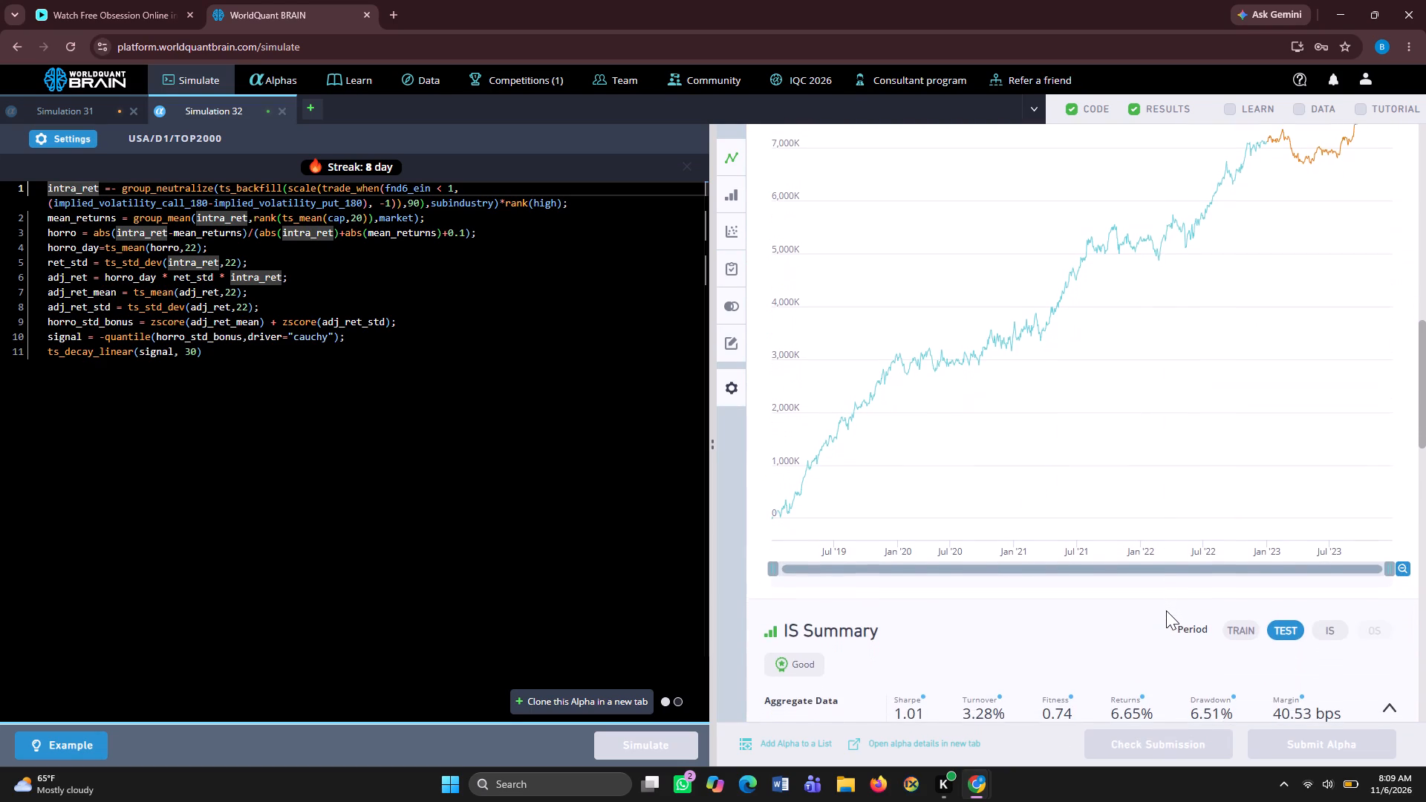
pyautogui.scroll(-3, 1166, 610)
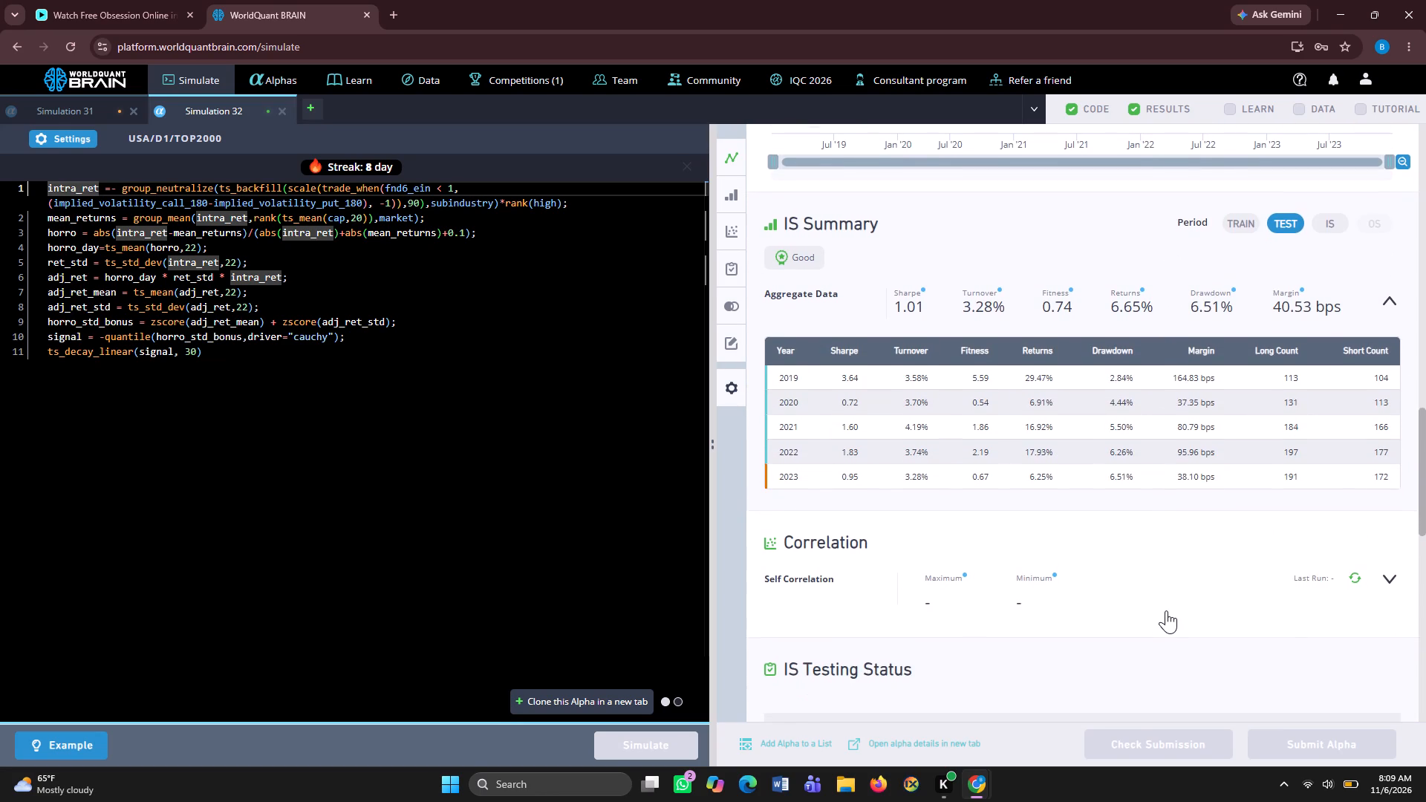
pyautogui.scroll(-2, 1166, 610)
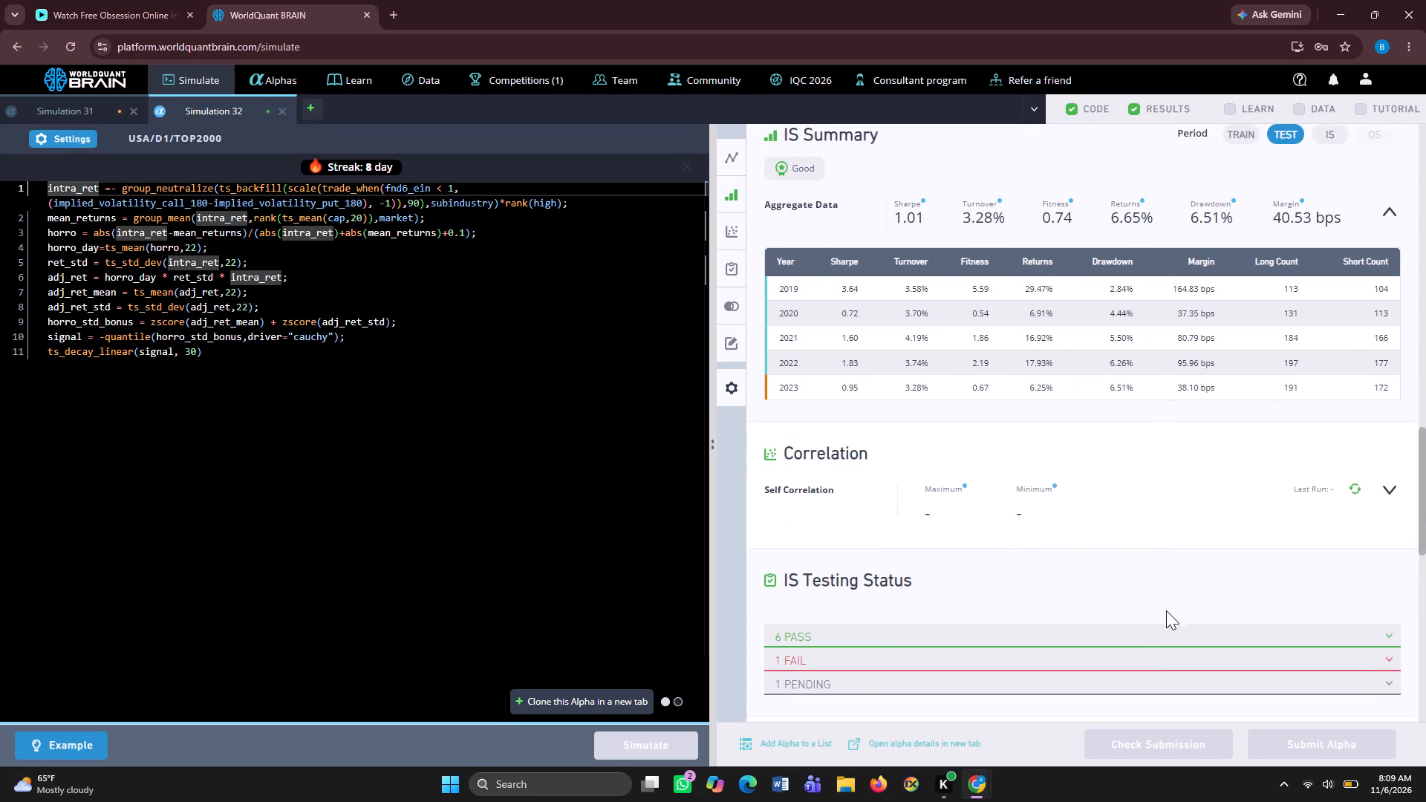
# In Simulation 32's settings, set the universe to TOP3000 and the test period to 0 years, and apply them.
pyautogui.click(48, 132)
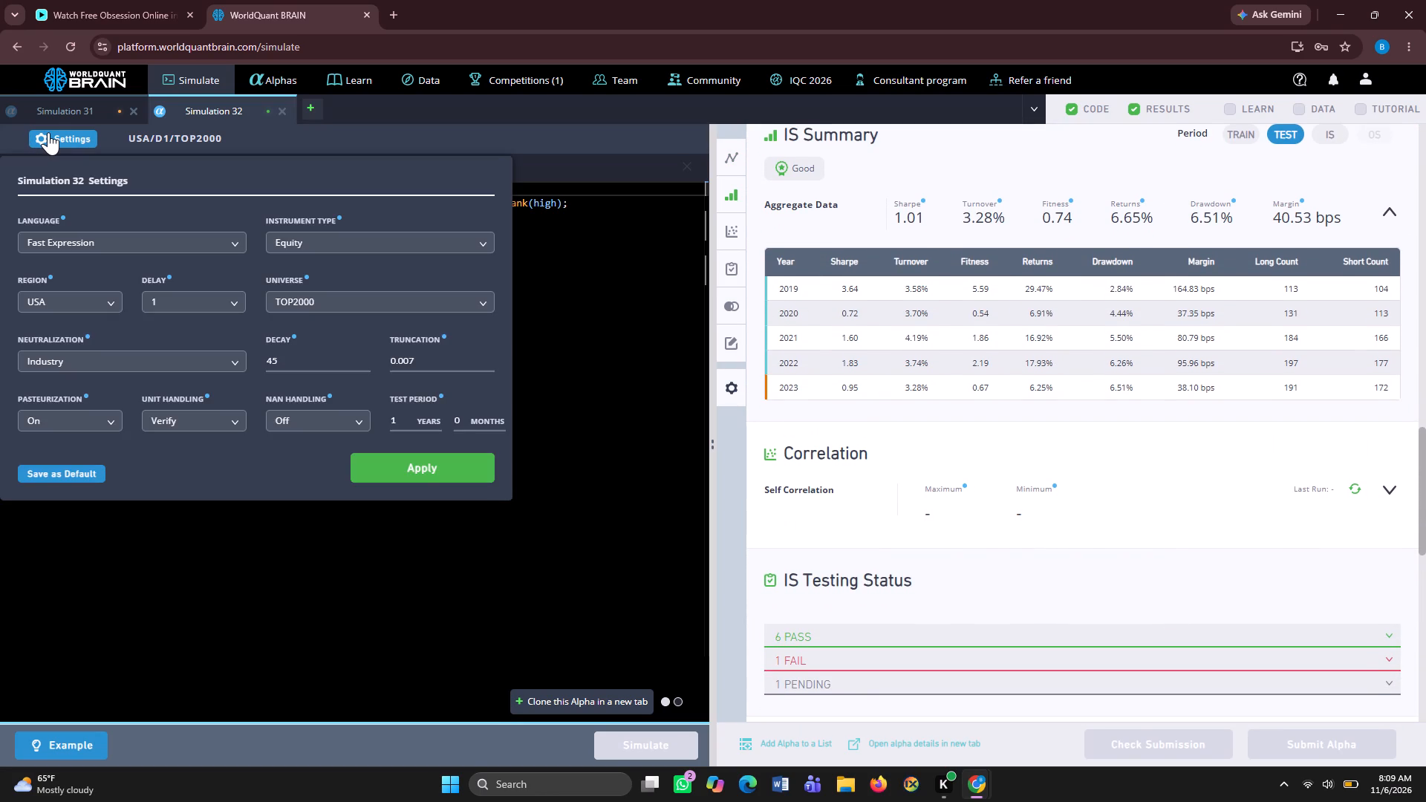
pyautogui.click(485, 295)
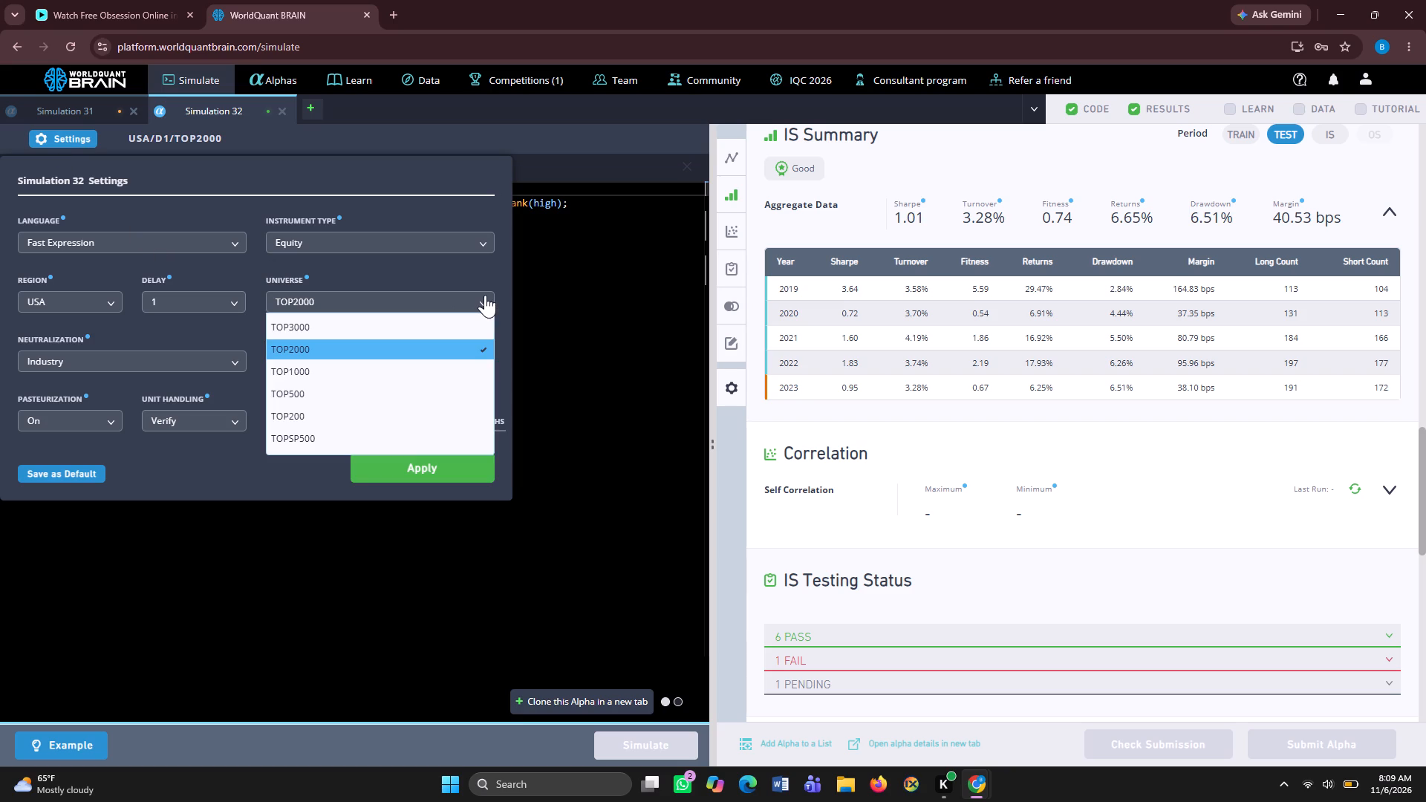
pyautogui.click(463, 320)
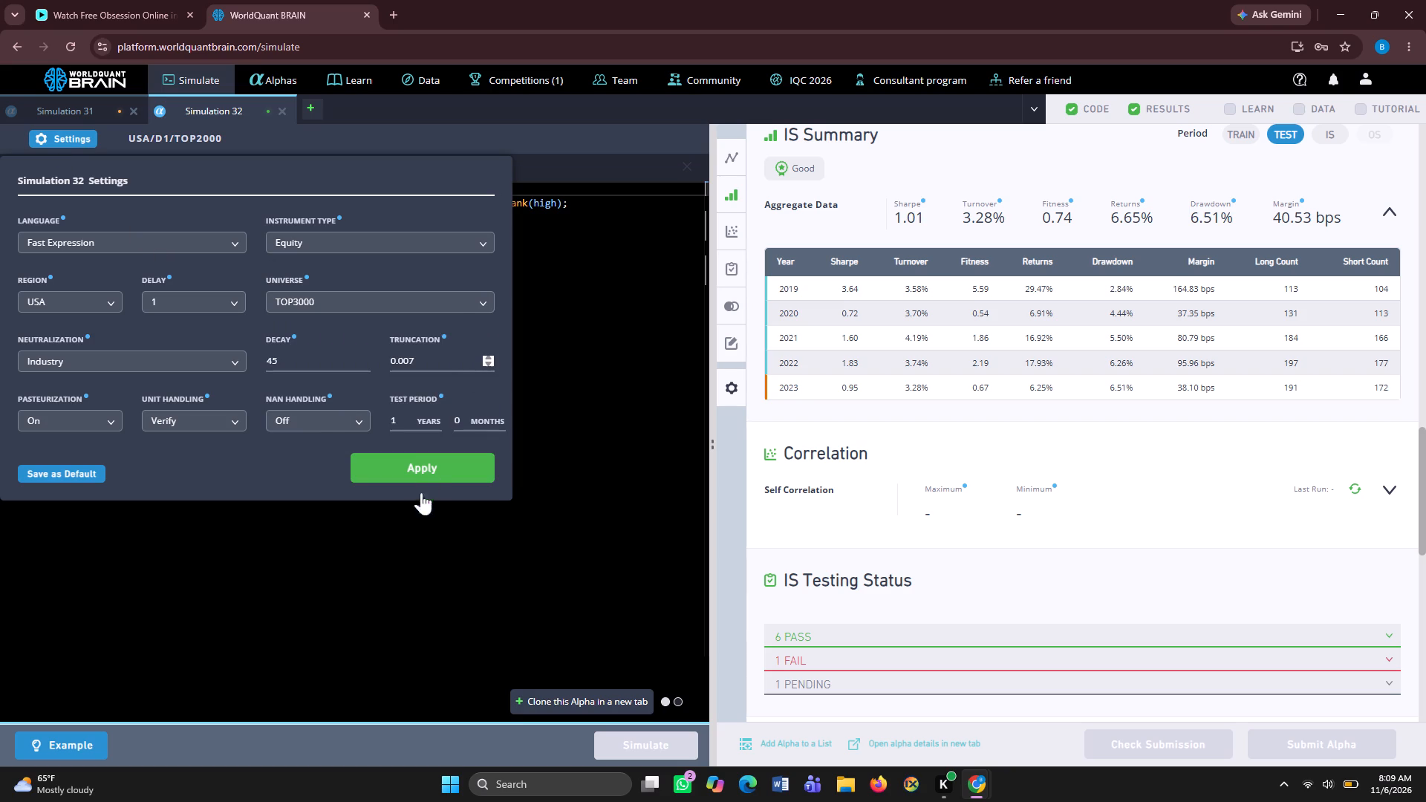
pyautogui.click(412, 424)
pyautogui.press('BackSpace')
pyautogui.press('0')
pyautogui.click(414, 469)
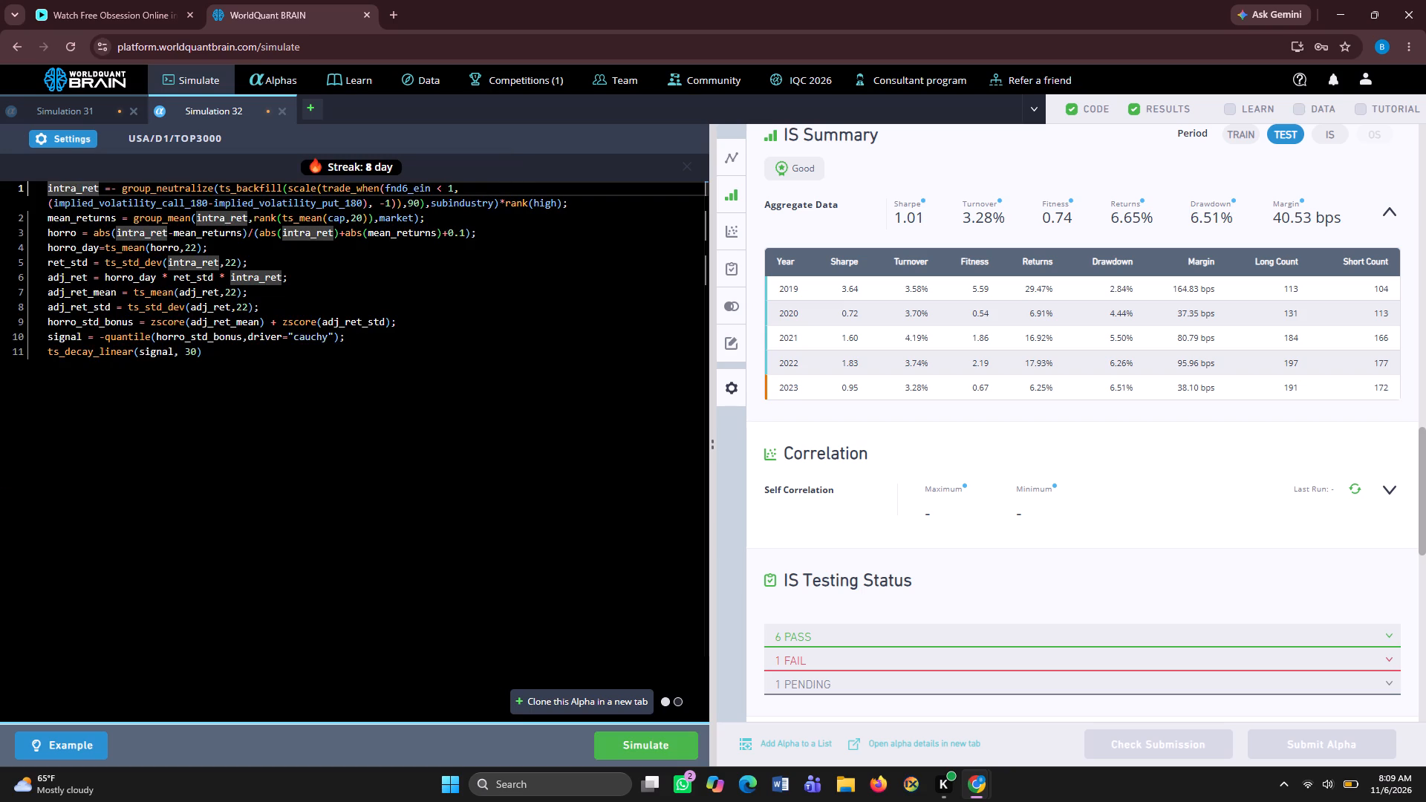
# Clone the alpha with the TOP3000 universe and no test period in a new tab and simulate the clone.
pyautogui.click(562, 704)
pyautogui.click(615, 735)
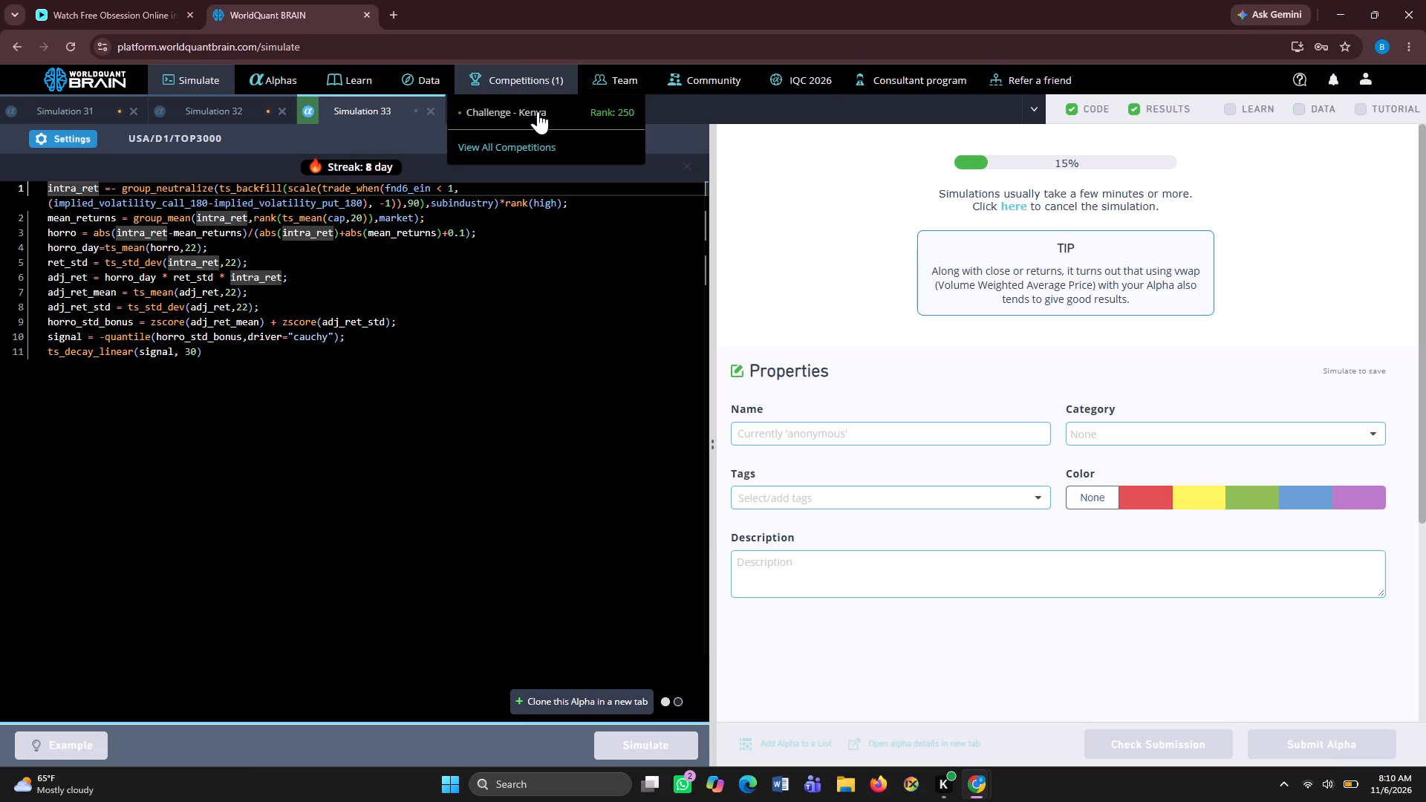
# Open the Challenge - Kenya competition and examine the first page of the user leaderboard, comparing scores, submission days and uniqueness.
pyautogui.click(538, 111)
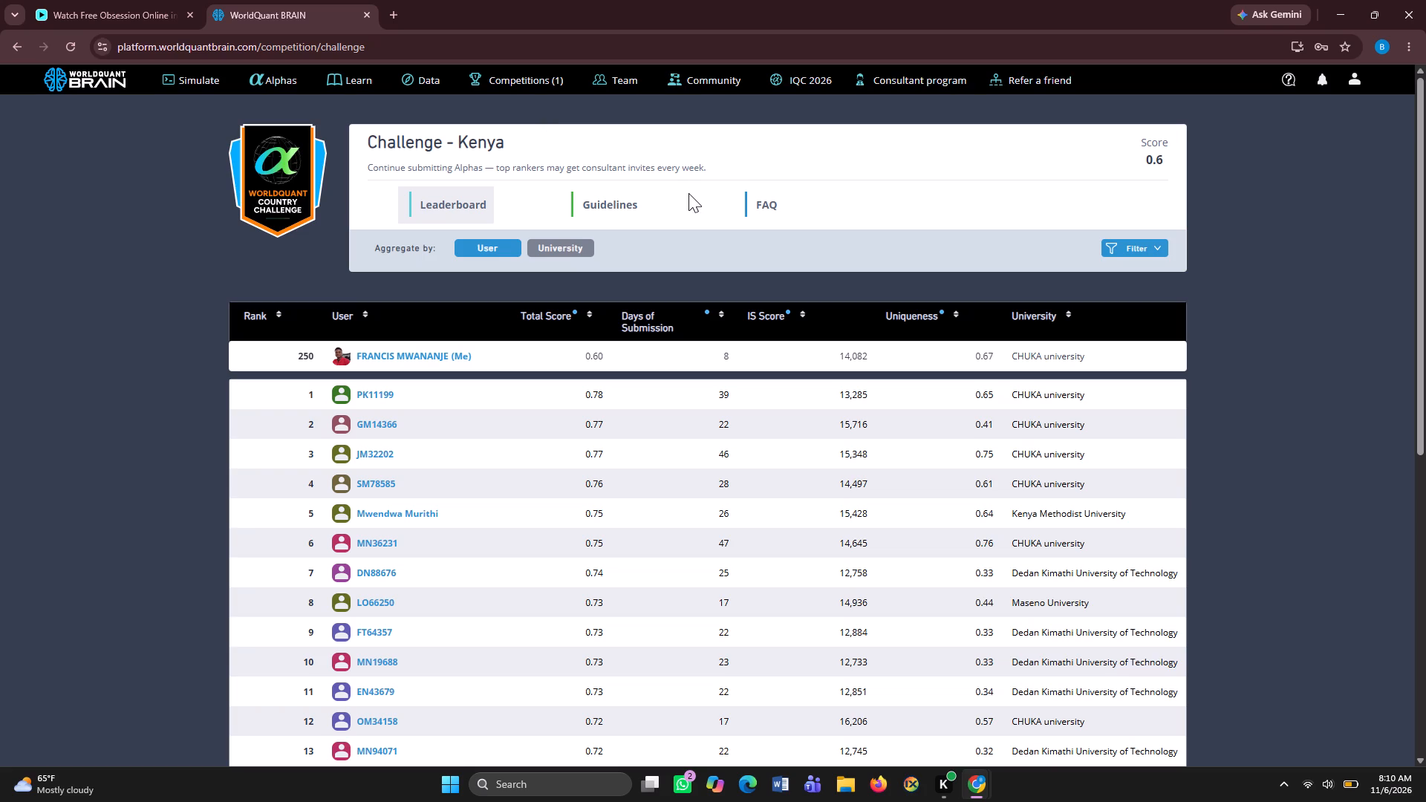
pyautogui.scroll(-1, 739, 512)
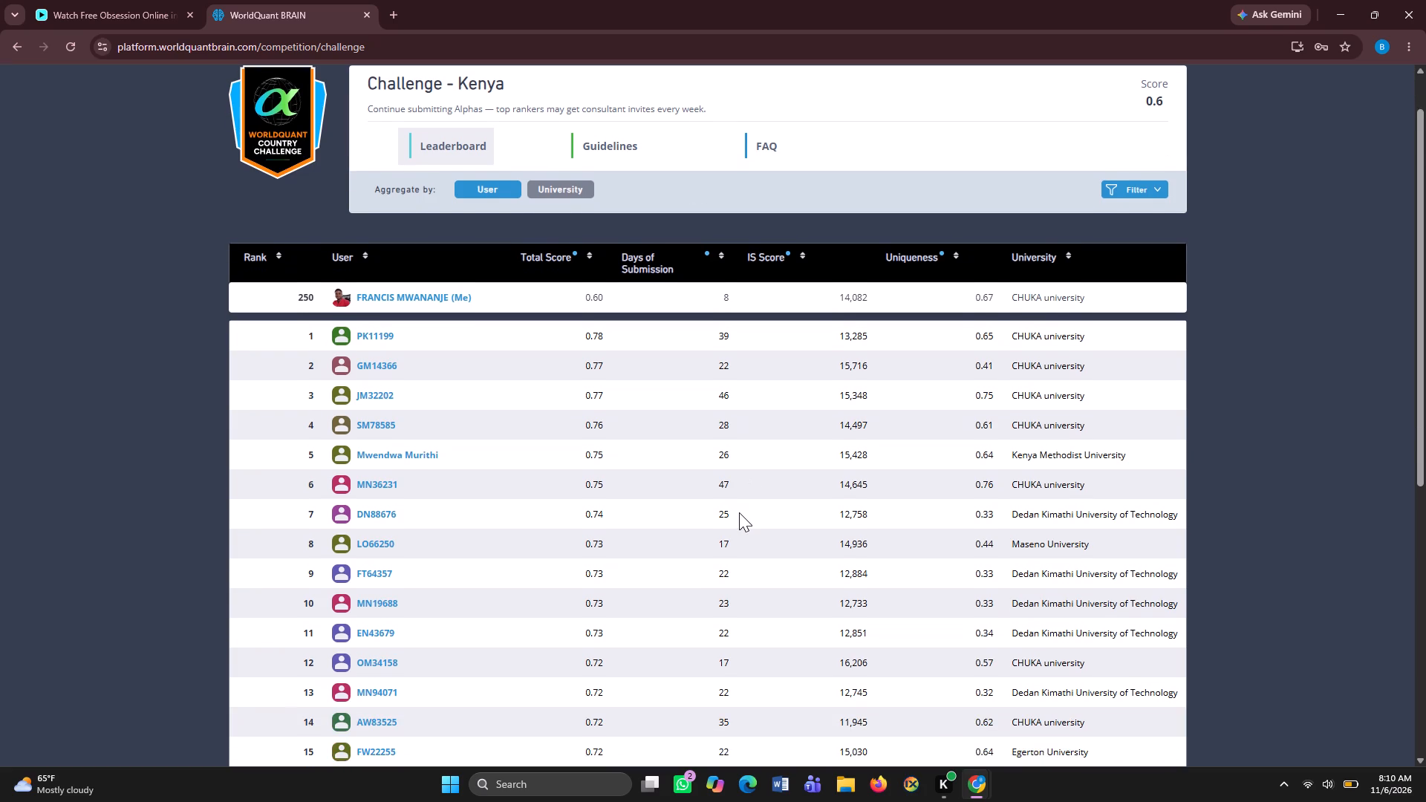
pyautogui.scroll(-2, 739, 512)
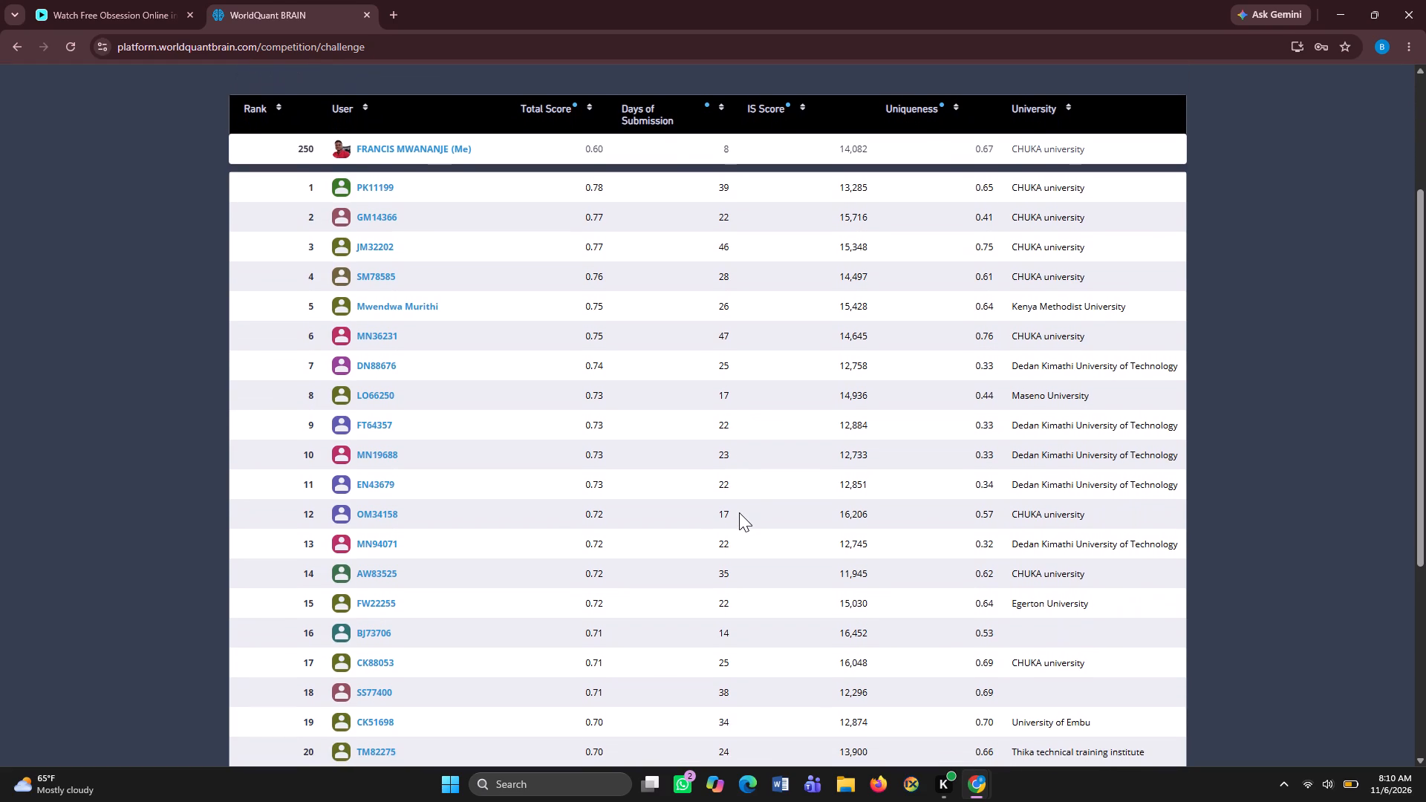
pyautogui.scroll(-1, 739, 512)
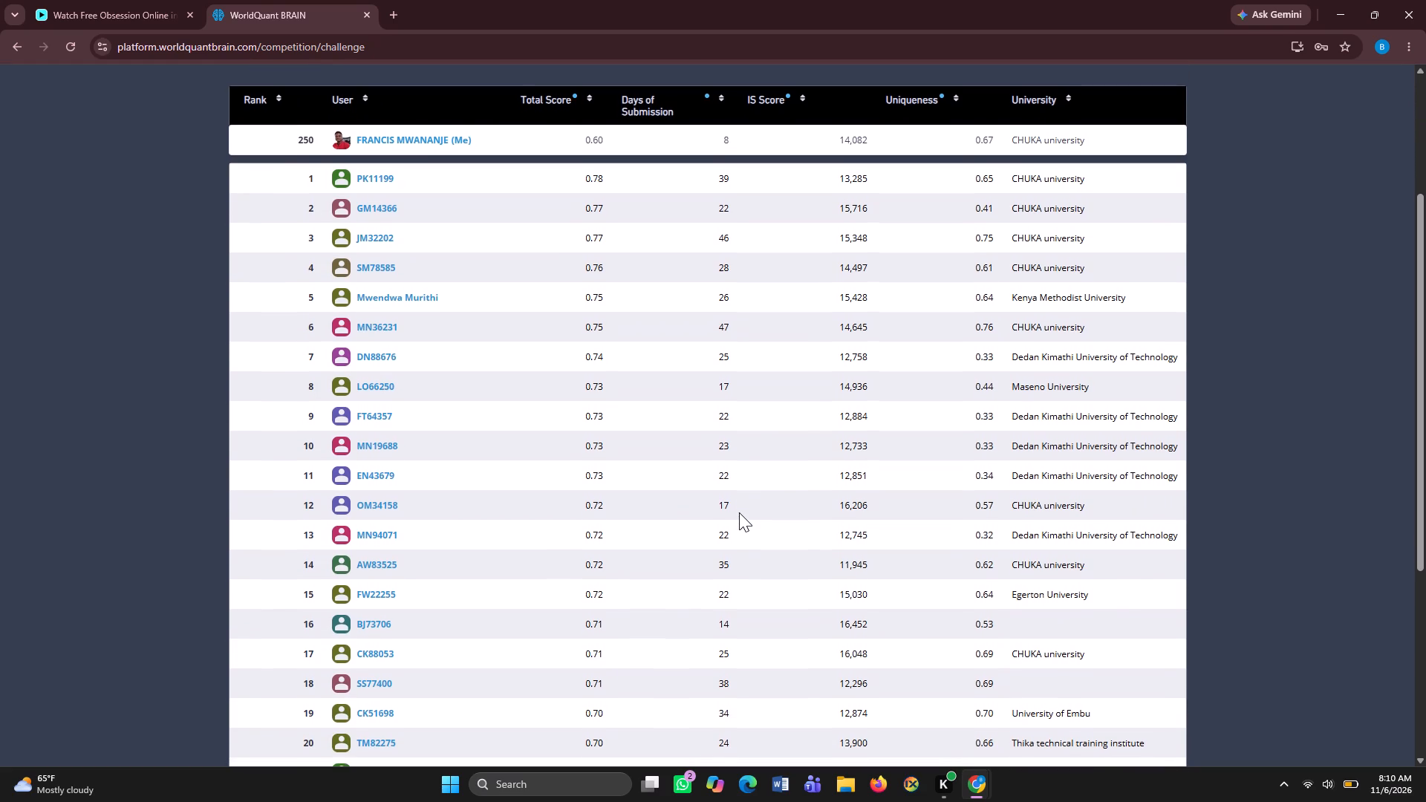
pyautogui.scroll(-5, 739, 512)
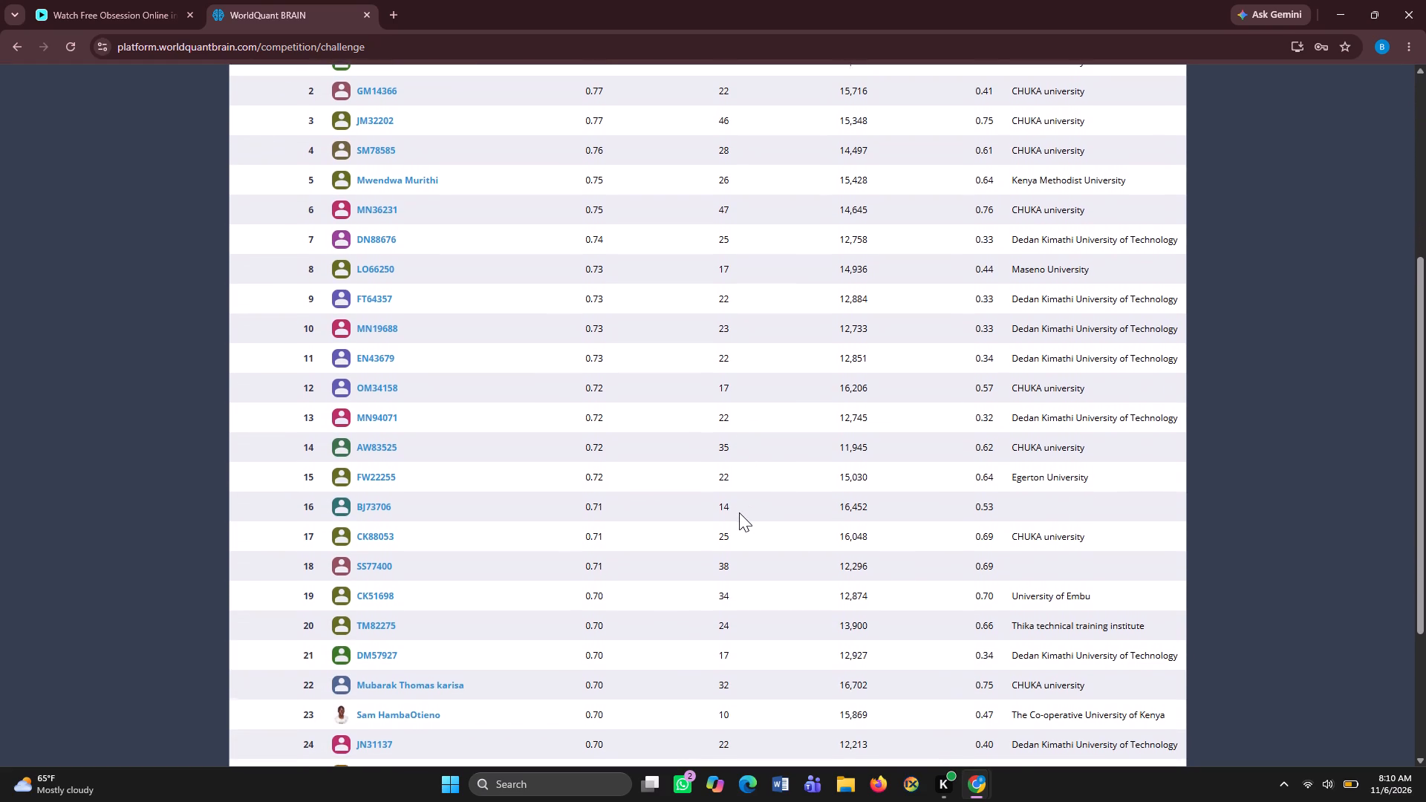
pyautogui.scroll(-1, 739, 512)
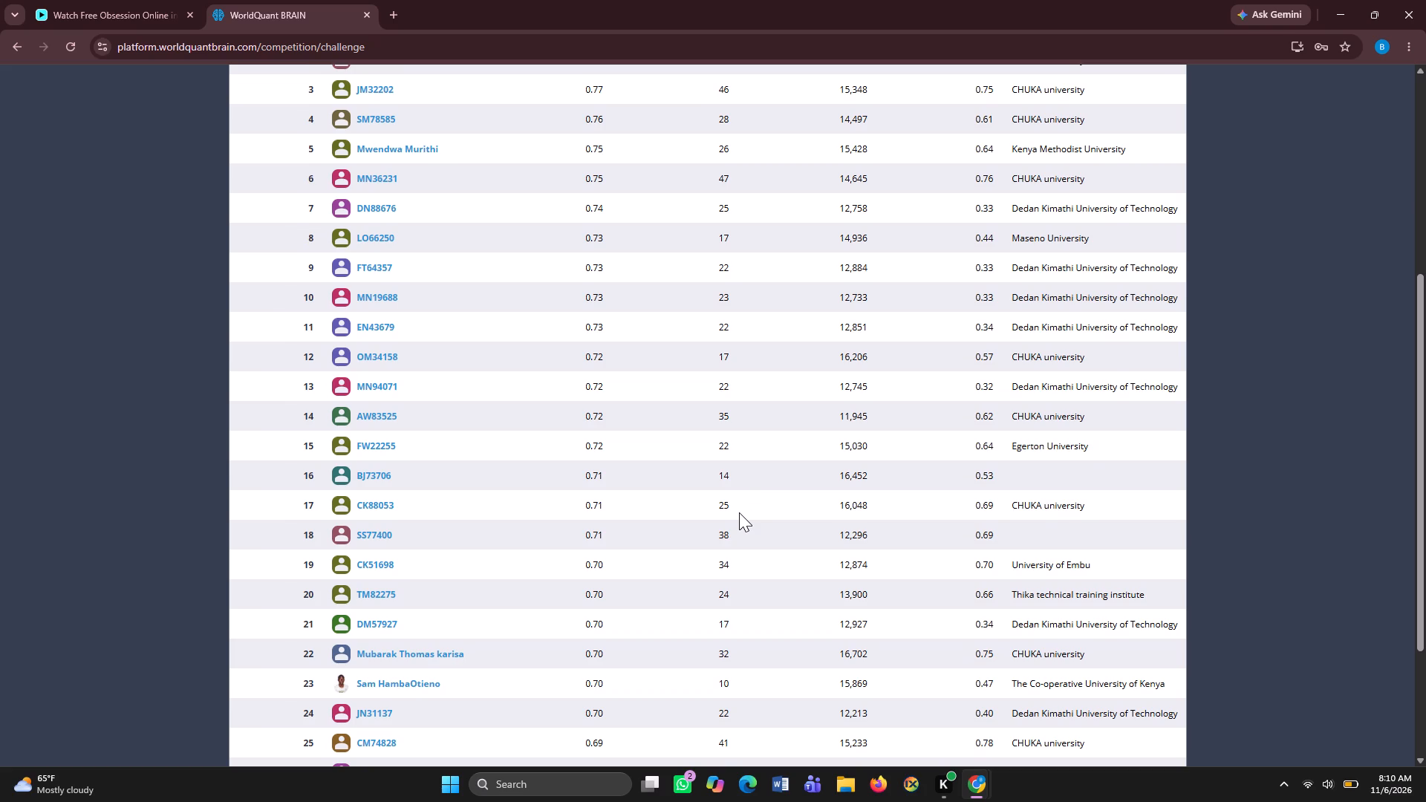
pyautogui.scroll(-1, 739, 512)
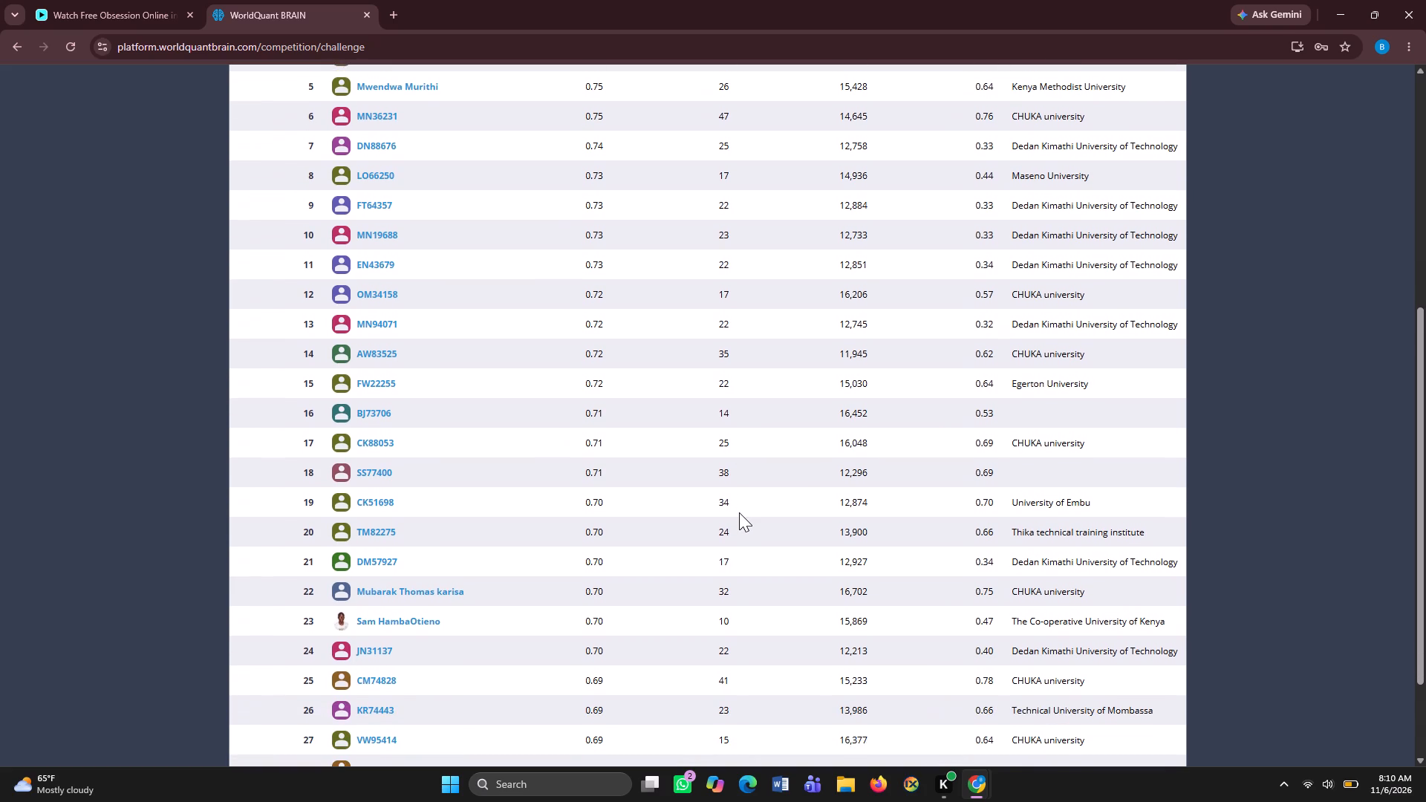
pyautogui.scroll(-2, 739, 512)
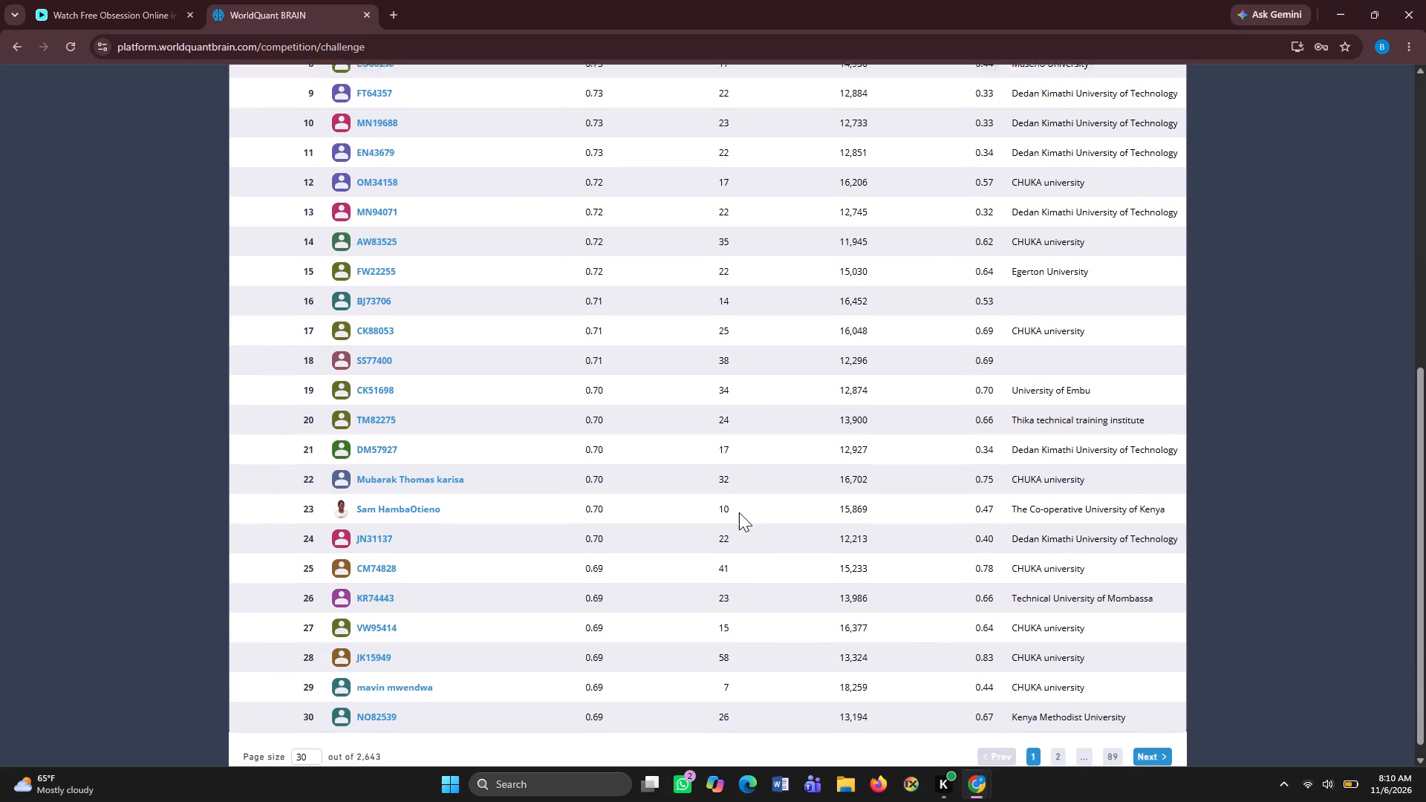
pyautogui.scroll(-1, 739, 512)
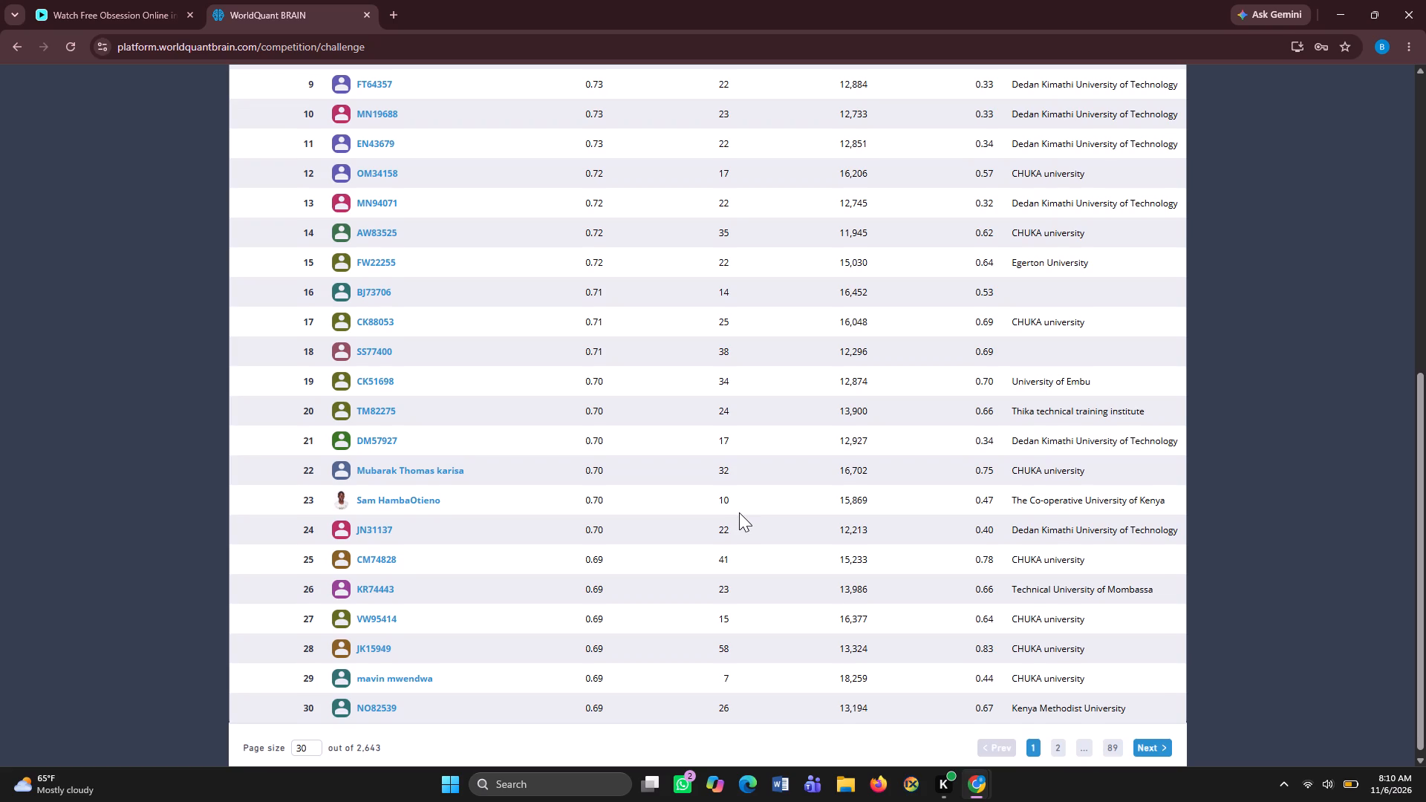
pyautogui.scroll(-1, 739, 512)
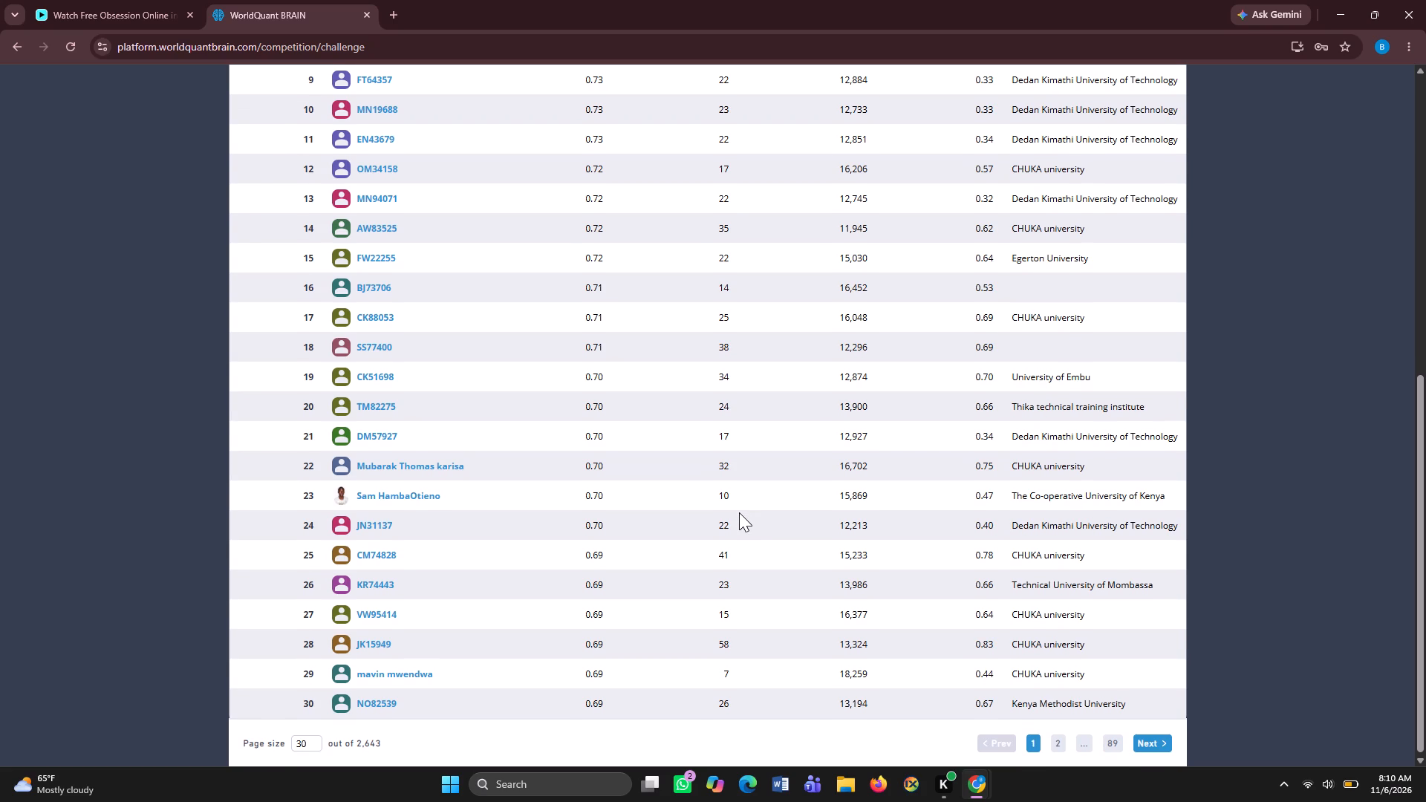
pyautogui.scroll(-1, 739, 512)
pyautogui.scroll(1, 739, 512)
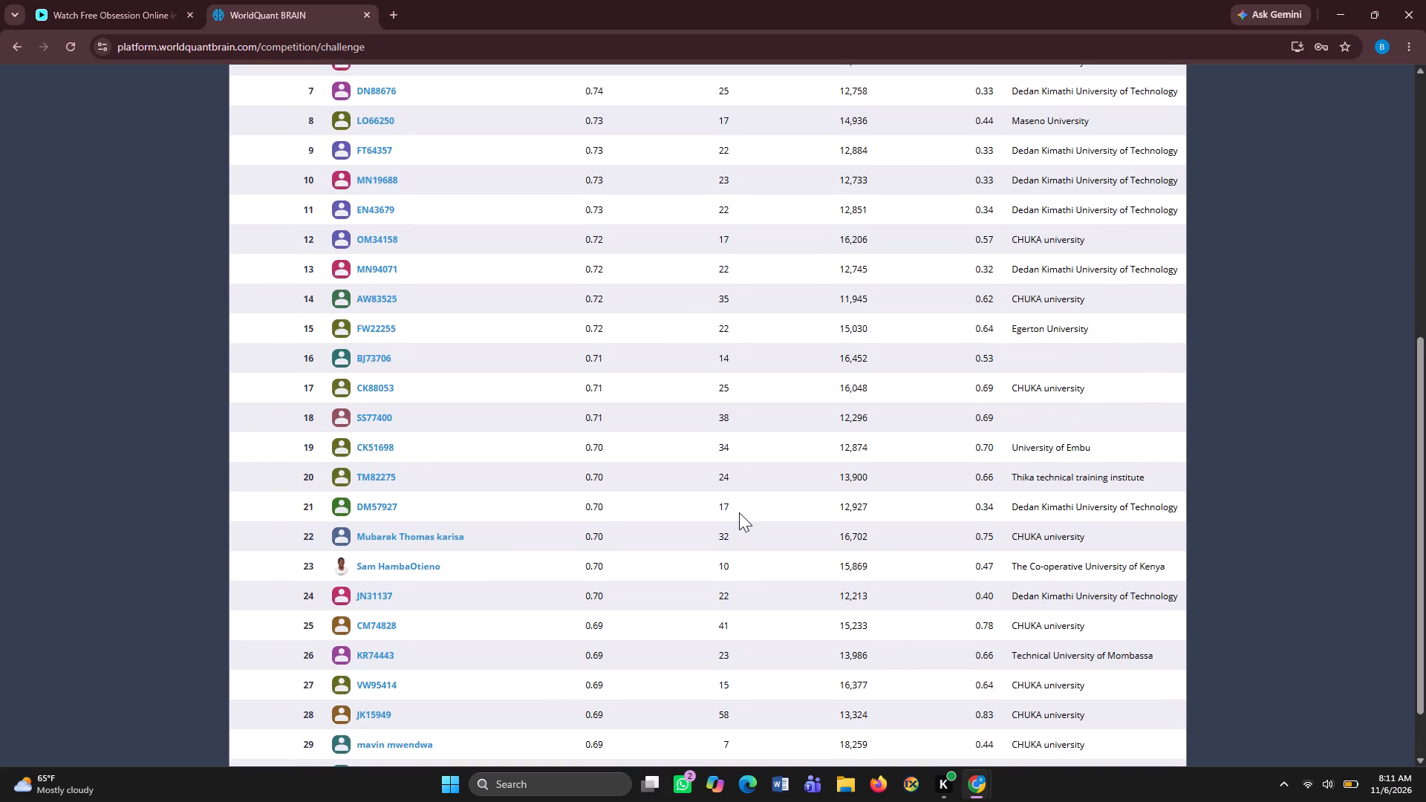
pyautogui.scroll(4, 739, 512)
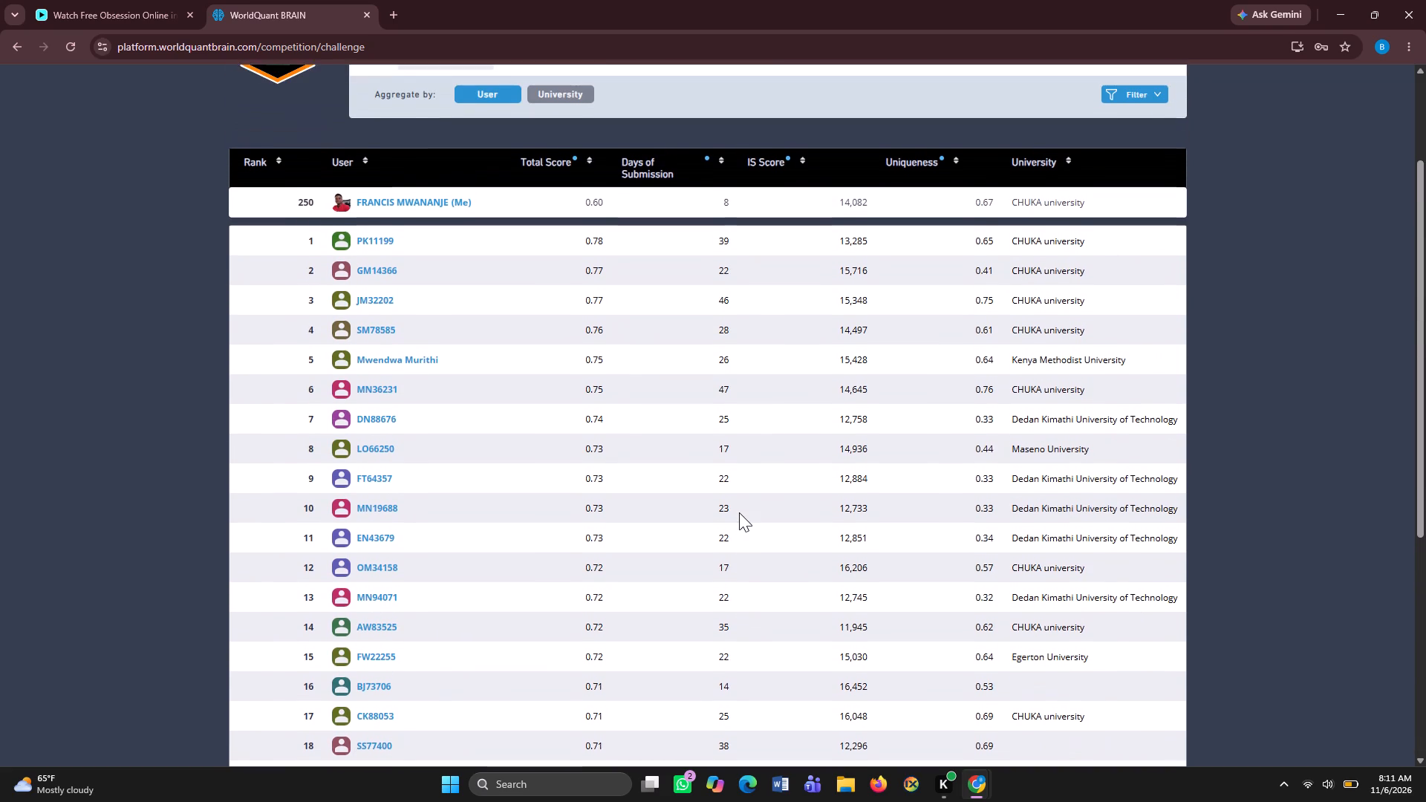
pyautogui.scroll(1, 739, 512)
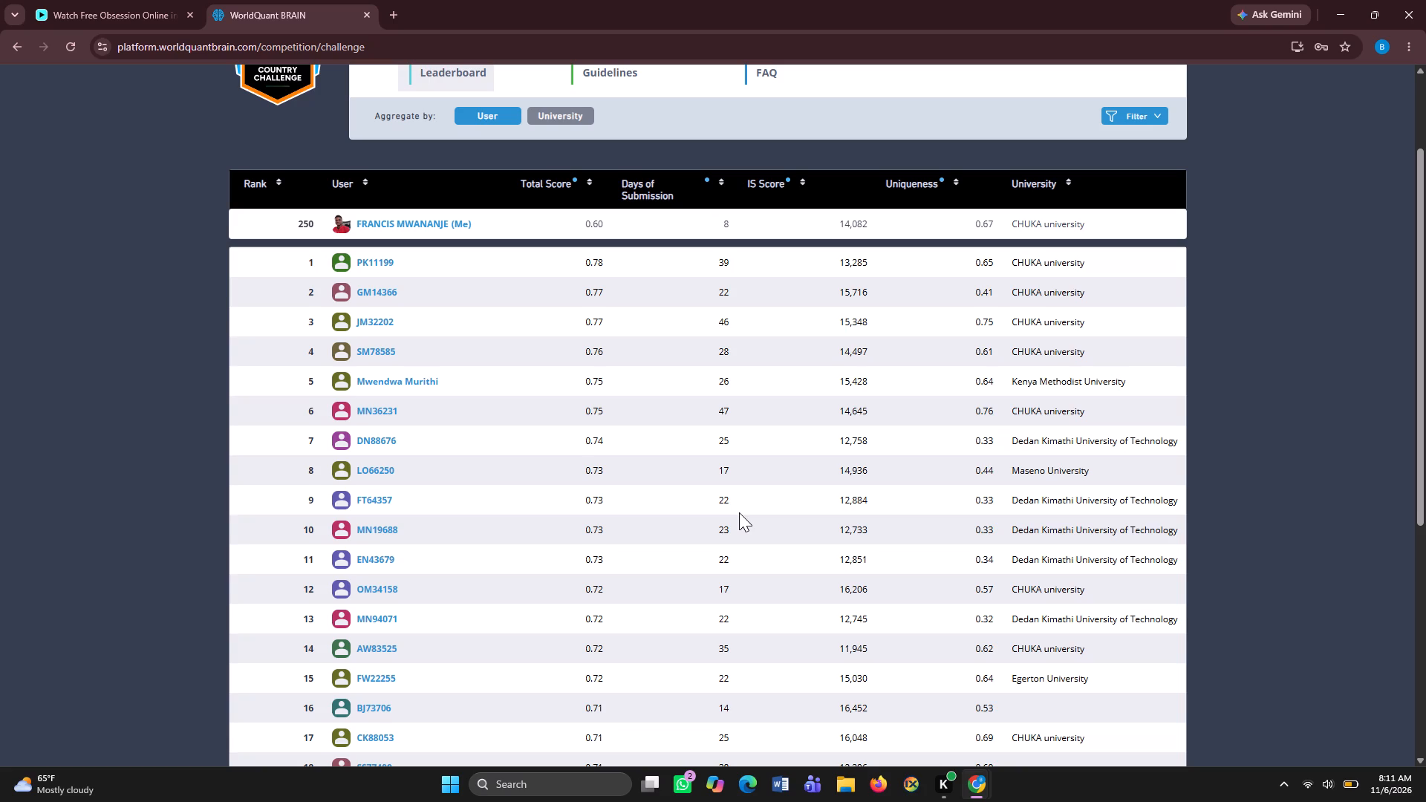
pyautogui.scroll(2, 739, 512)
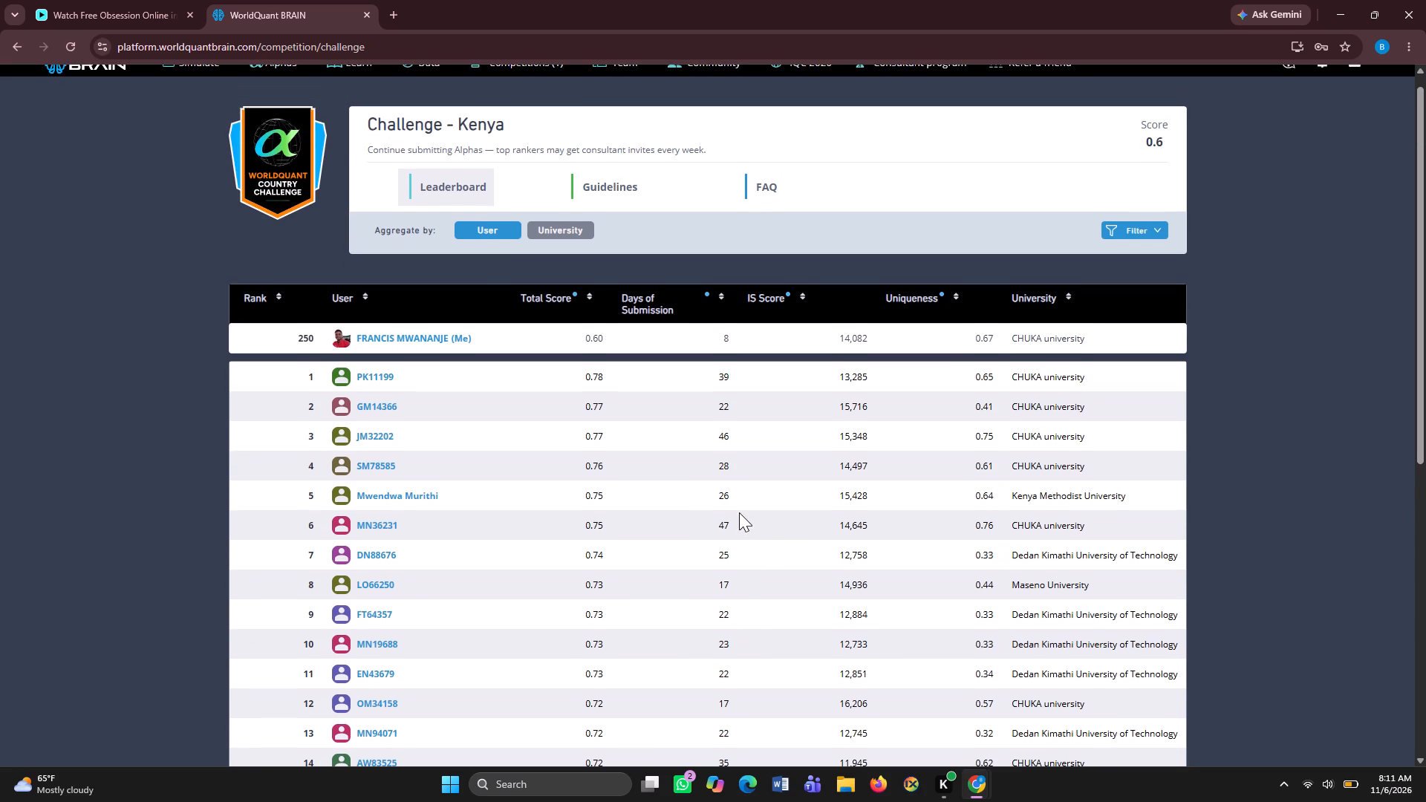
pyautogui.scroll(1, 739, 512)
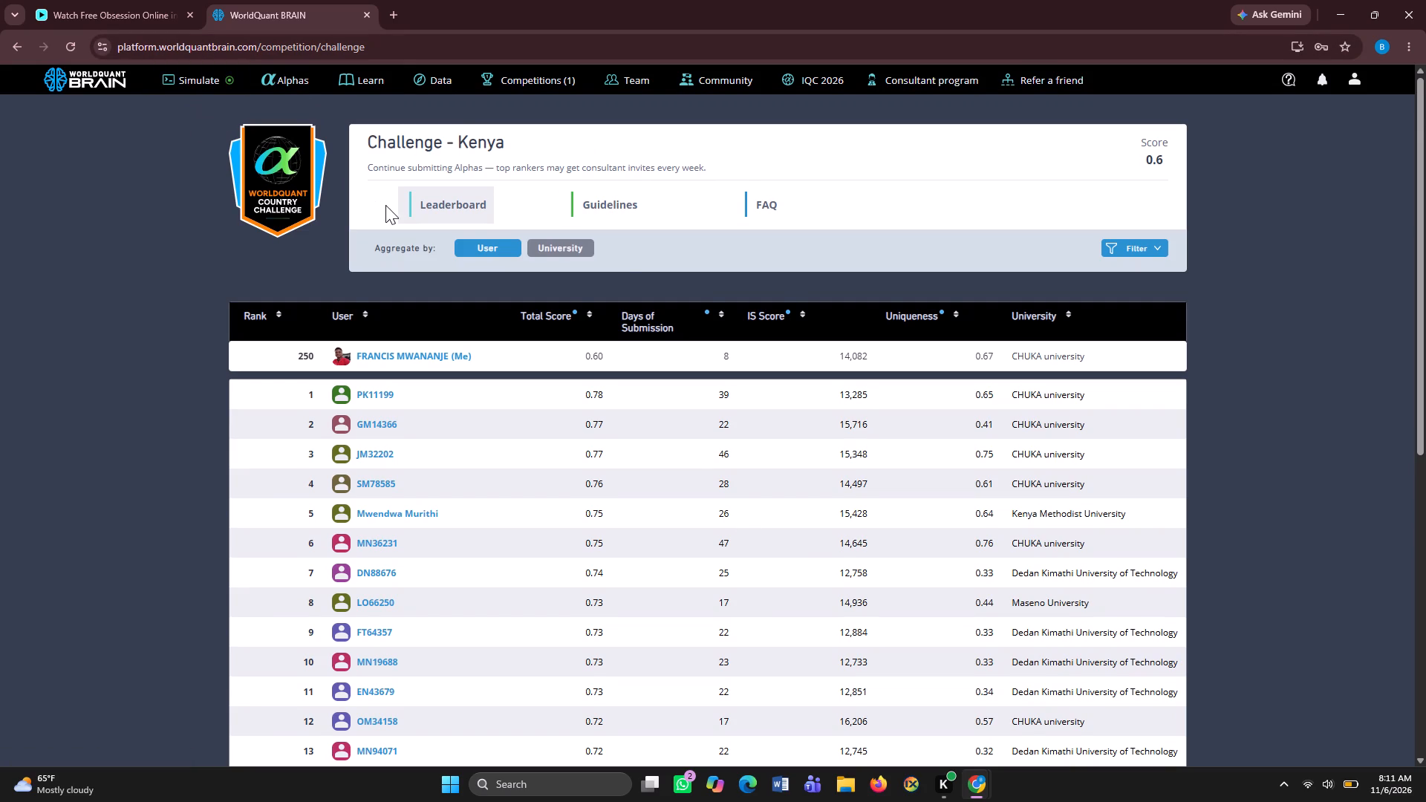
# Aggregate the Challenge - Kenya leaderboard by university.
pyautogui.click(553, 247)
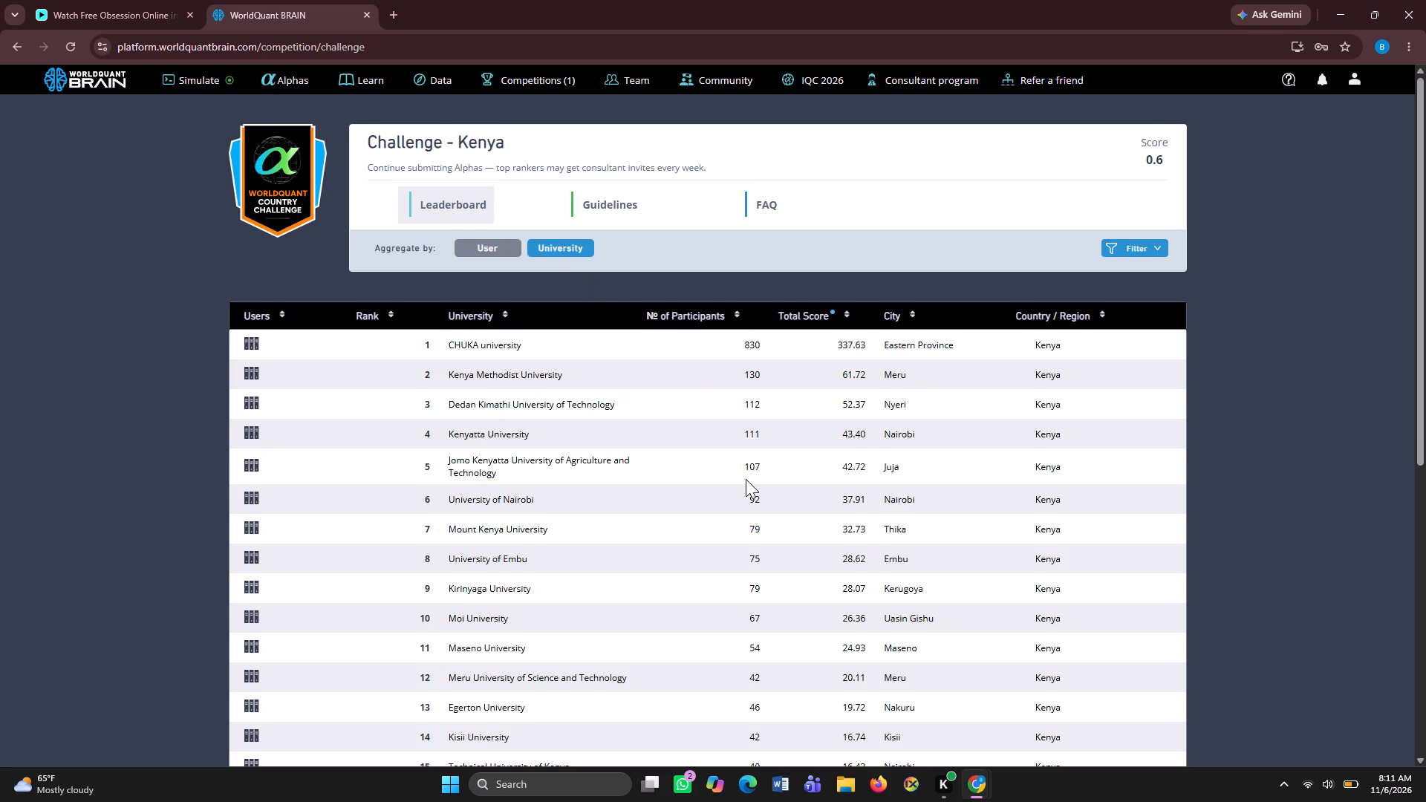
# Examine the first page of the university leaderboard, comparing participant numbers, total scores and cities.
pyautogui.scroll(-1, 746, 479)
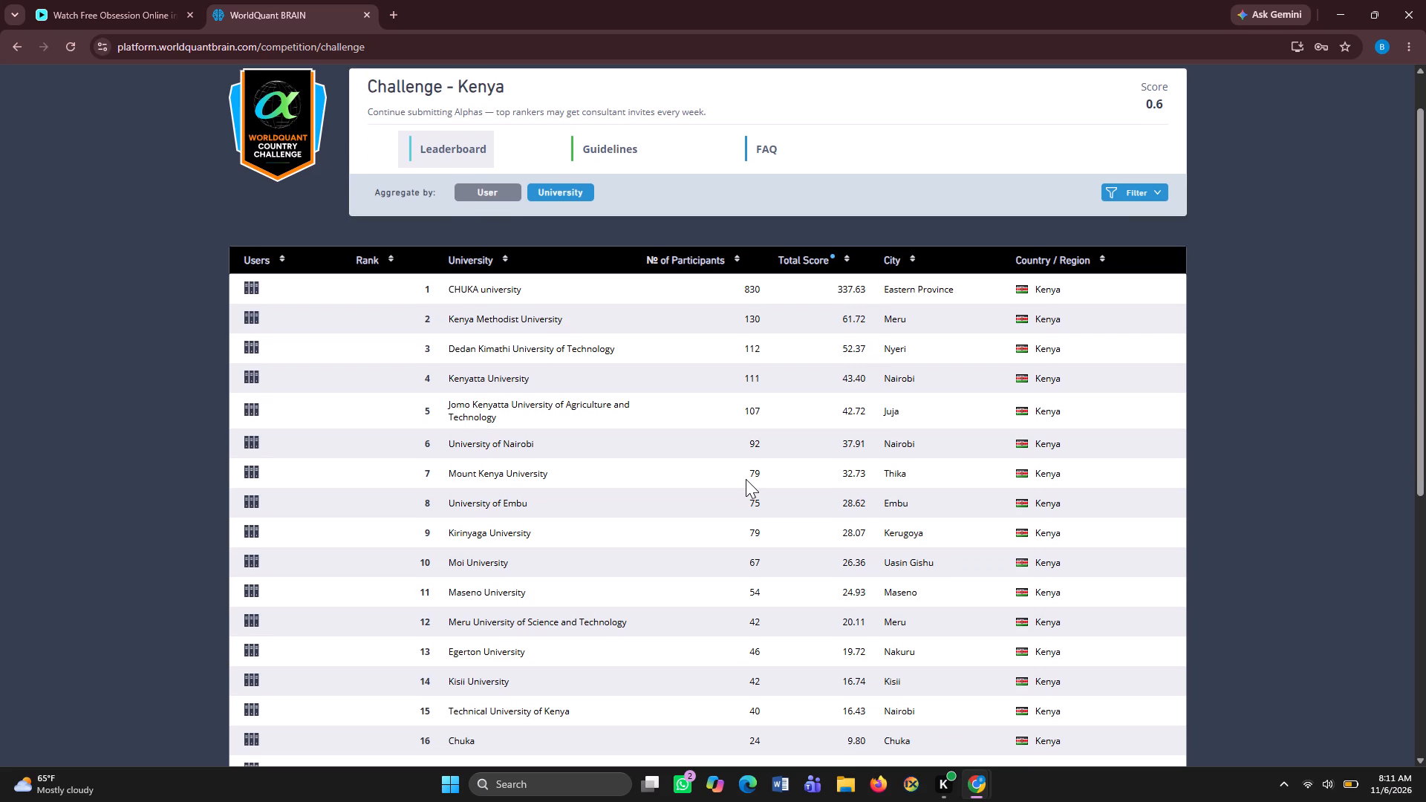
pyautogui.scroll(-1, 746, 479)
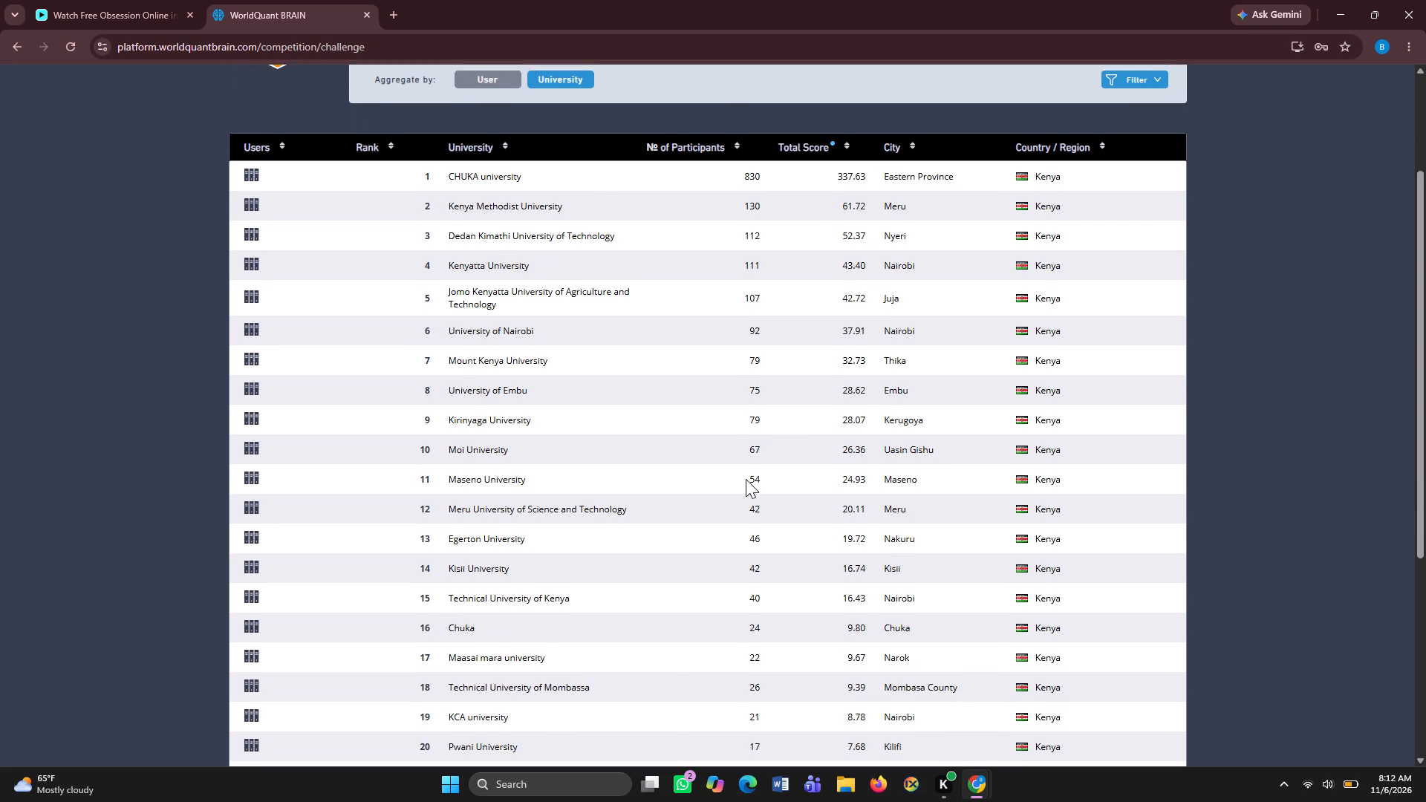
pyautogui.scroll(-1, 746, 479)
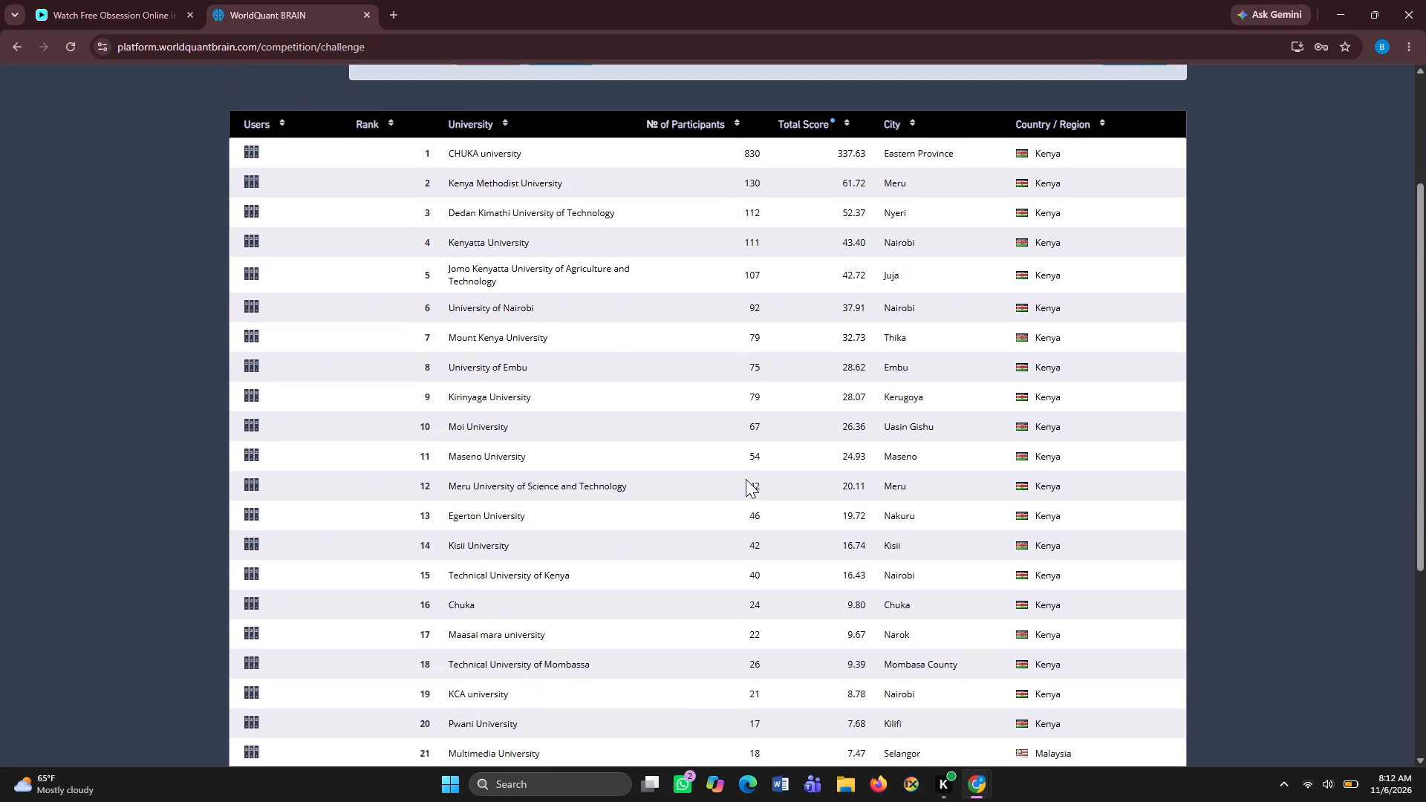
pyautogui.scroll(-4, 746, 479)
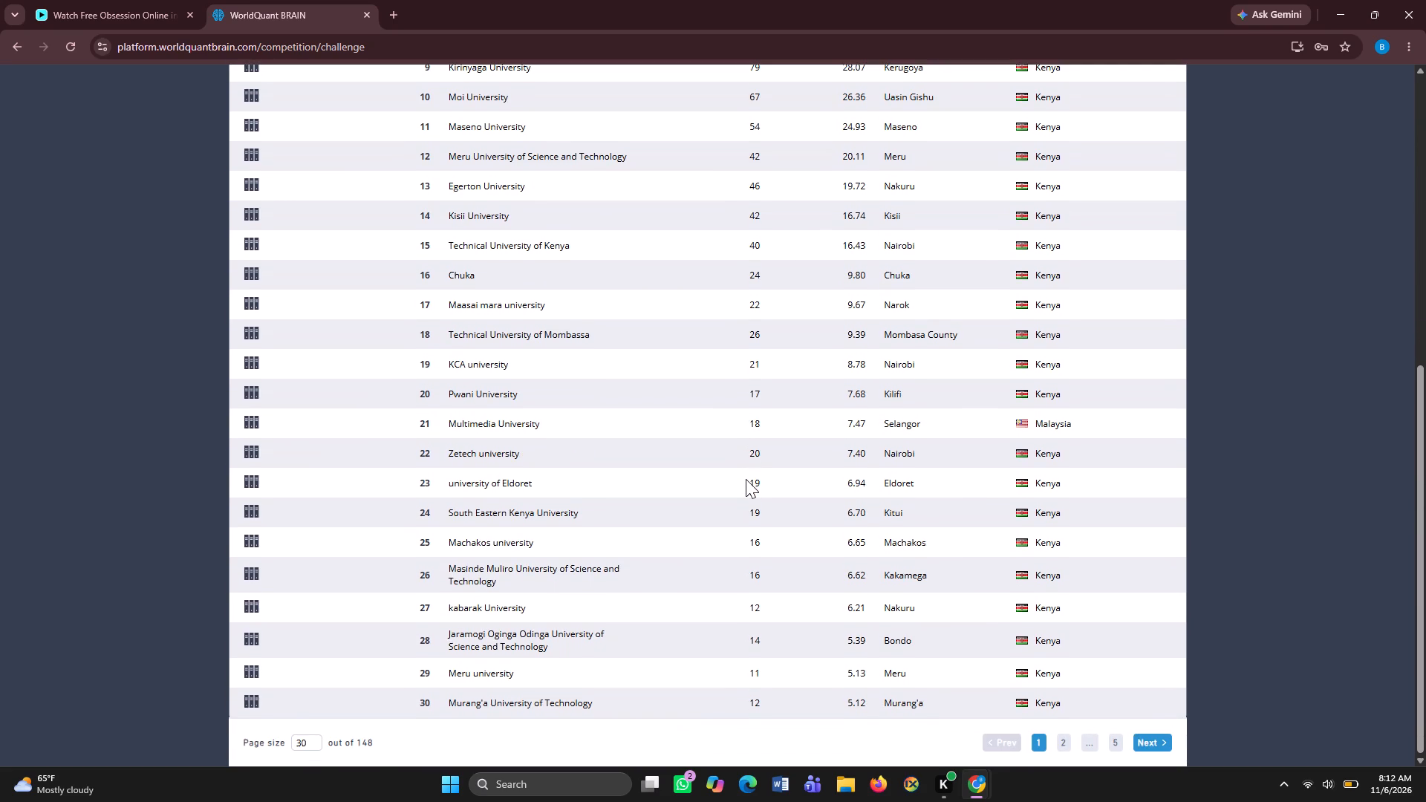
pyautogui.scroll(-1, 746, 479)
pyautogui.scroll(2, 789, 420)
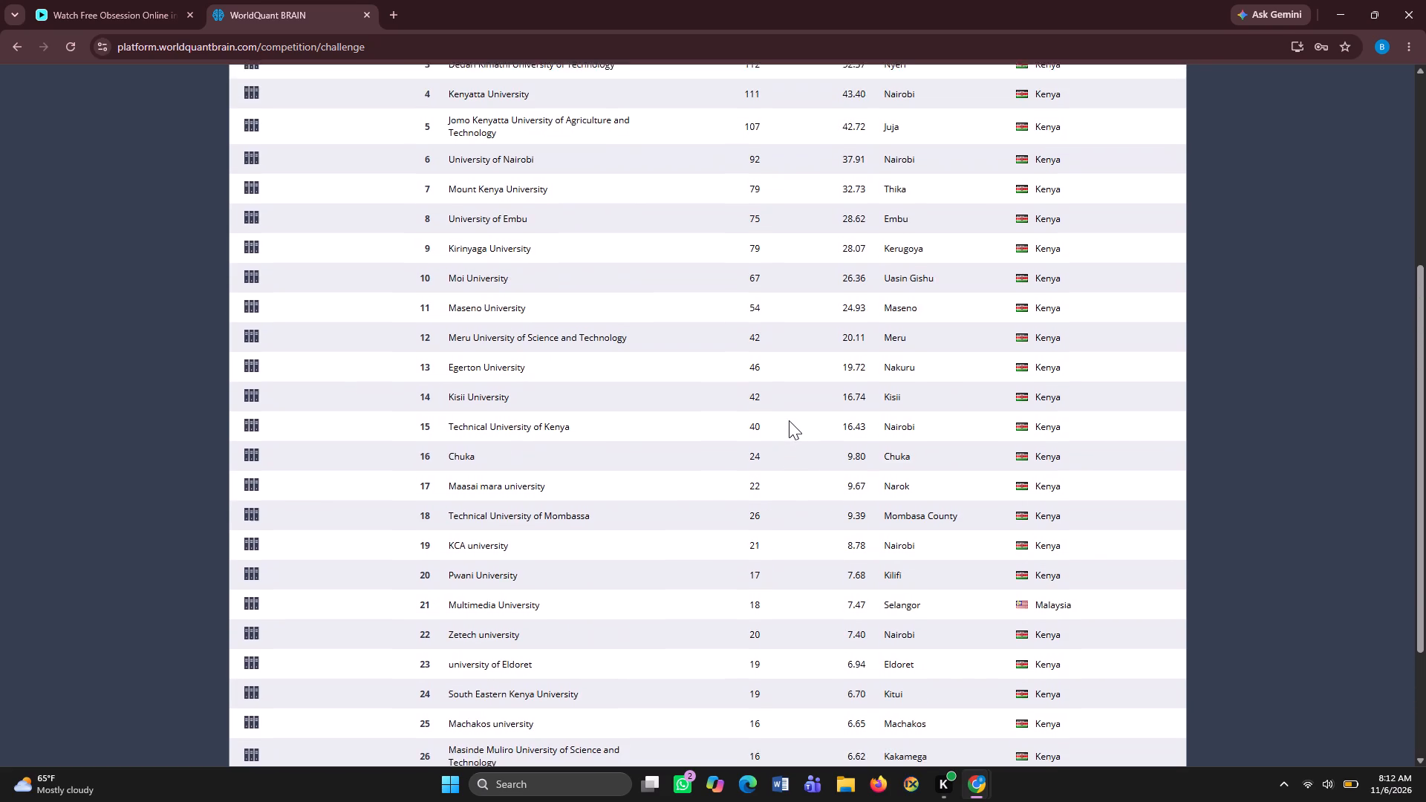
pyautogui.scroll(4, 789, 420)
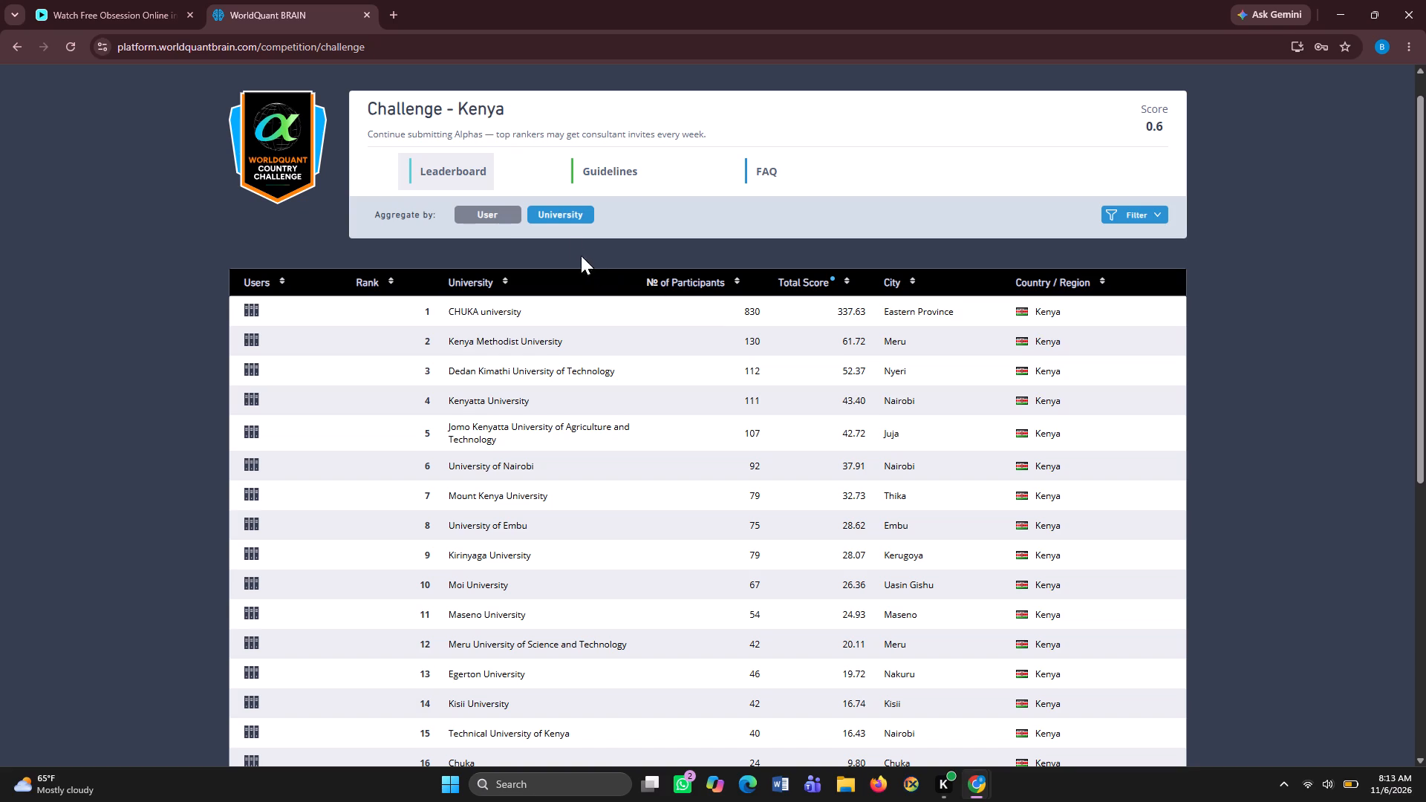
# Aggregate the Challenge - Kenya leaderboard by user.
pyautogui.click(508, 210)
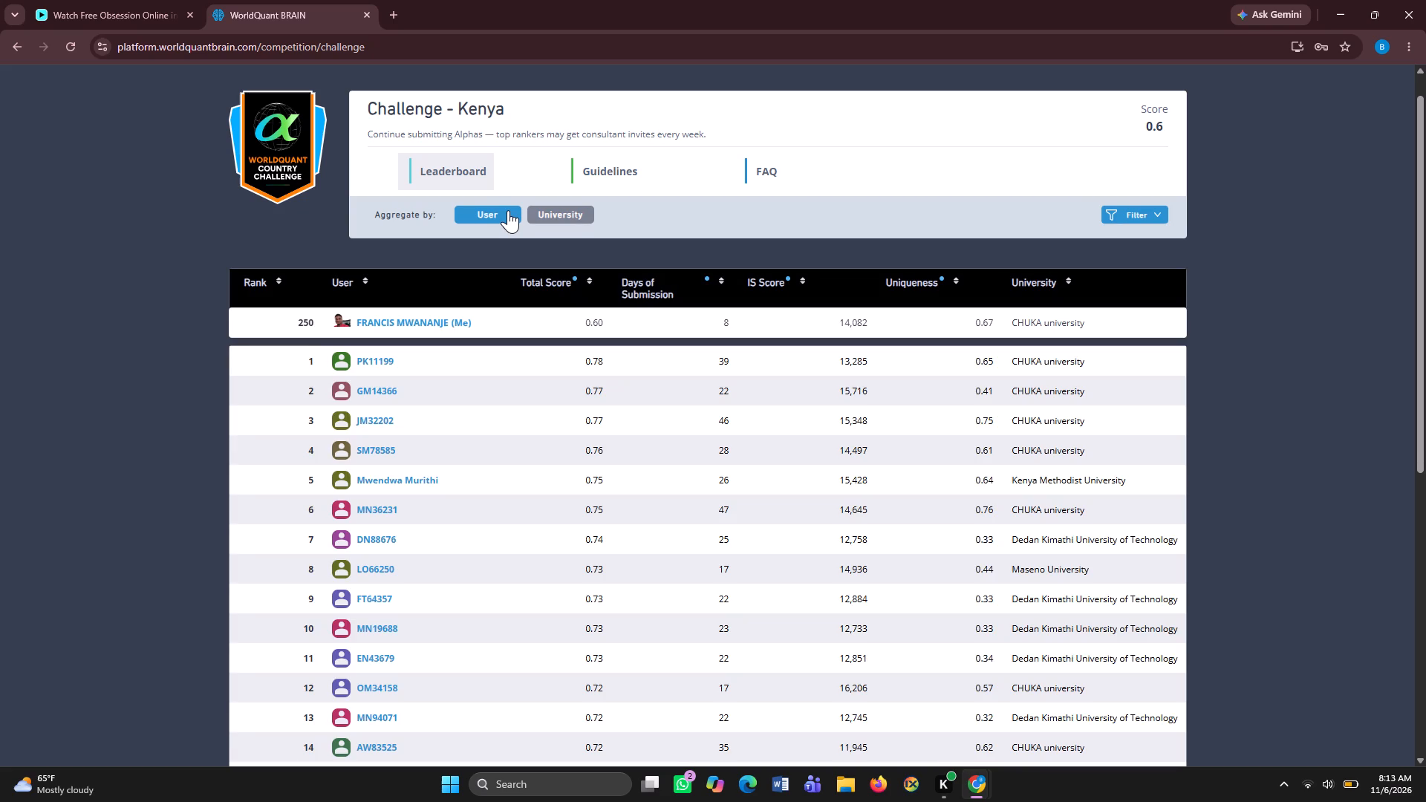
# Return to the Simulation 33 results, review the PnL chart and IS Summary, and run the self-correlation check.
pyautogui.scroll(2, 484, 117)
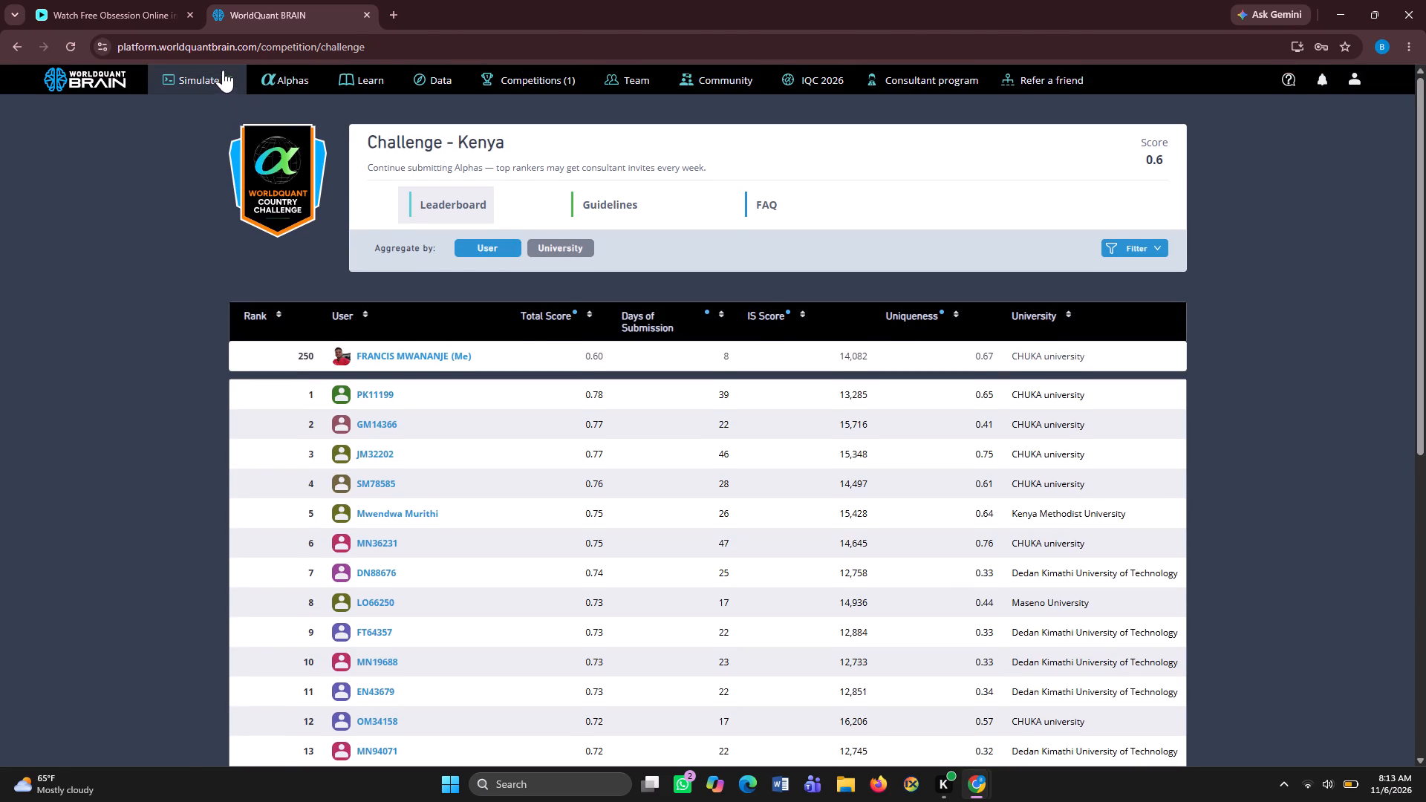
pyautogui.click(223, 70)
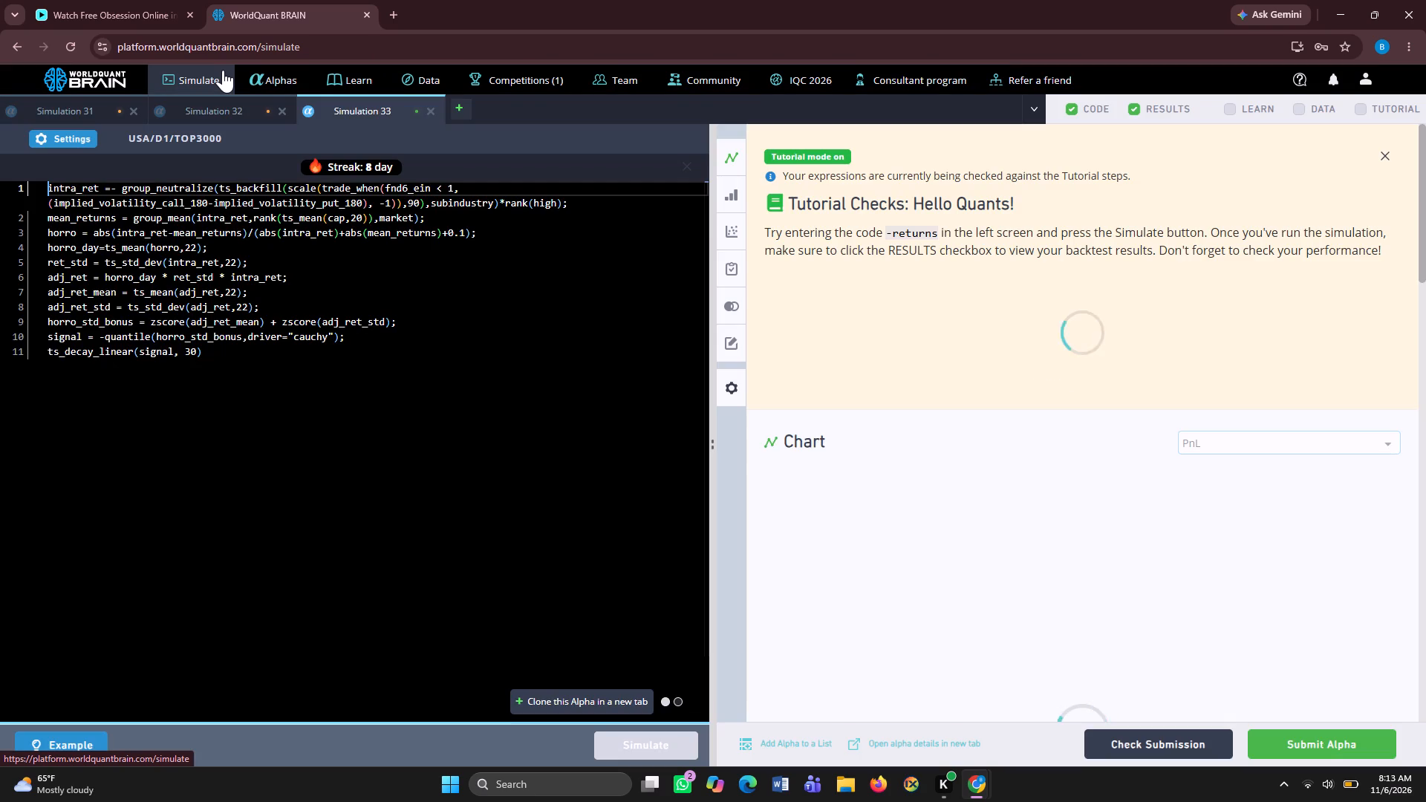
pyautogui.scroll(-1, 1003, 463)
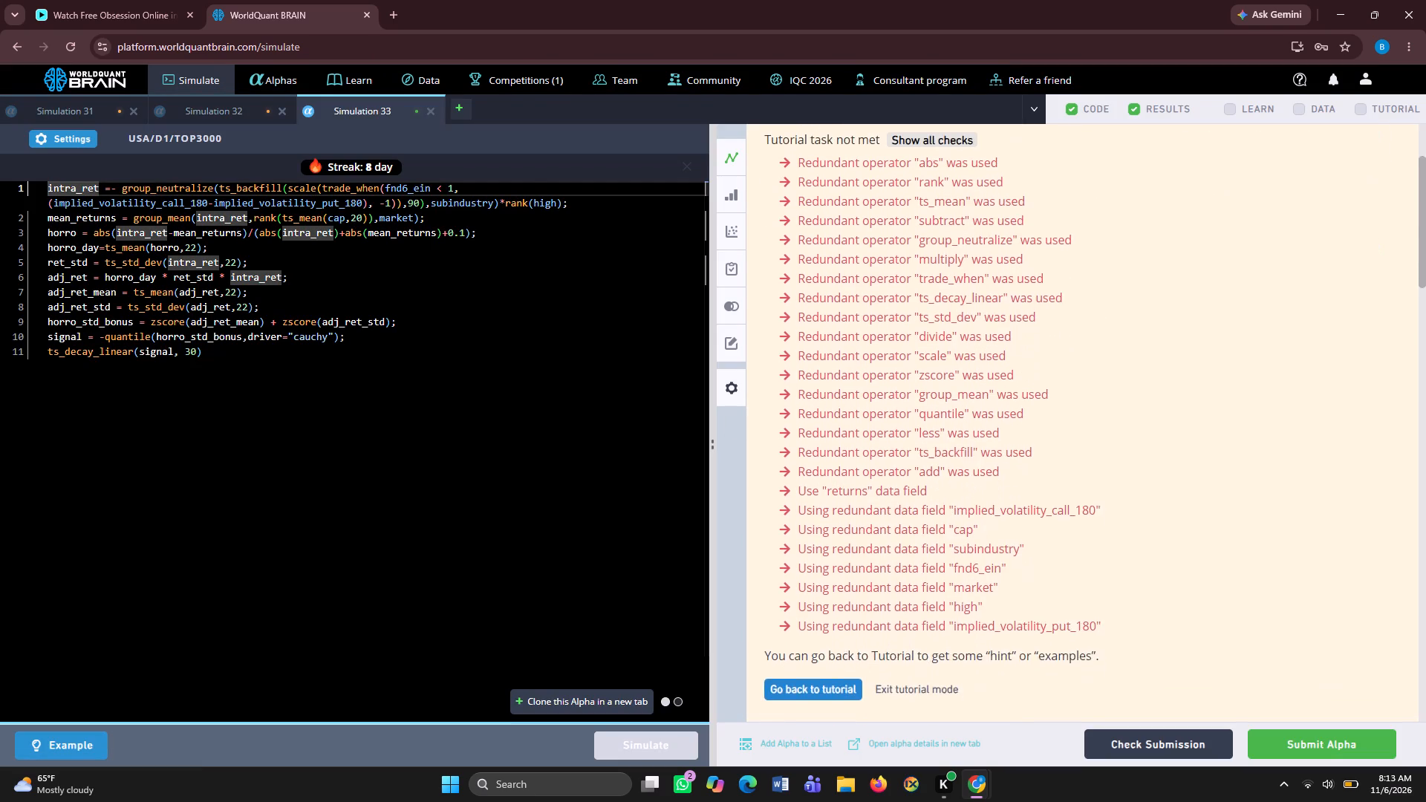
pyautogui.scroll(-3, 1003, 463)
pyautogui.hscroll(-1, 1003, 463)
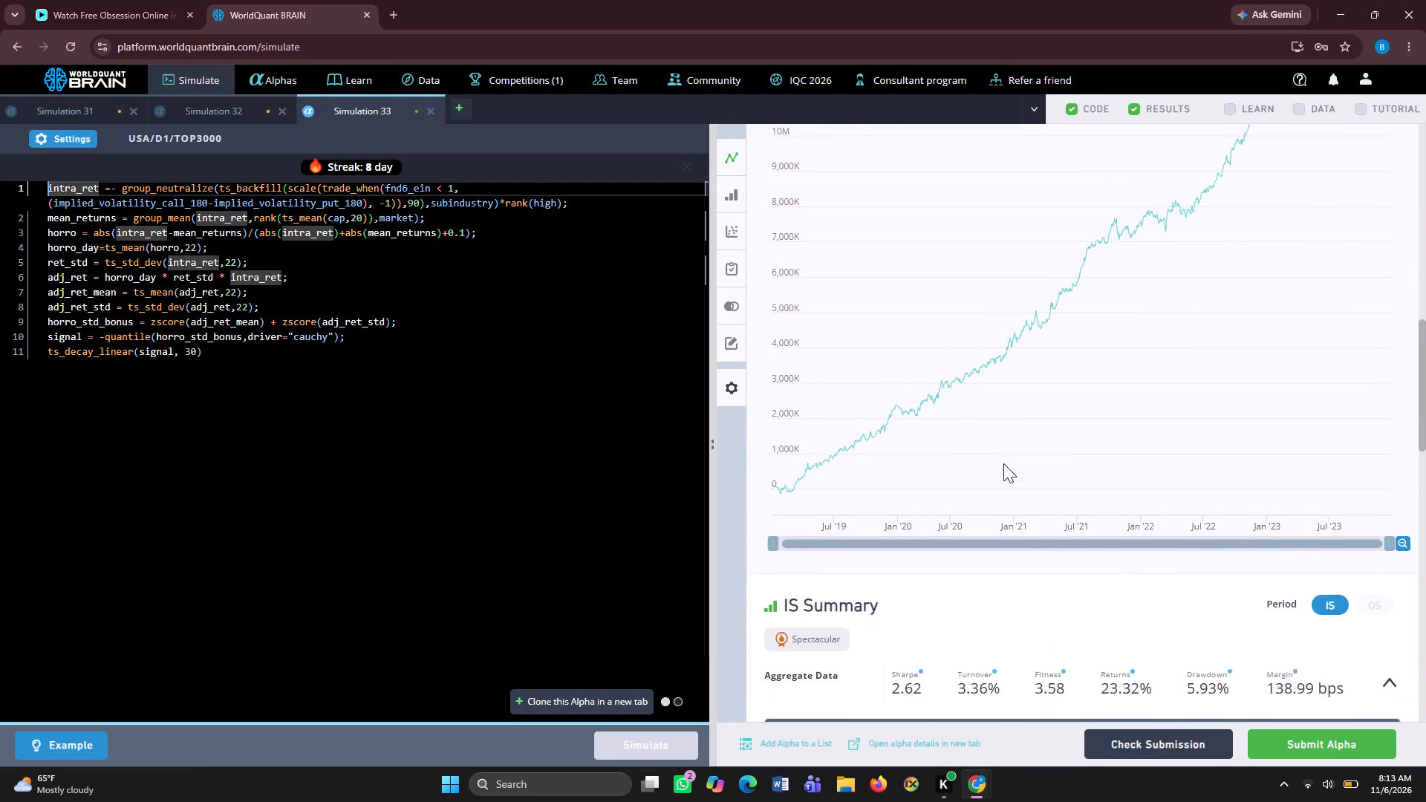
pyautogui.scroll(-4, 1003, 463)
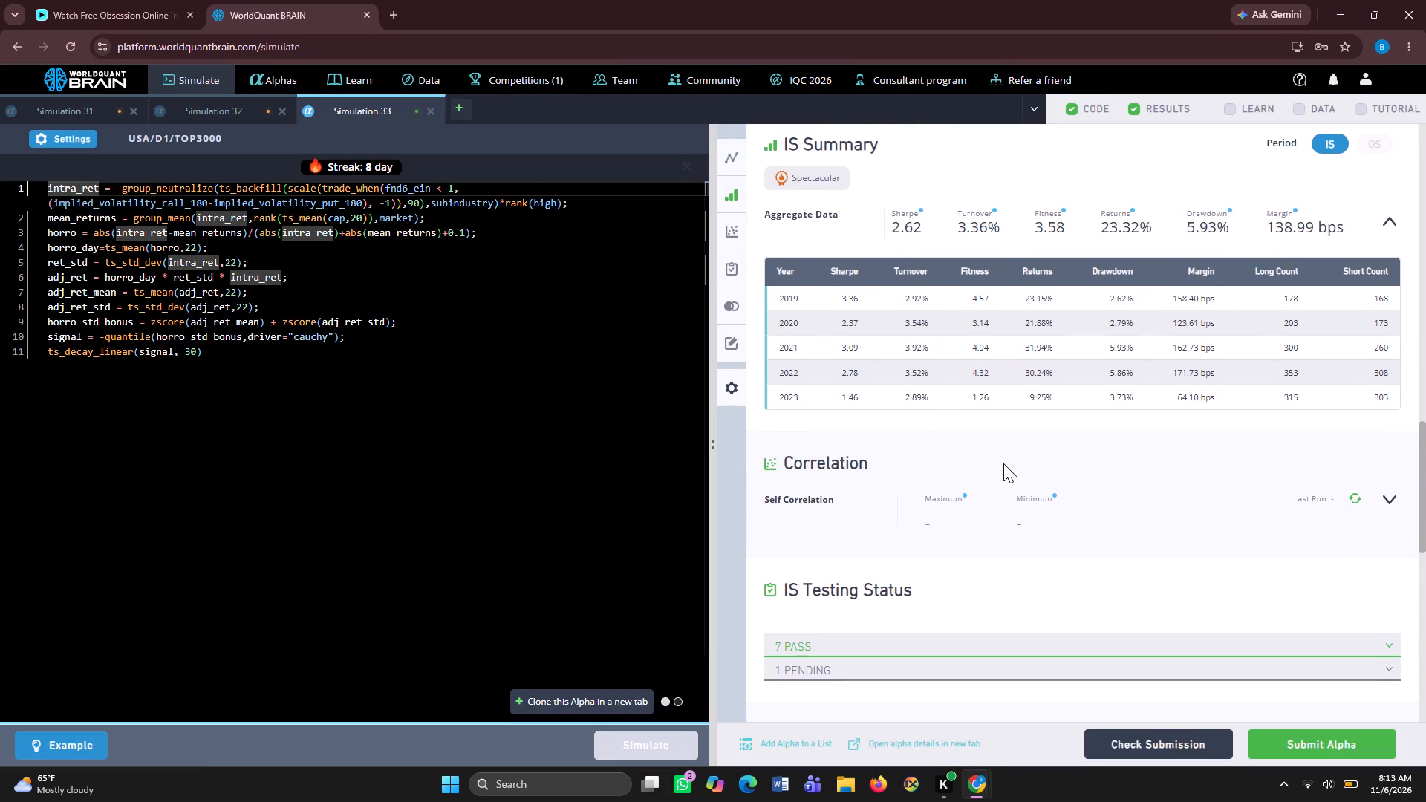
pyautogui.click(1354, 496)
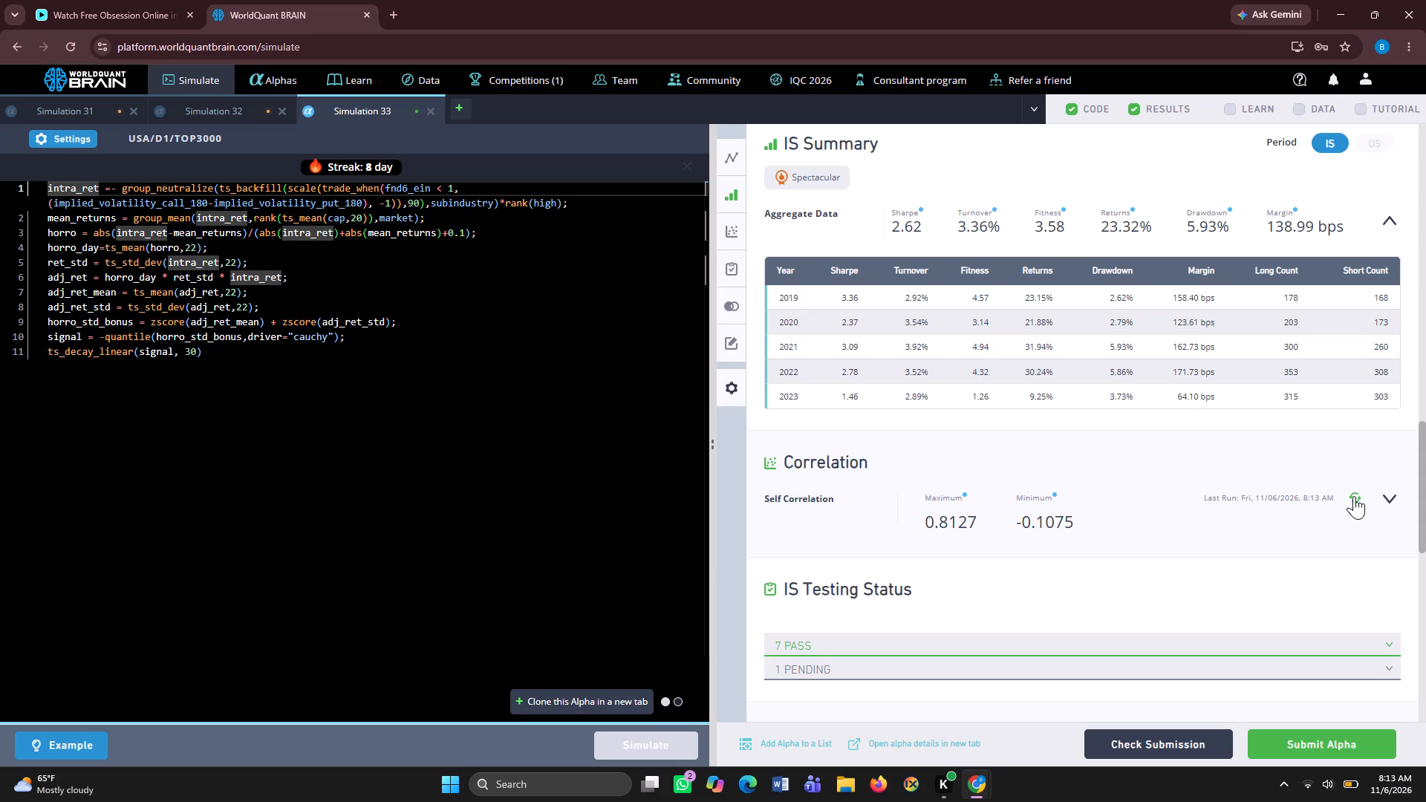
# Try to submit the Simulation 33 alpha.
pyautogui.click(1275, 739)
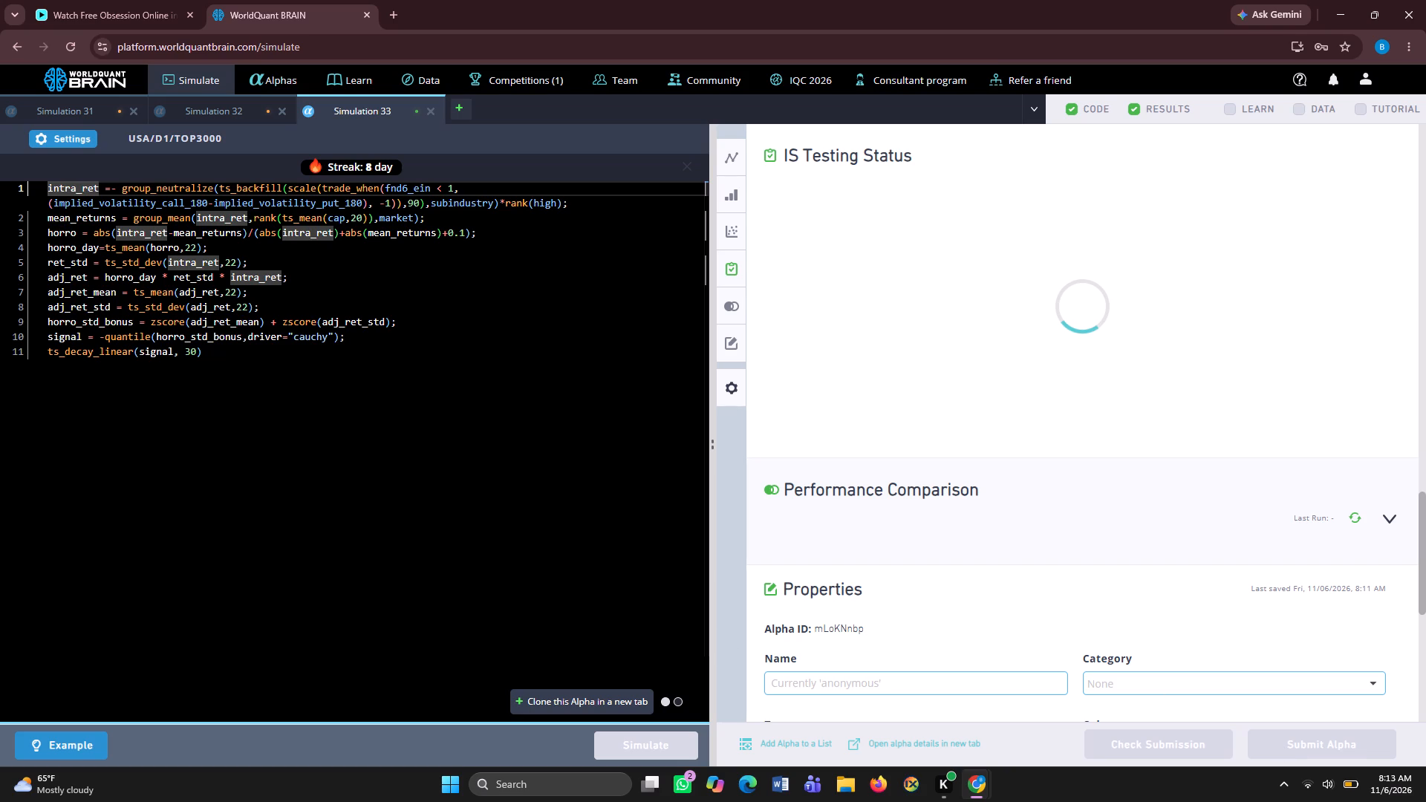
# In Simulation 33's settings, set the decay to 40 and apply it.
pyautogui.click(62, 137)
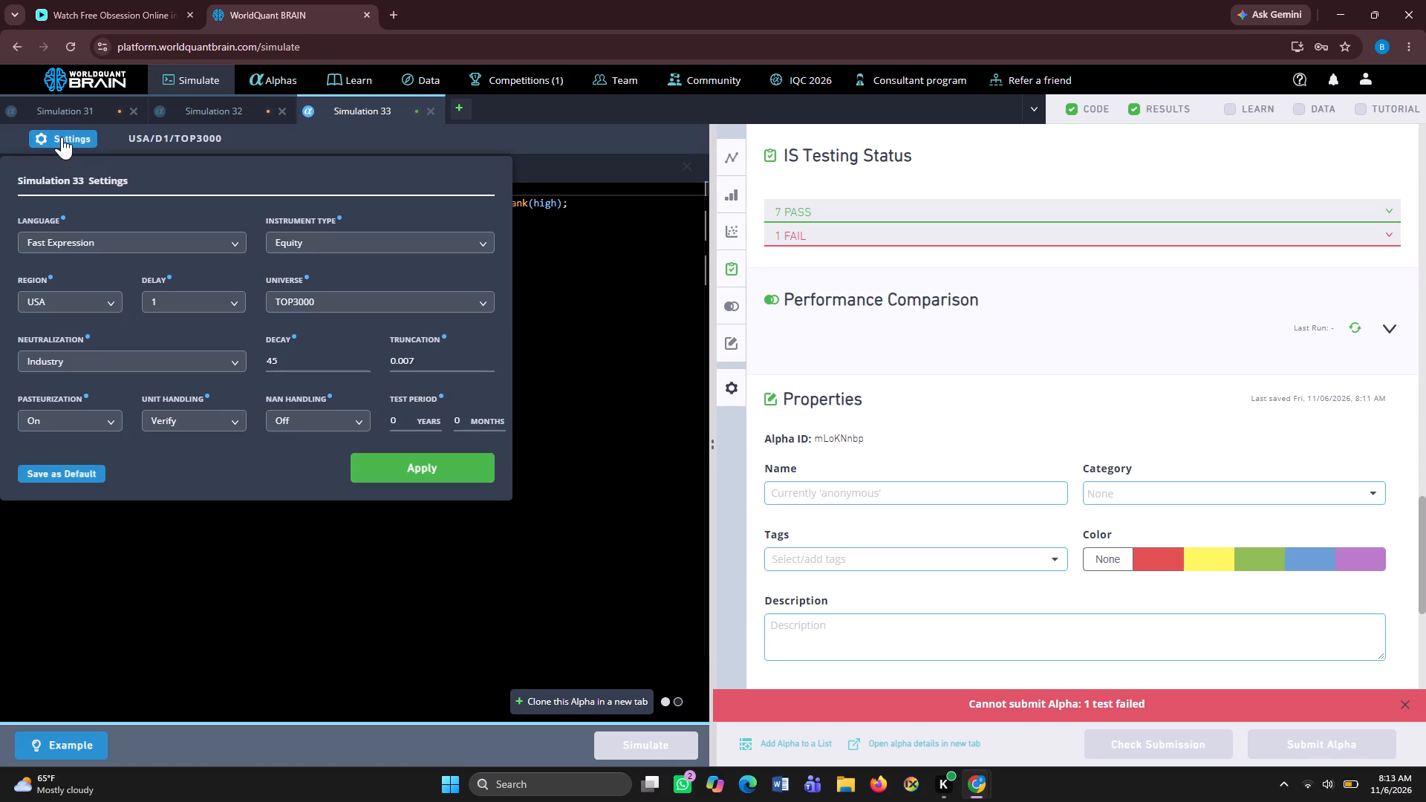
pyautogui.click(280, 353)
pyautogui.press('BackSpace')
pyautogui.press('0')
pyautogui.click(399, 461)
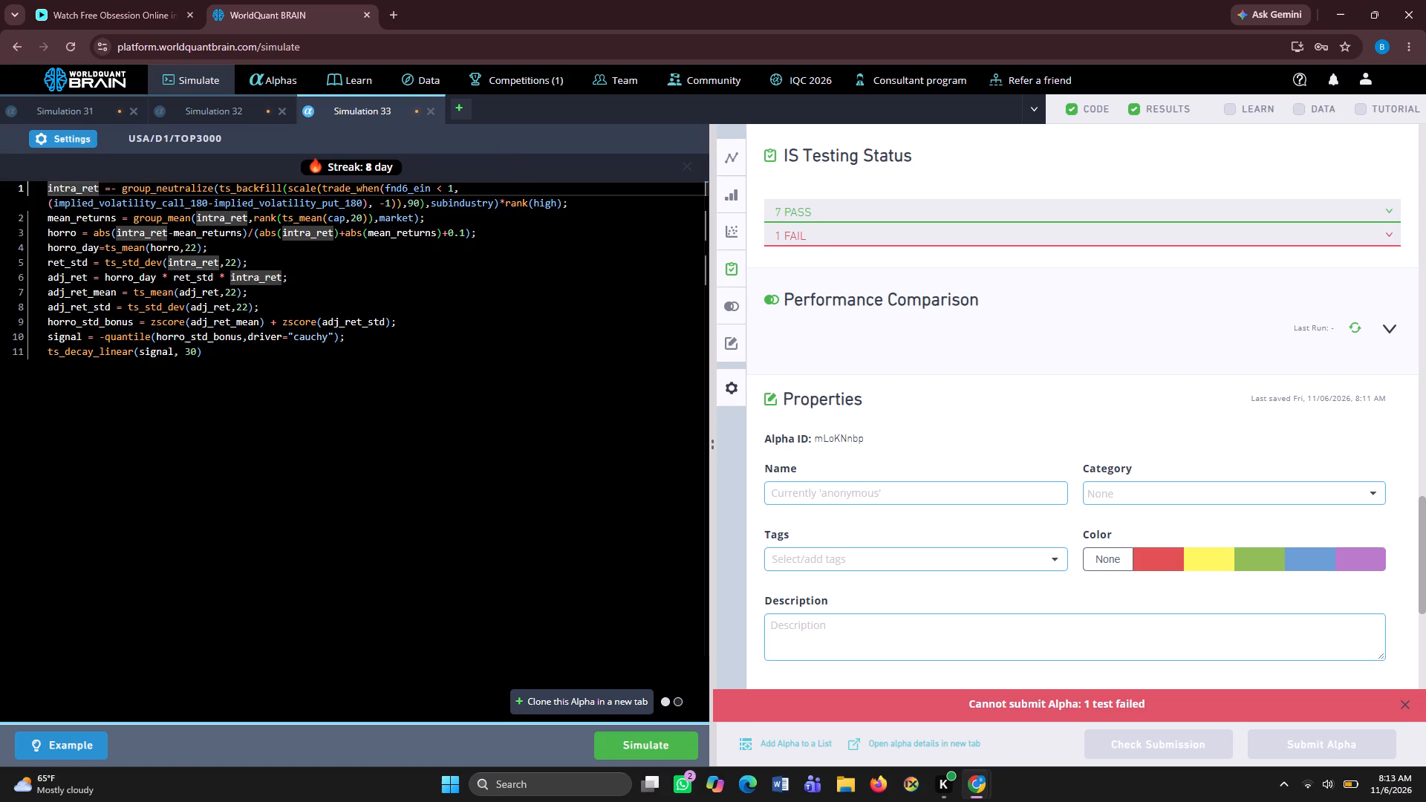
# Clone the alpha with the decay of 40 in a new tab and simulate the clone.
pyautogui.click(590, 700)
pyautogui.click(662, 736)
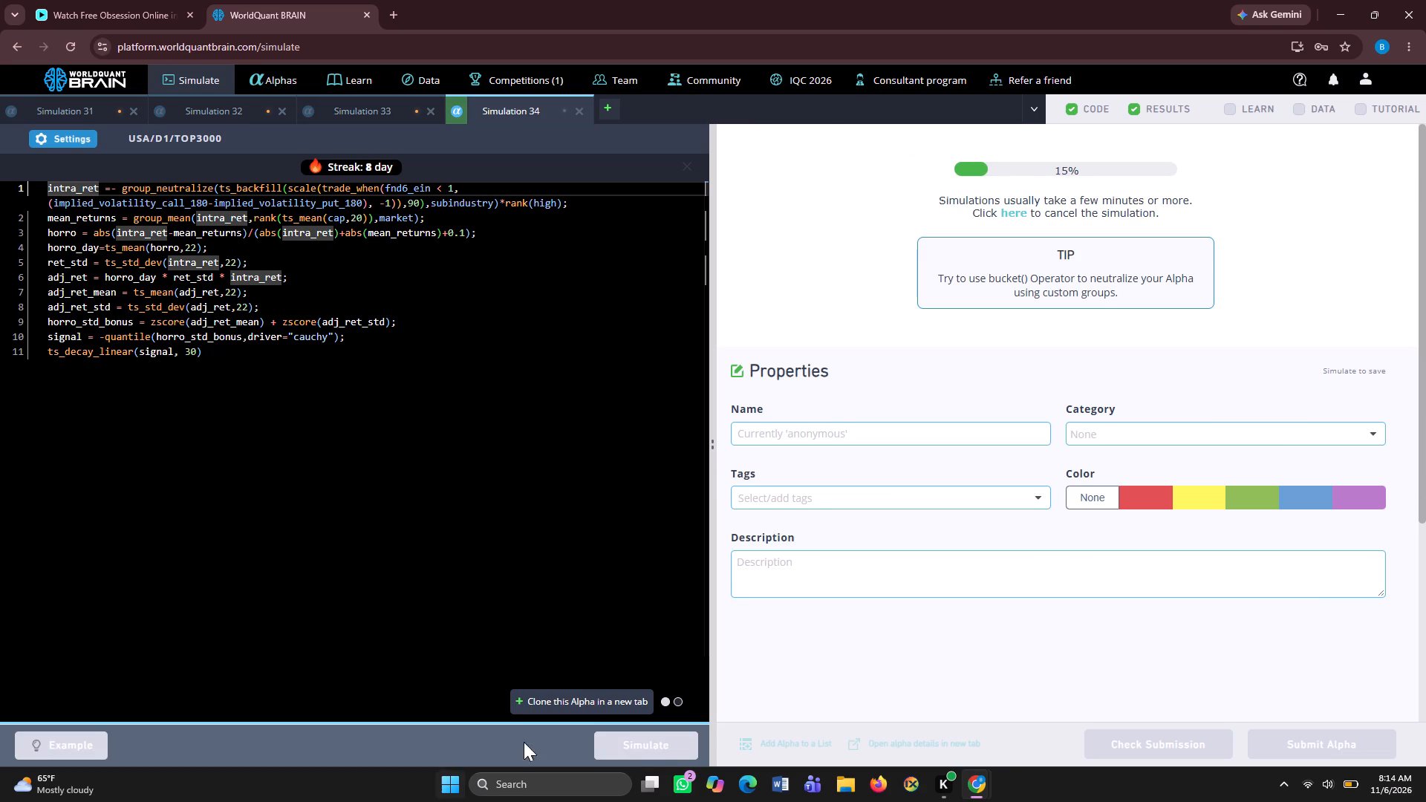
# Switch to WhatsApp while the simulation runs.
pyautogui.click(677, 786)
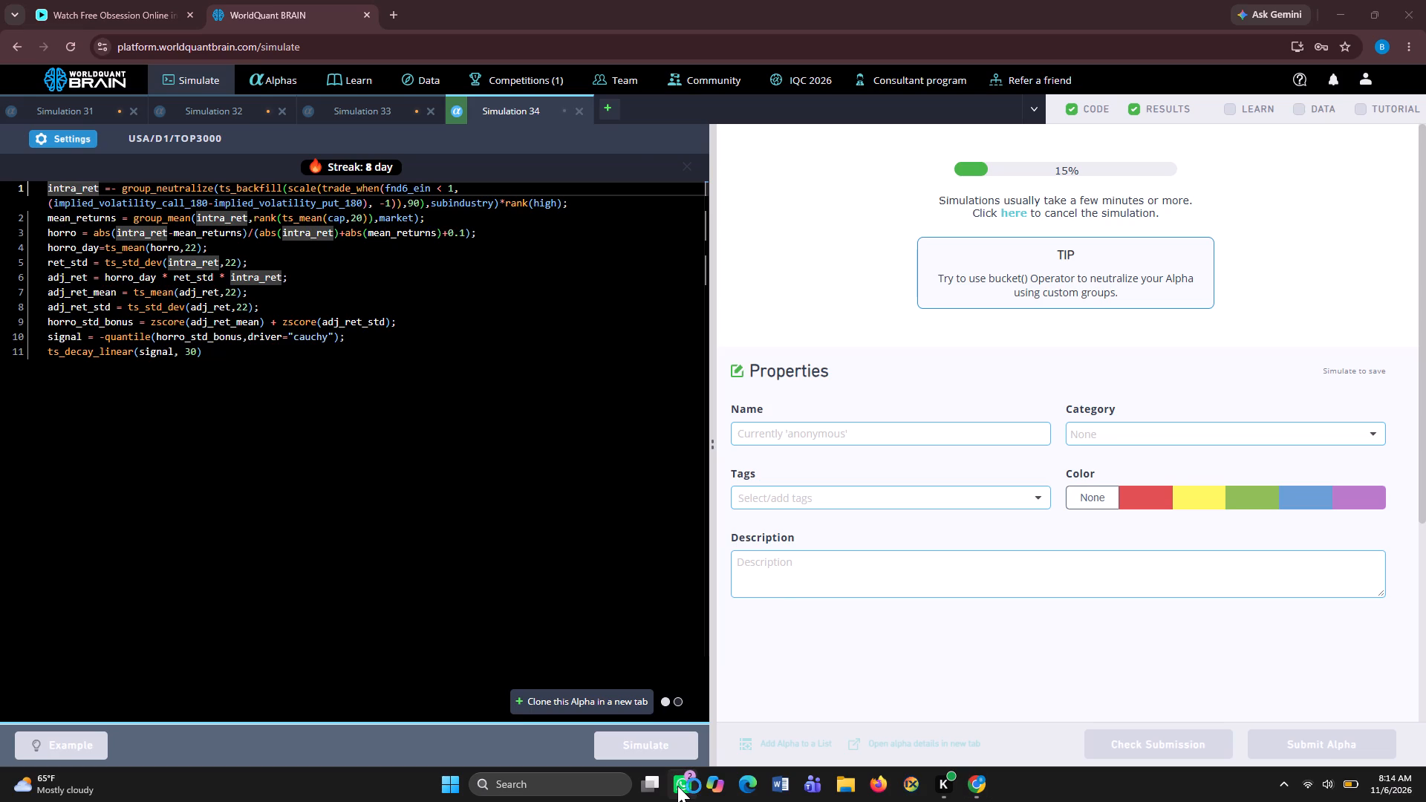
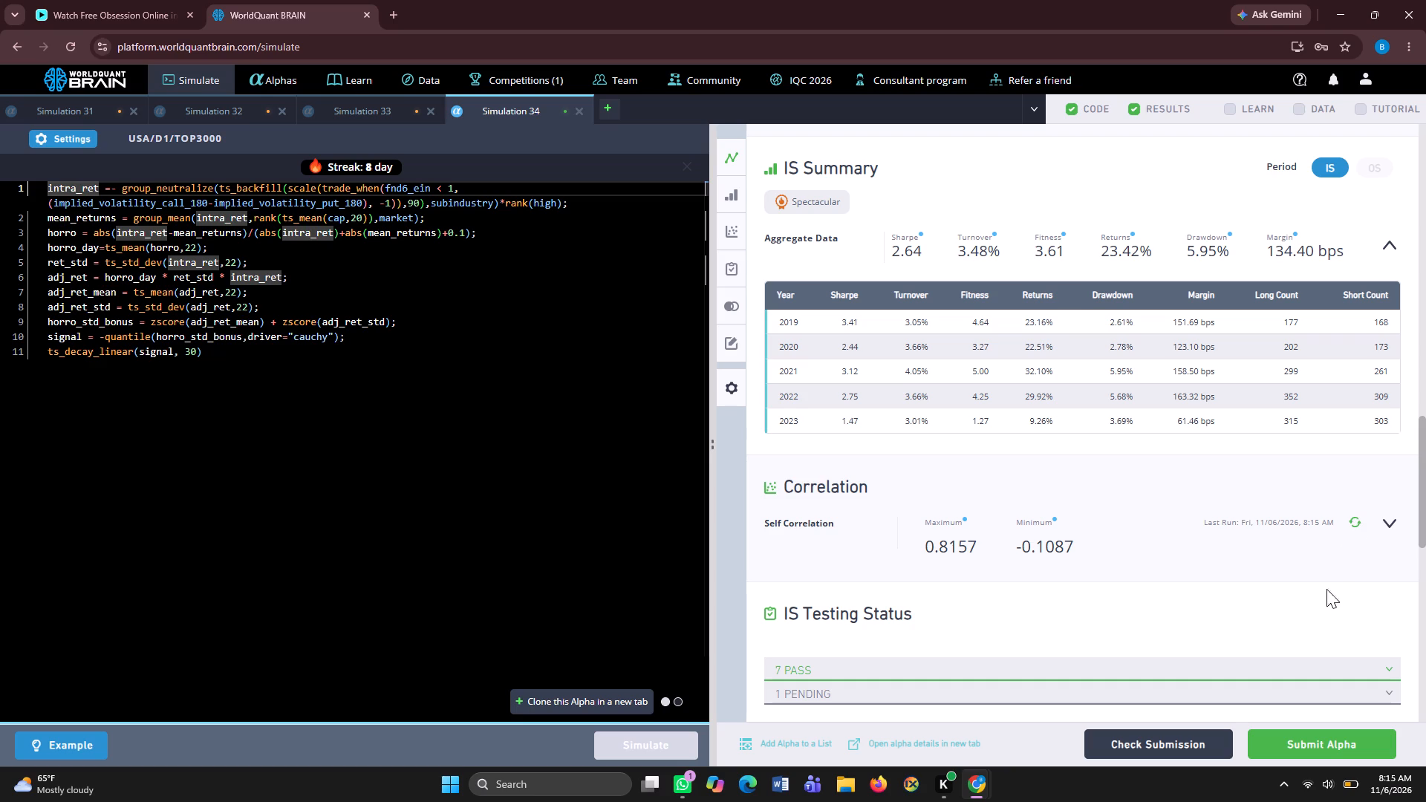
# Try to submit the Simulation 34 alpha.
pyautogui.click(1302, 740)
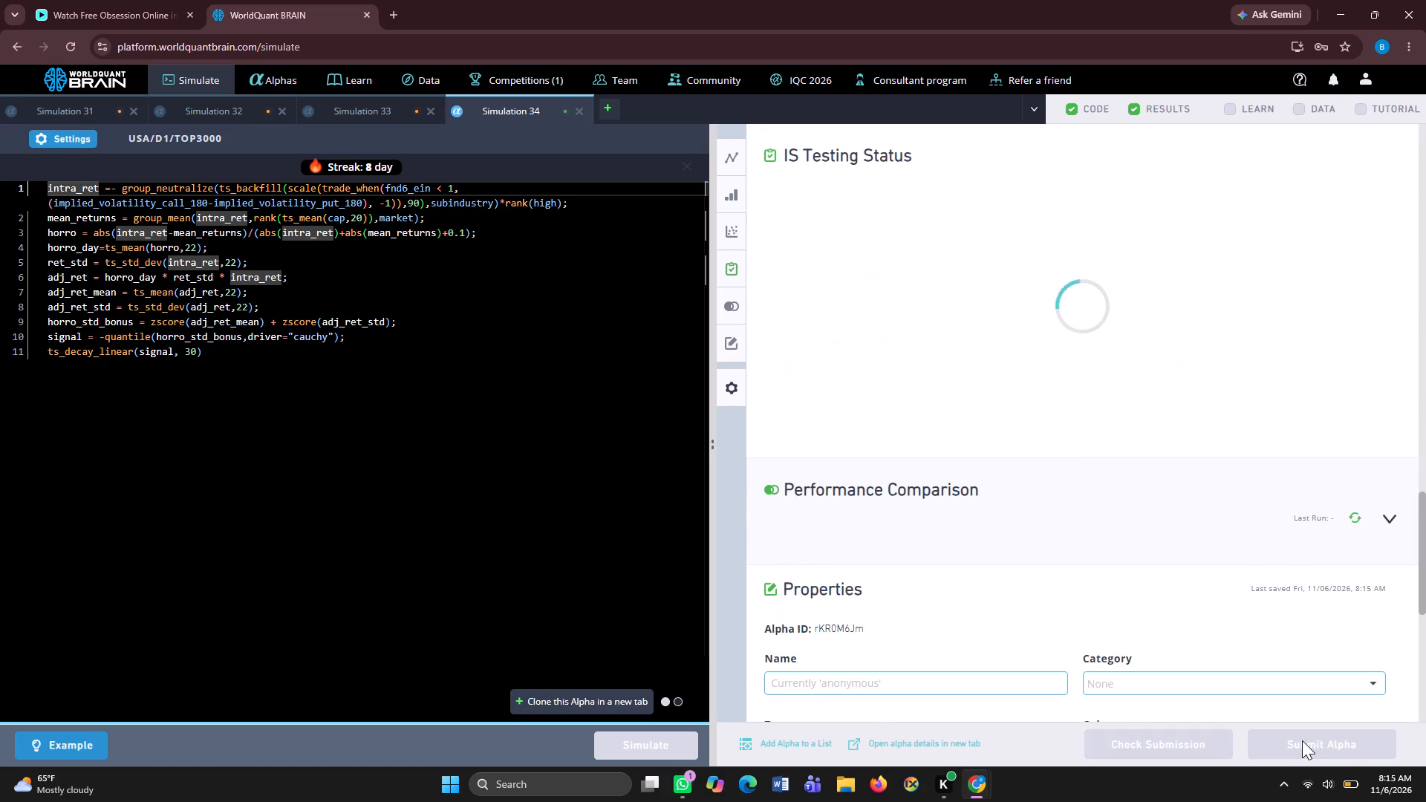
# In Simulation 34's settings, set the decay to 21 and apply it.
pyautogui.click(62, 141)
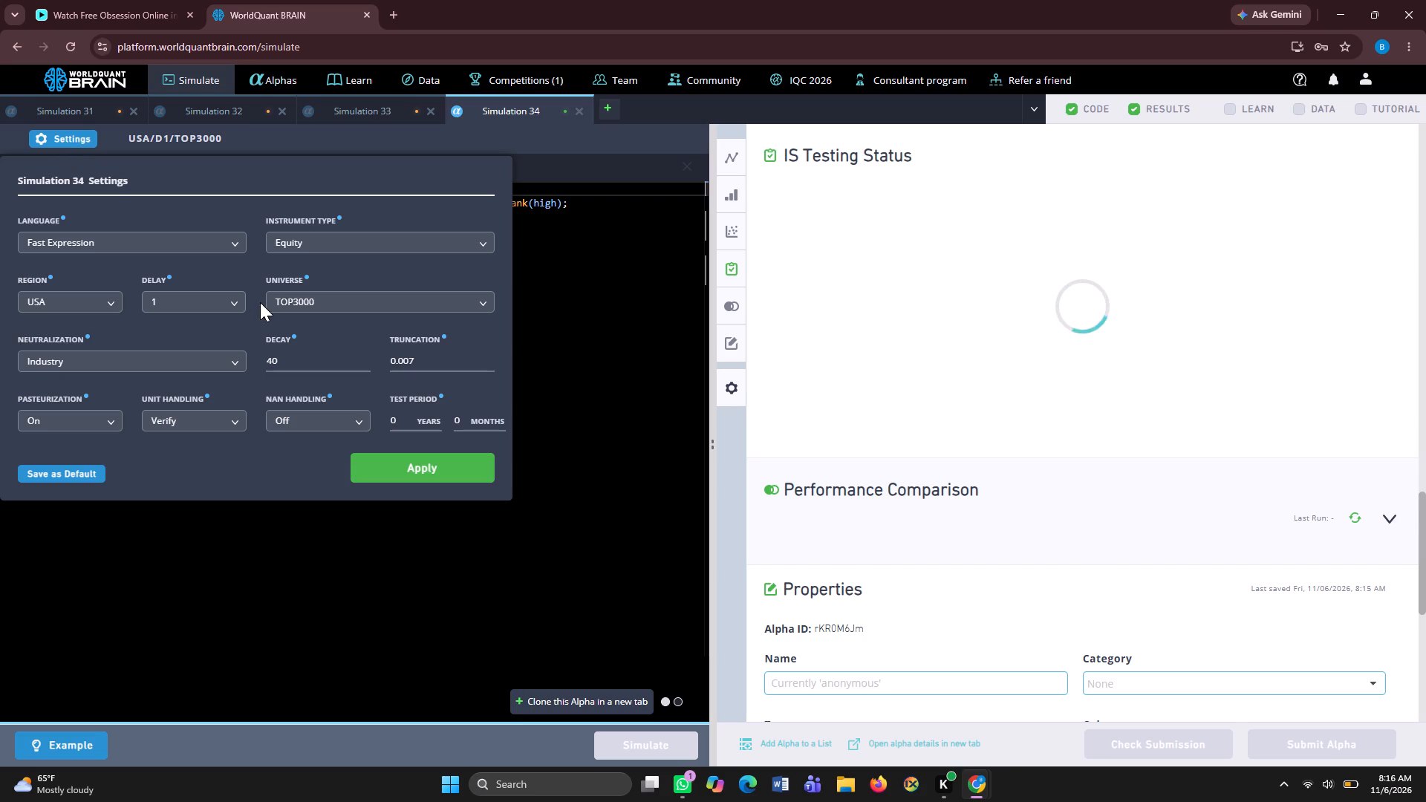
pyautogui.click(291, 356)
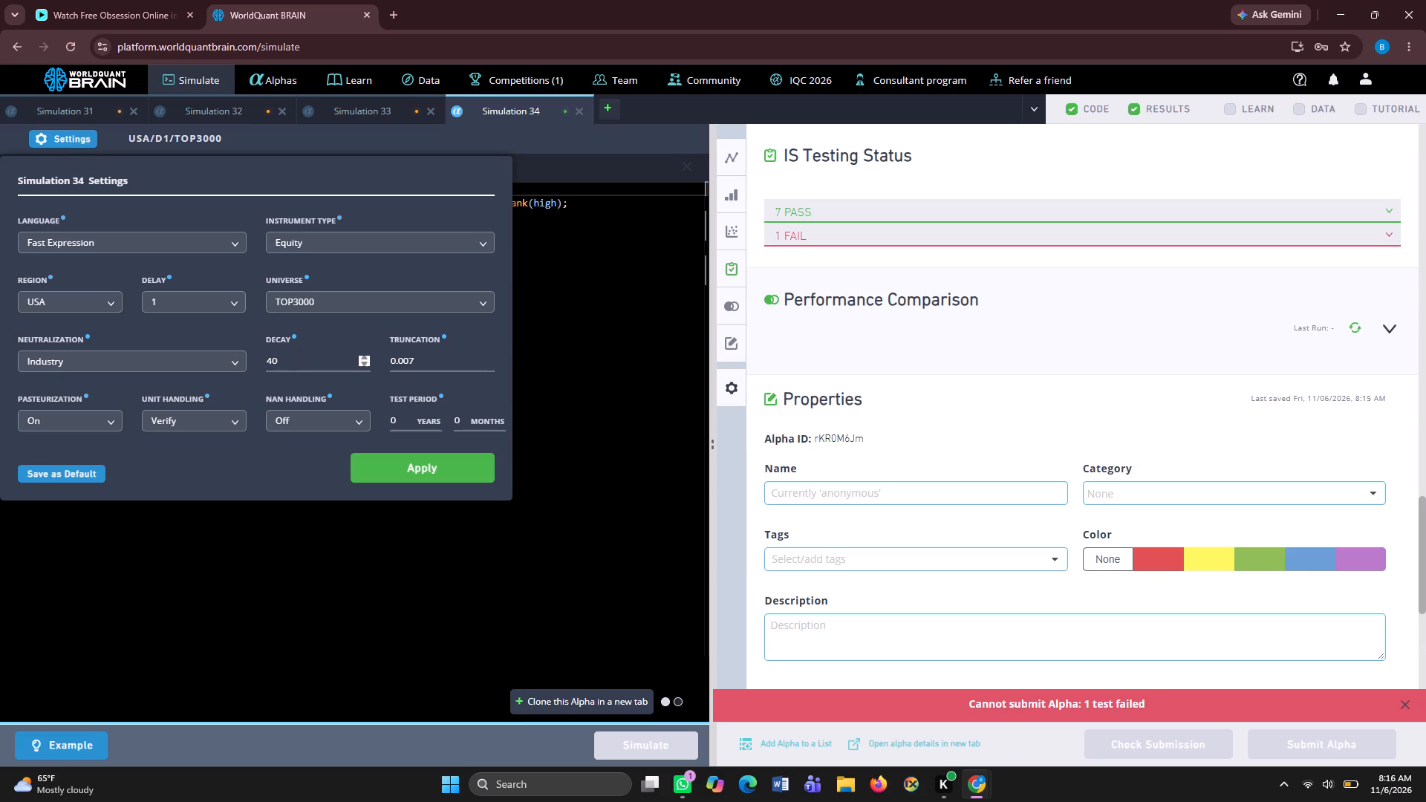
pyautogui.press('BackSpace')
pyautogui.press('BackSpace')
pyautogui.press('2')
pyautogui.press('1')
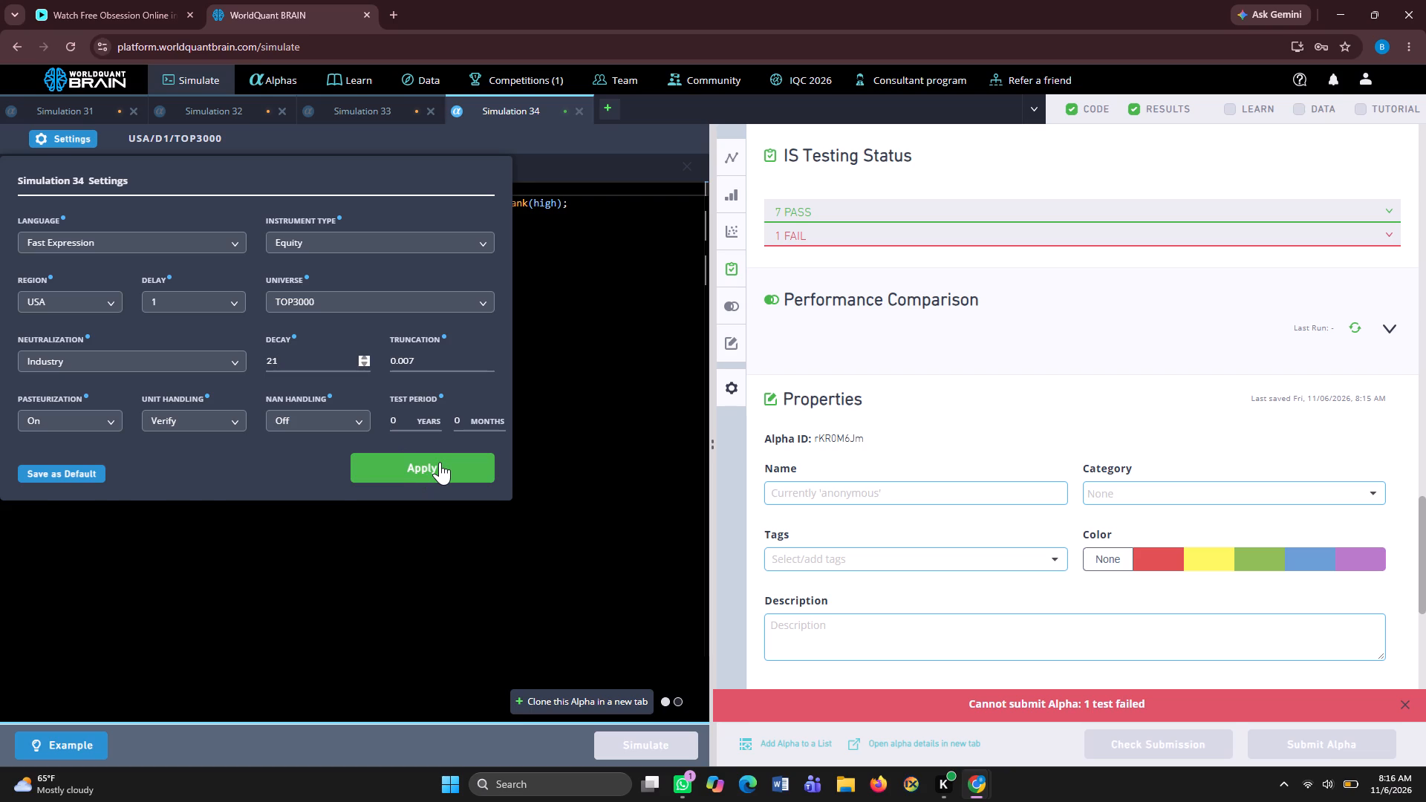
pyautogui.click(440, 462)
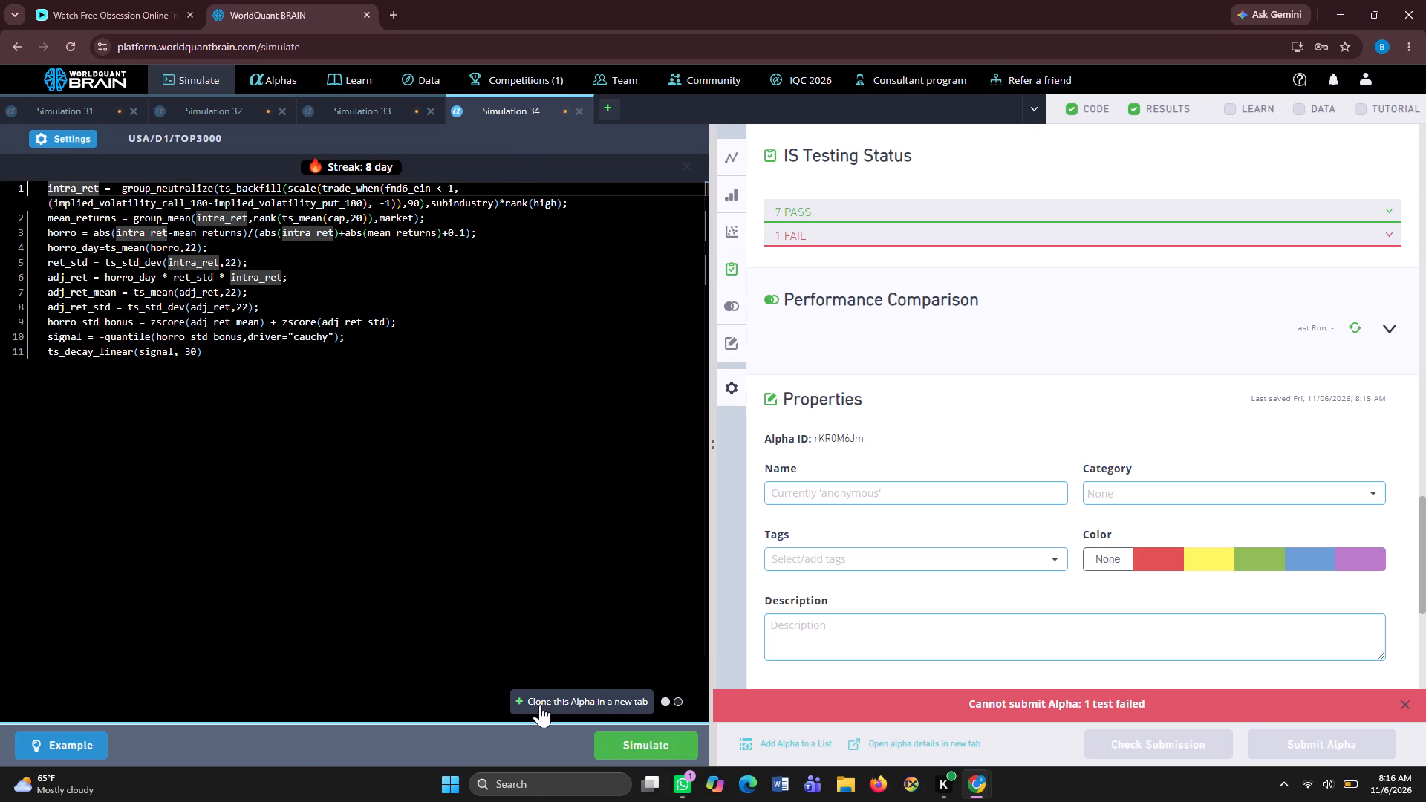
# Clone the alpha with the decay of 21 in a new tab and simulate the clone.
pyautogui.click(540, 705)
pyautogui.click(631, 740)
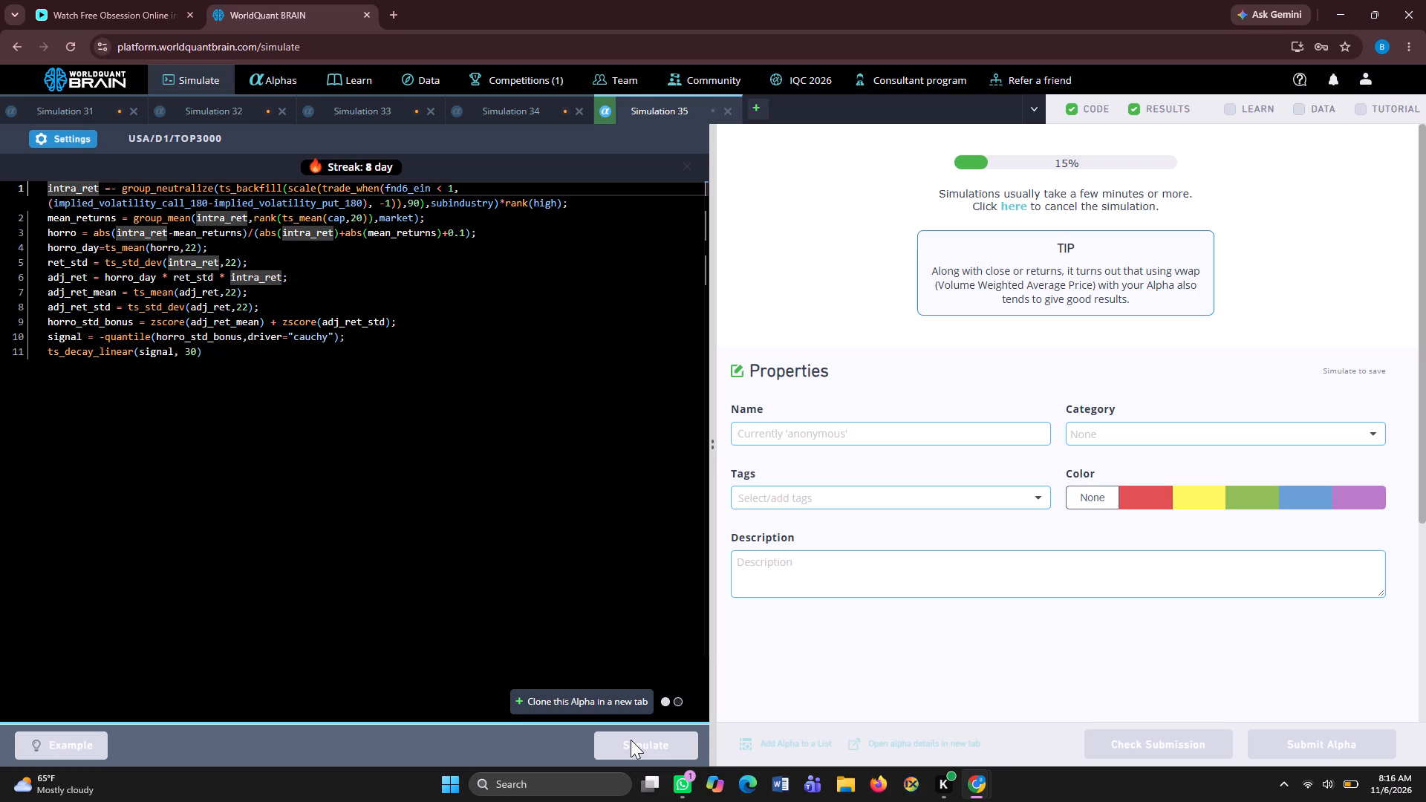
pyautogui.click(631, 740)
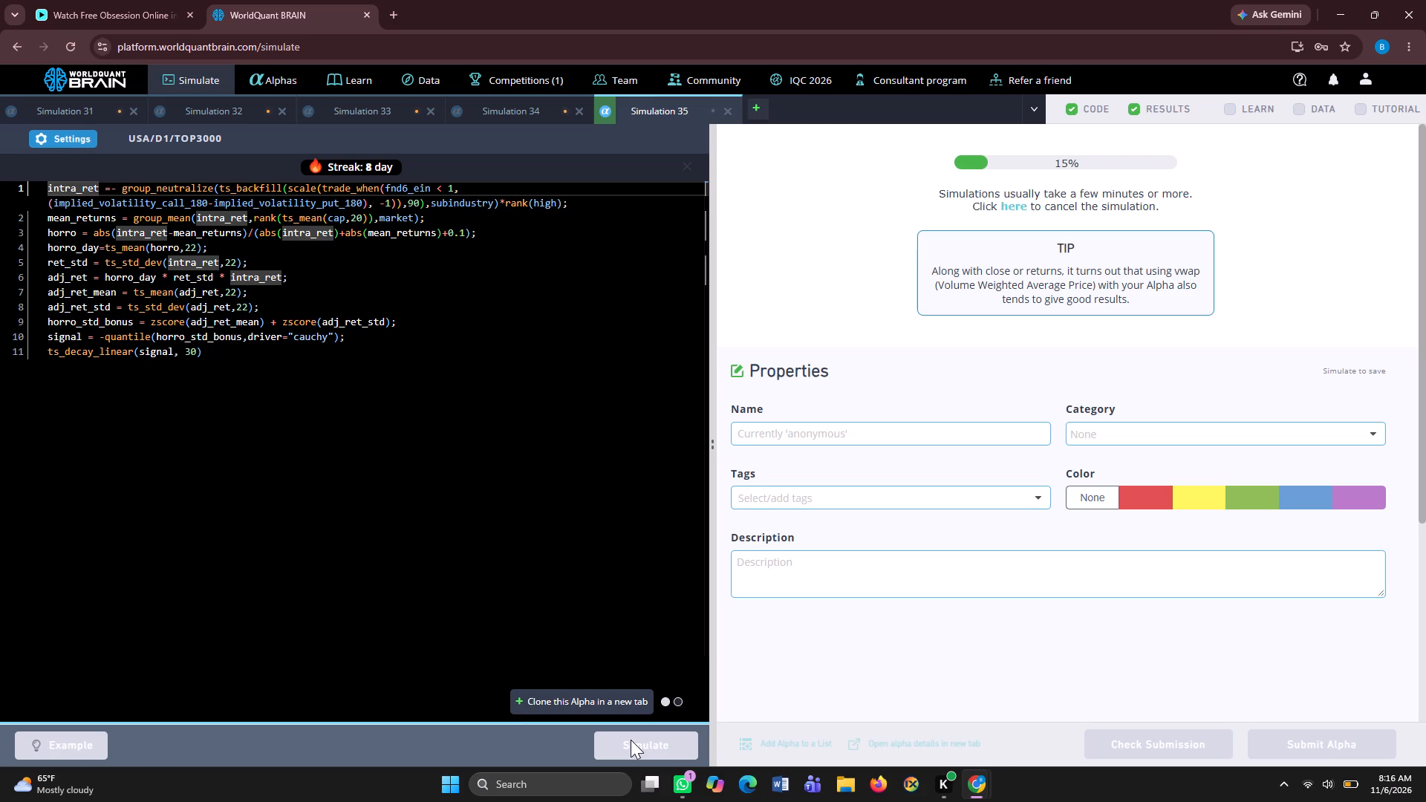
pyautogui.click(631, 740)
pyautogui.click(631, 740)
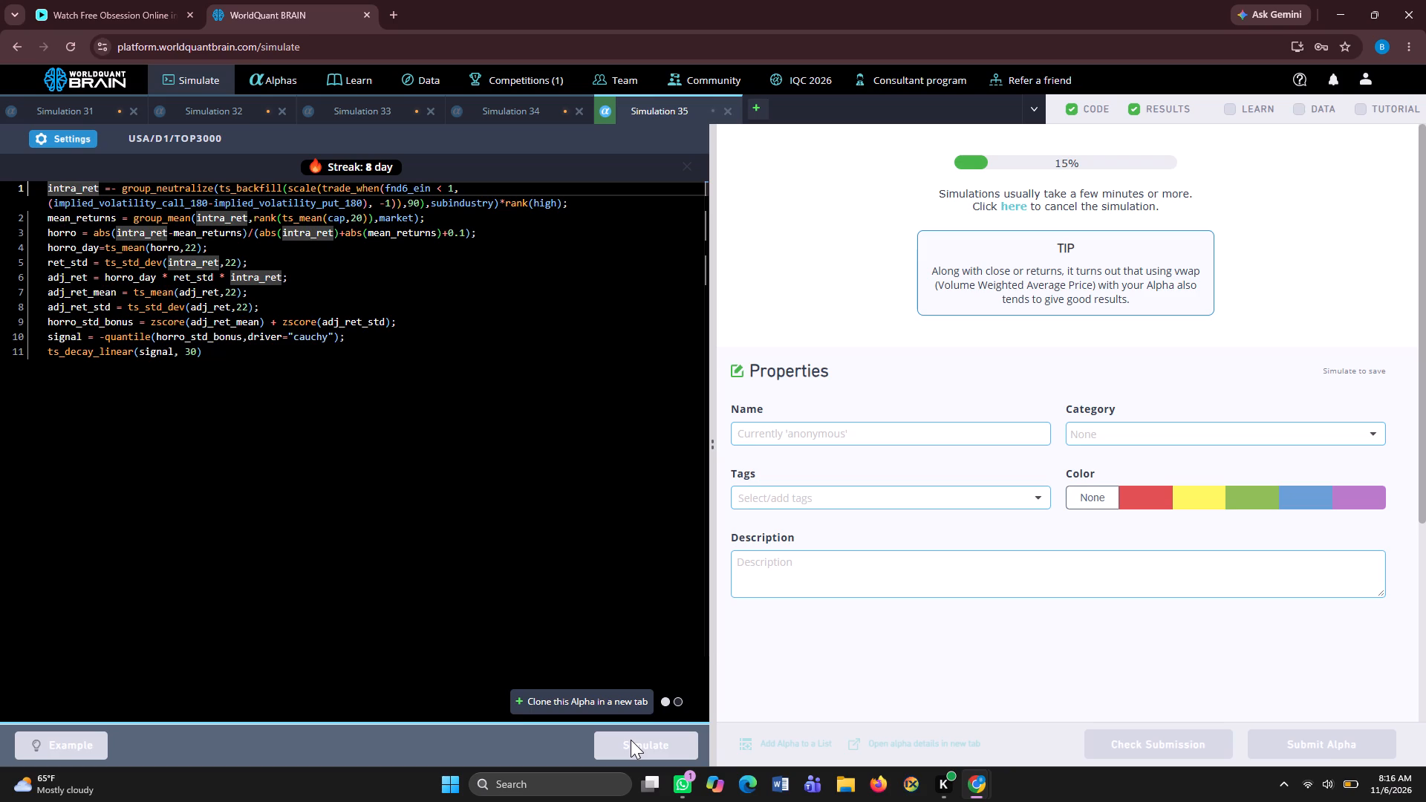
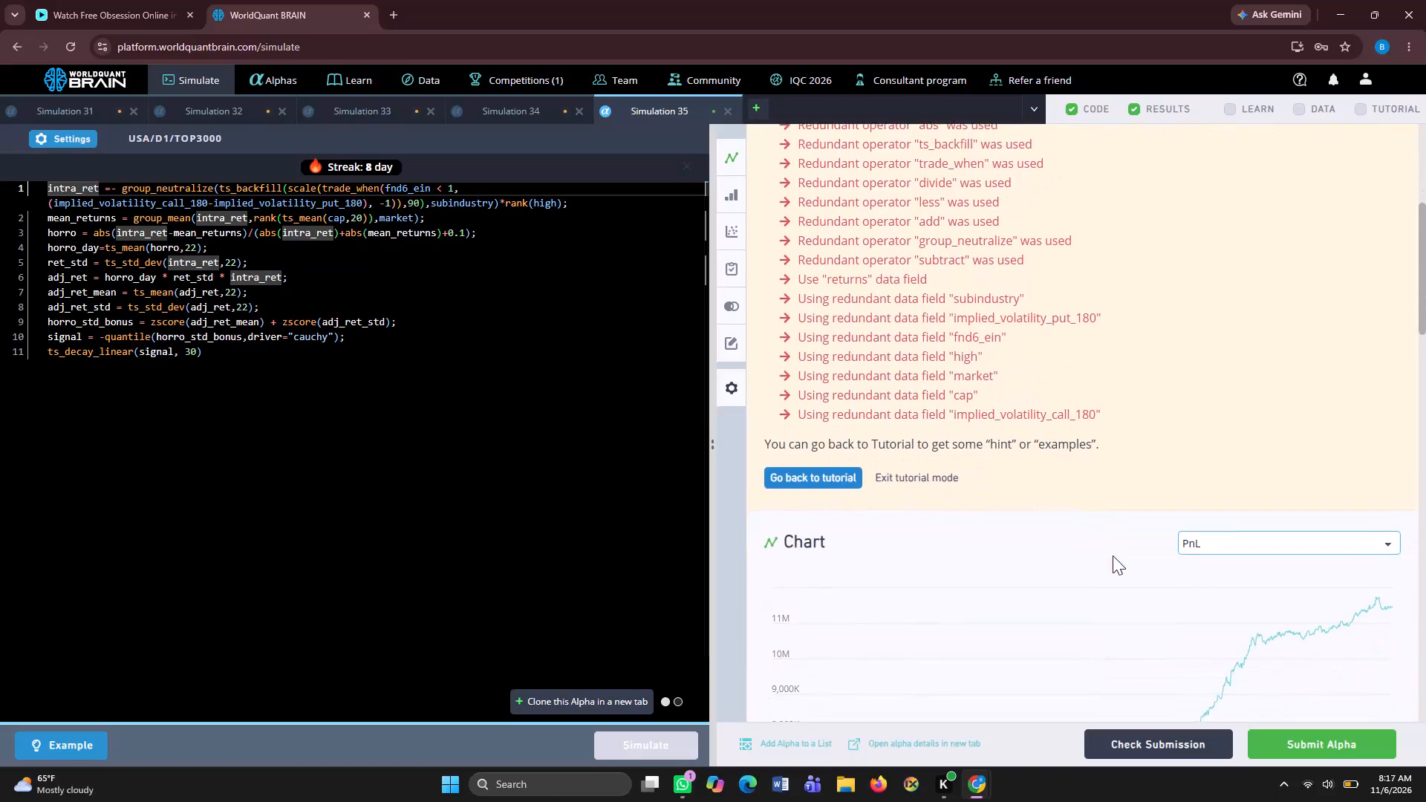
# Run the self-correlation check on the Simulation 35 alpha and try to submit the alpha.
pyautogui.scroll(-1, 1113, 555)
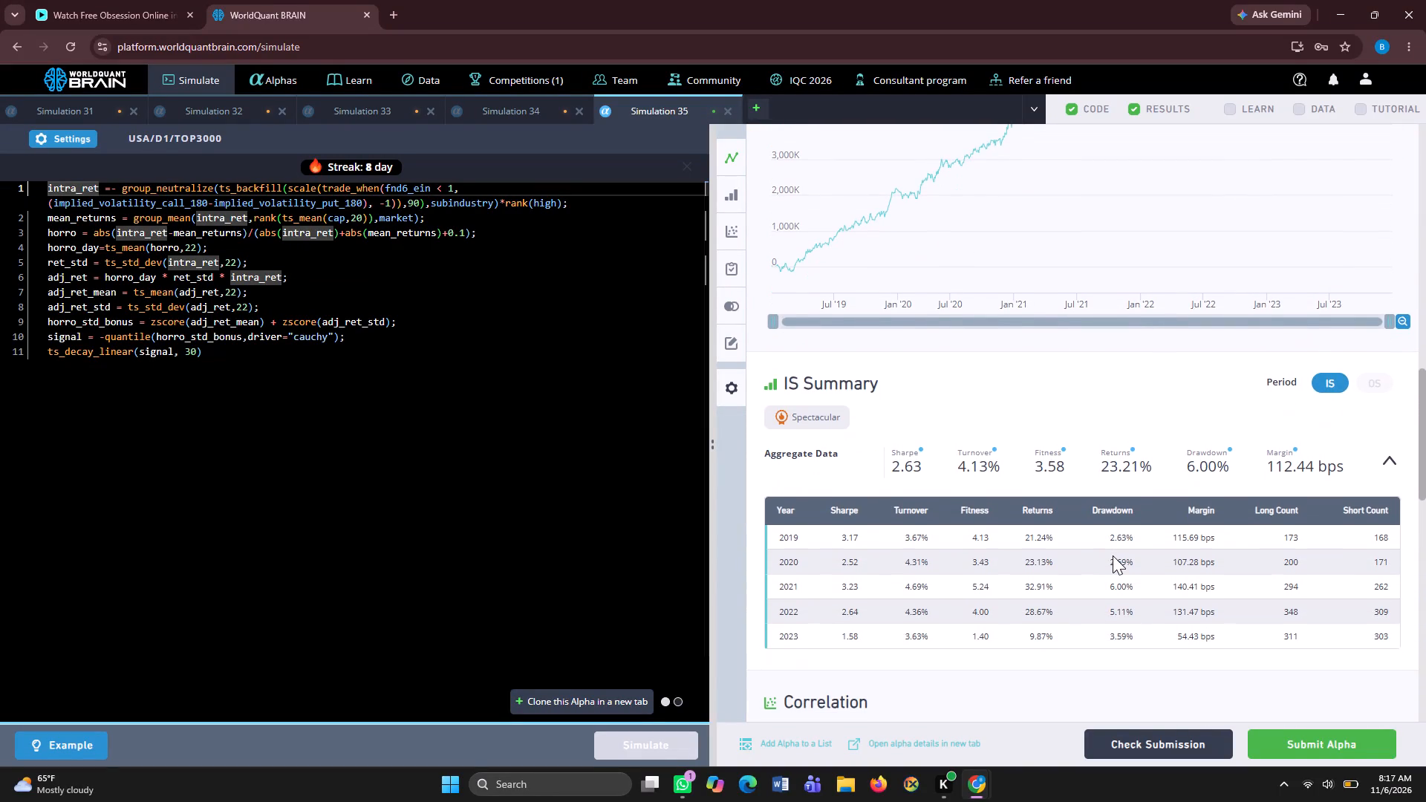
pyautogui.scroll(-1, 1113, 555)
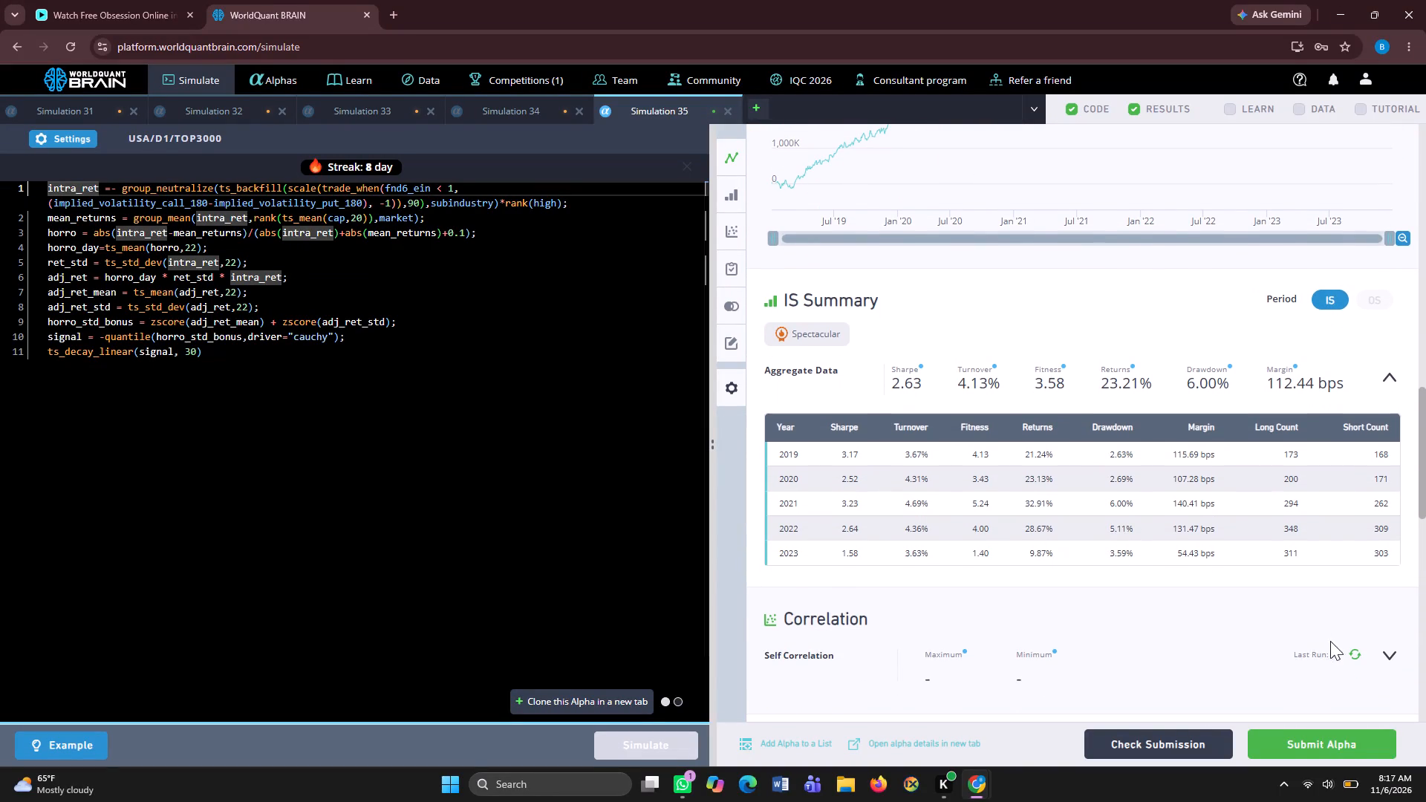
pyautogui.click(1355, 656)
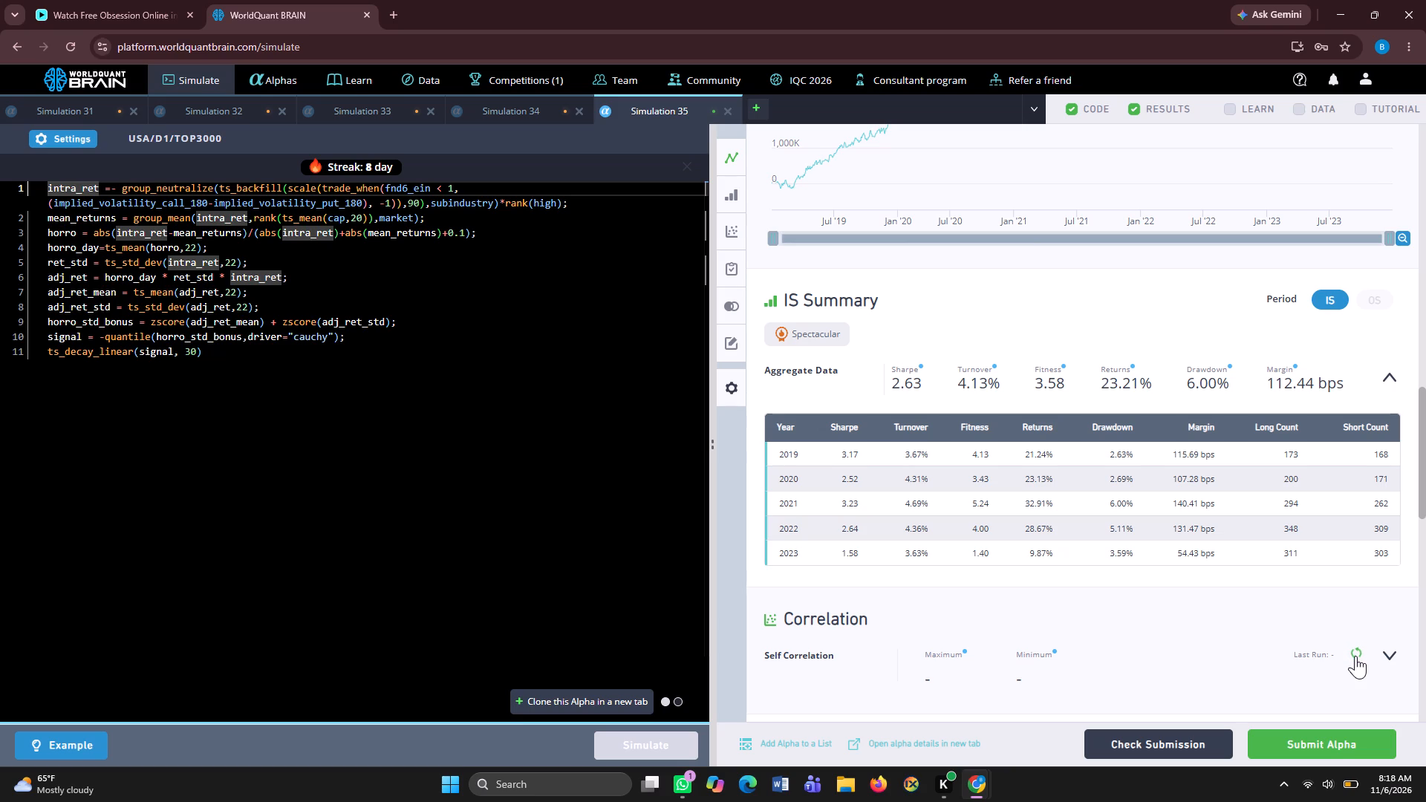
pyautogui.click(1325, 749)
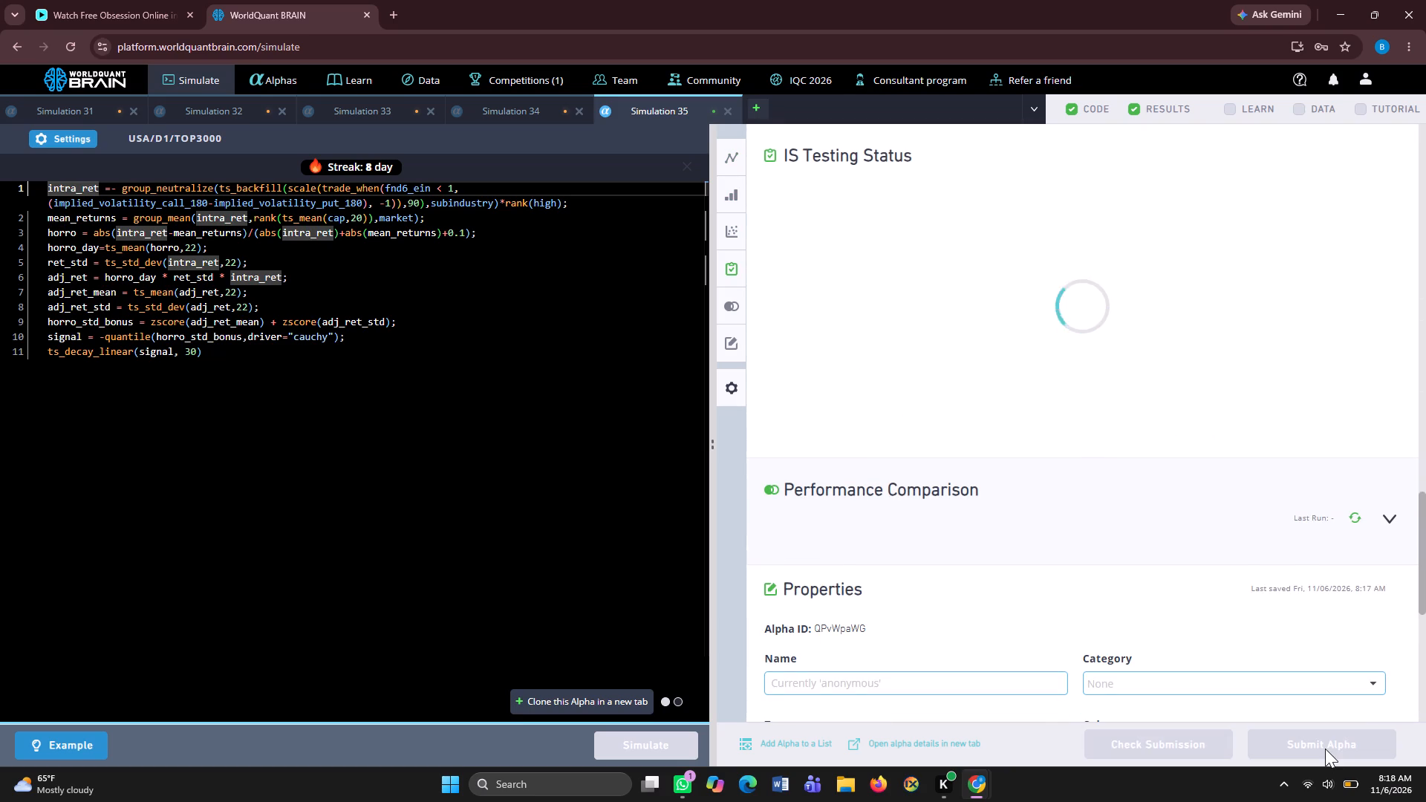
# In Simulation 35's settings, set the decay to 11 and apply it.
pyautogui.click(85, 140)
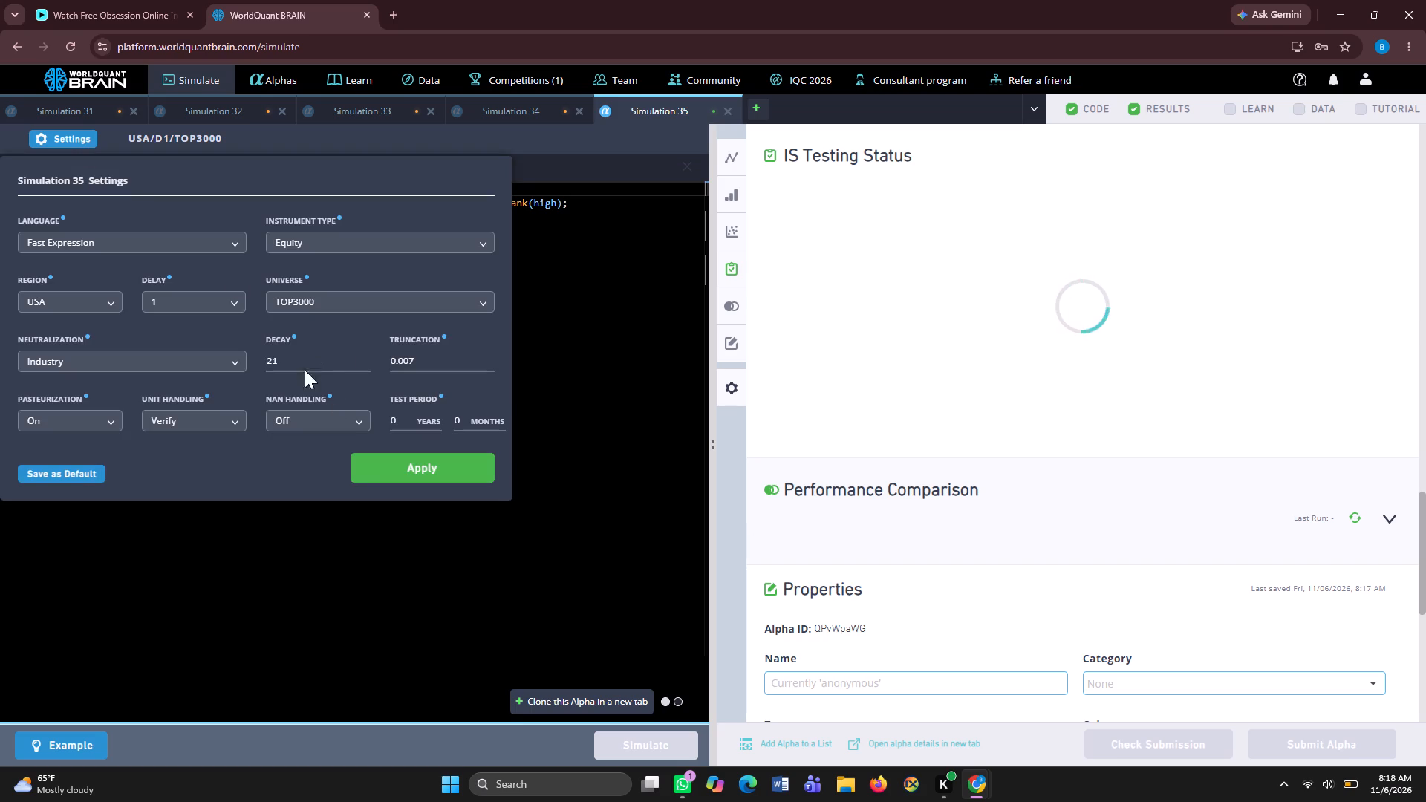
pyautogui.click(296, 363)
pyautogui.press('BackSpace')
pyautogui.press('BackSpace')
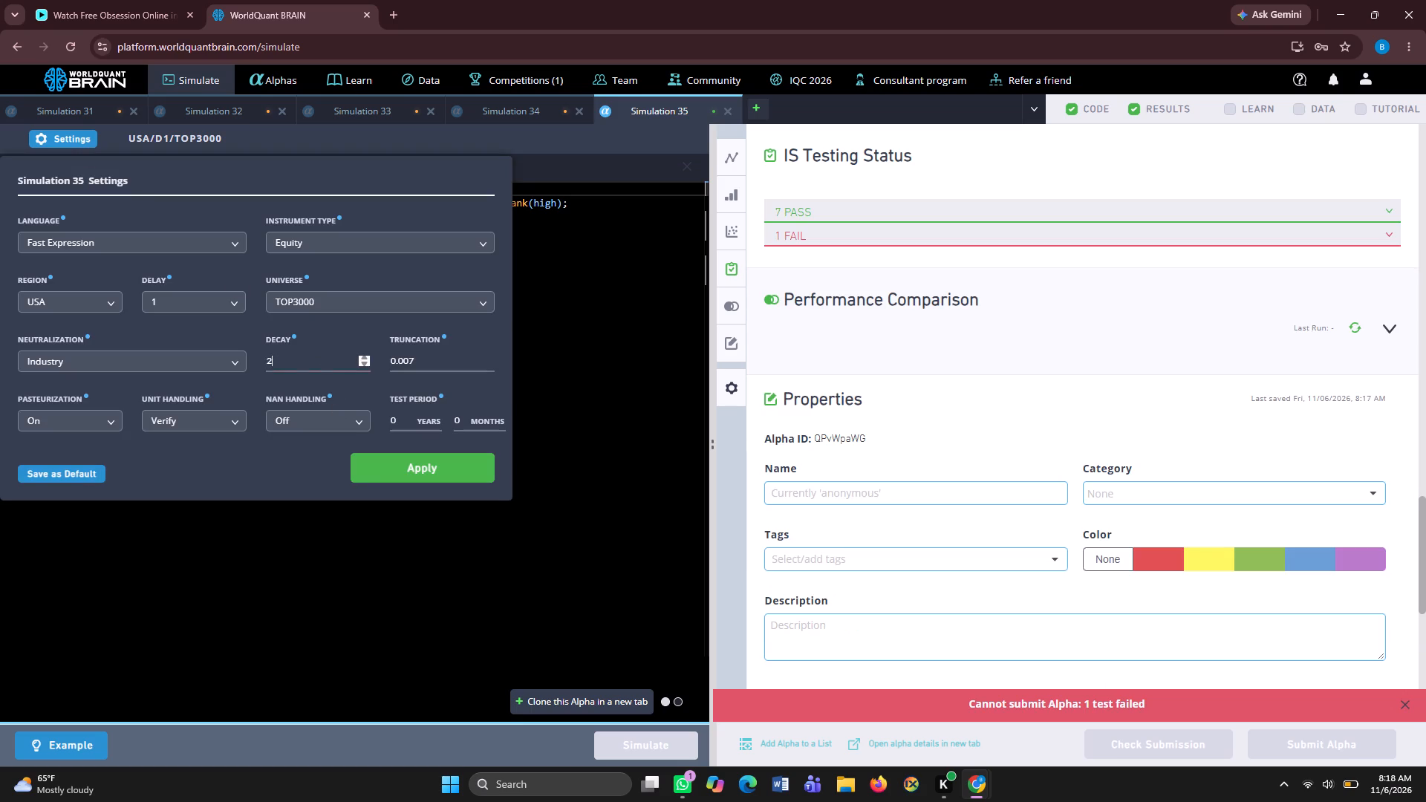
pyautogui.press('1')
pyautogui.press('1')
pyautogui.click(442, 469)
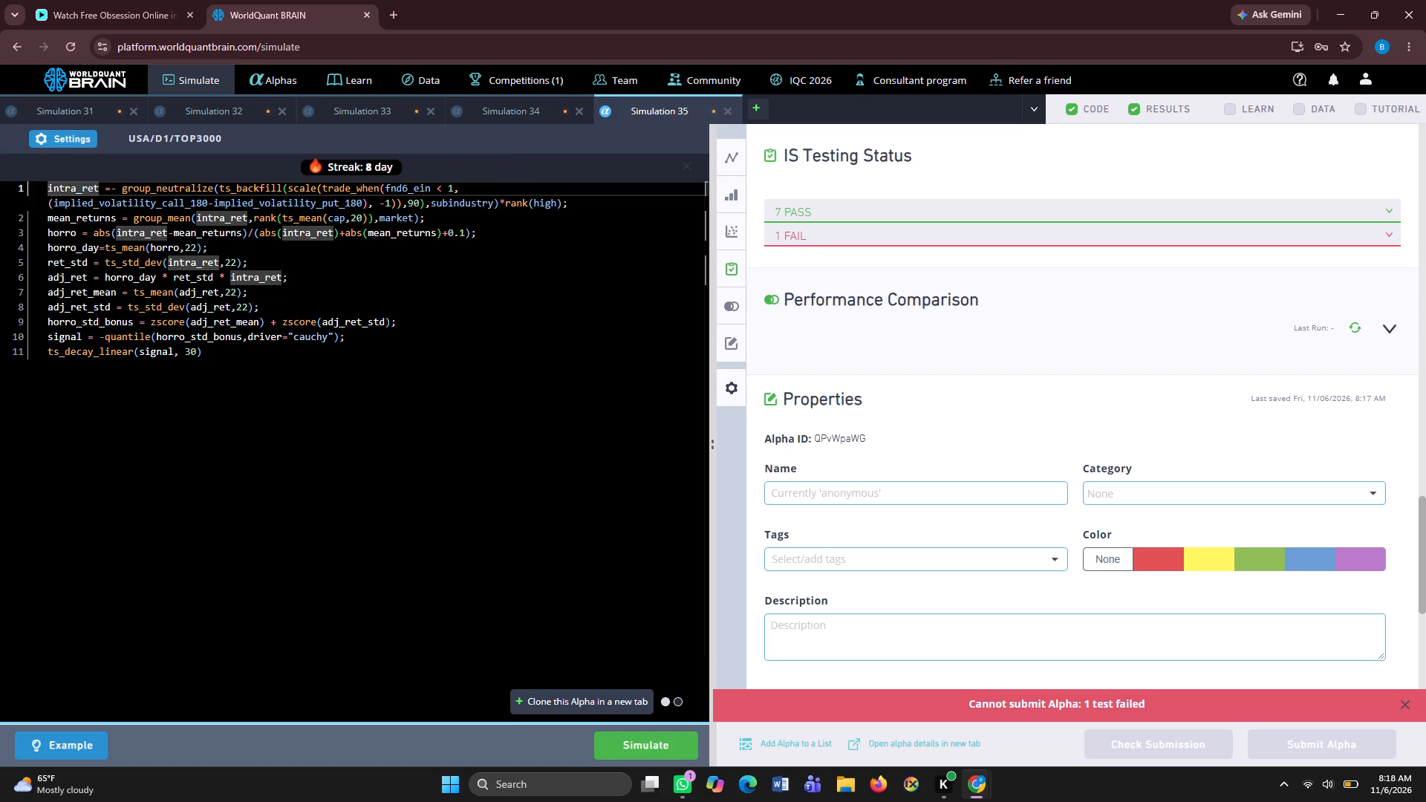
# Clone the alpha with the decay of 11 in a new tab and simulate the clone.
pyautogui.click(600, 701)
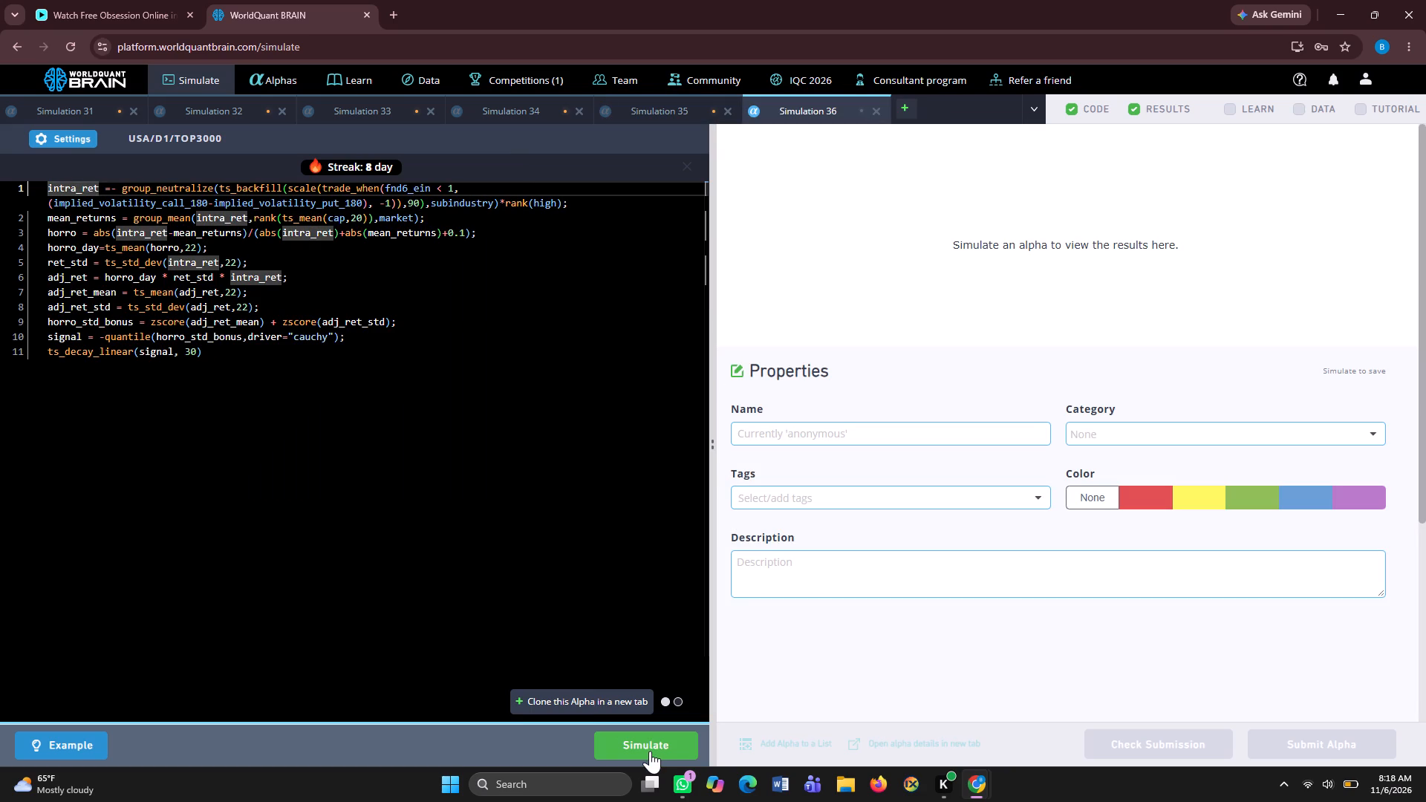
pyautogui.click(650, 740)
pyautogui.click(650, 740)
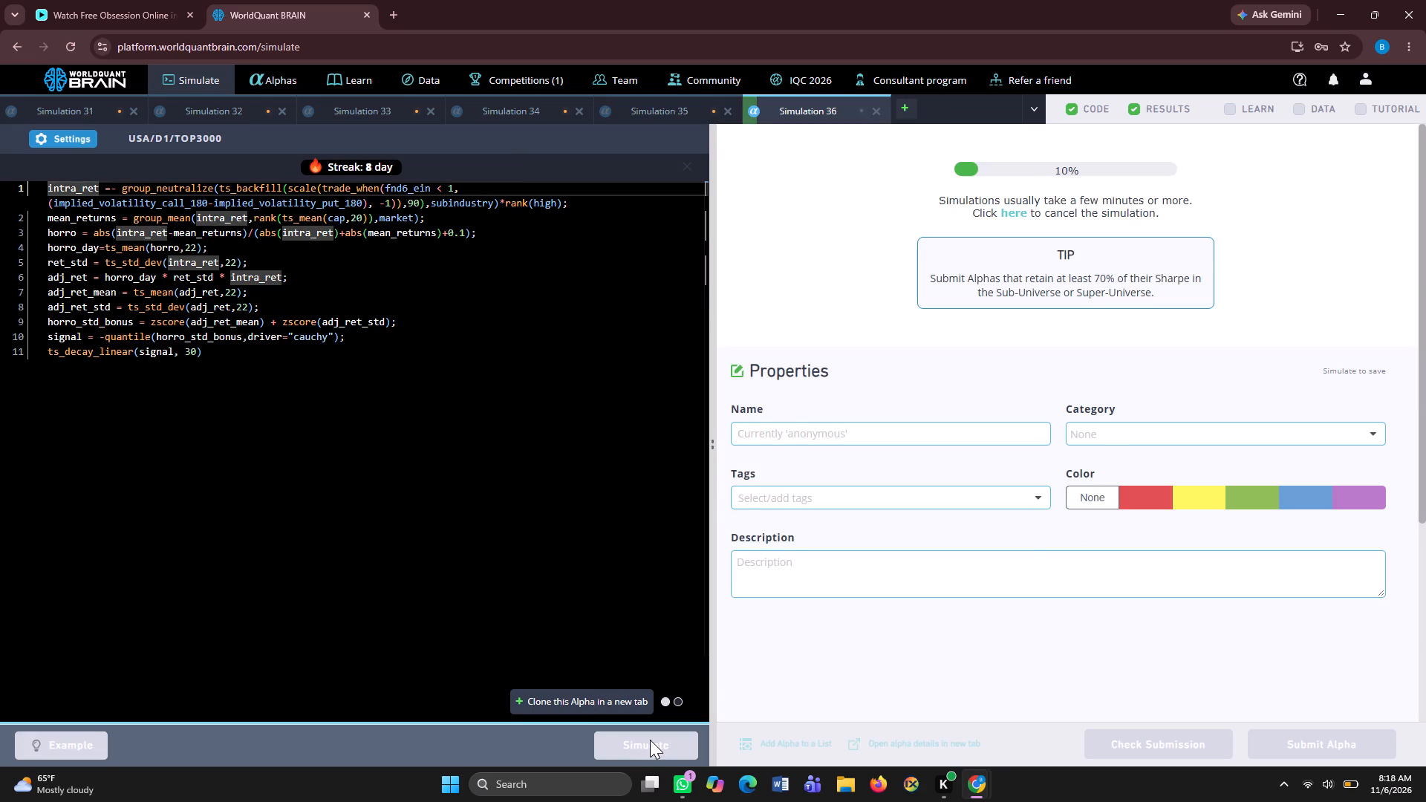
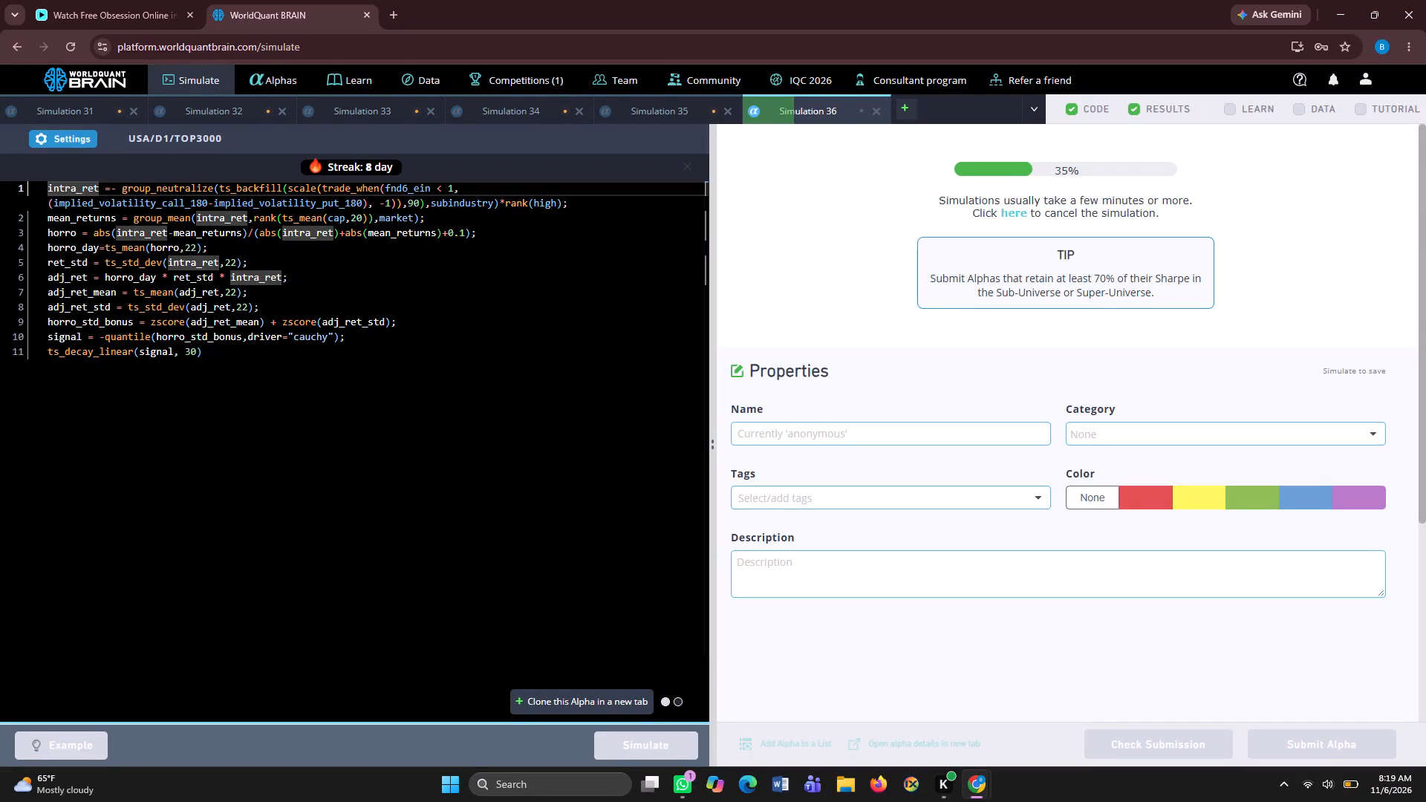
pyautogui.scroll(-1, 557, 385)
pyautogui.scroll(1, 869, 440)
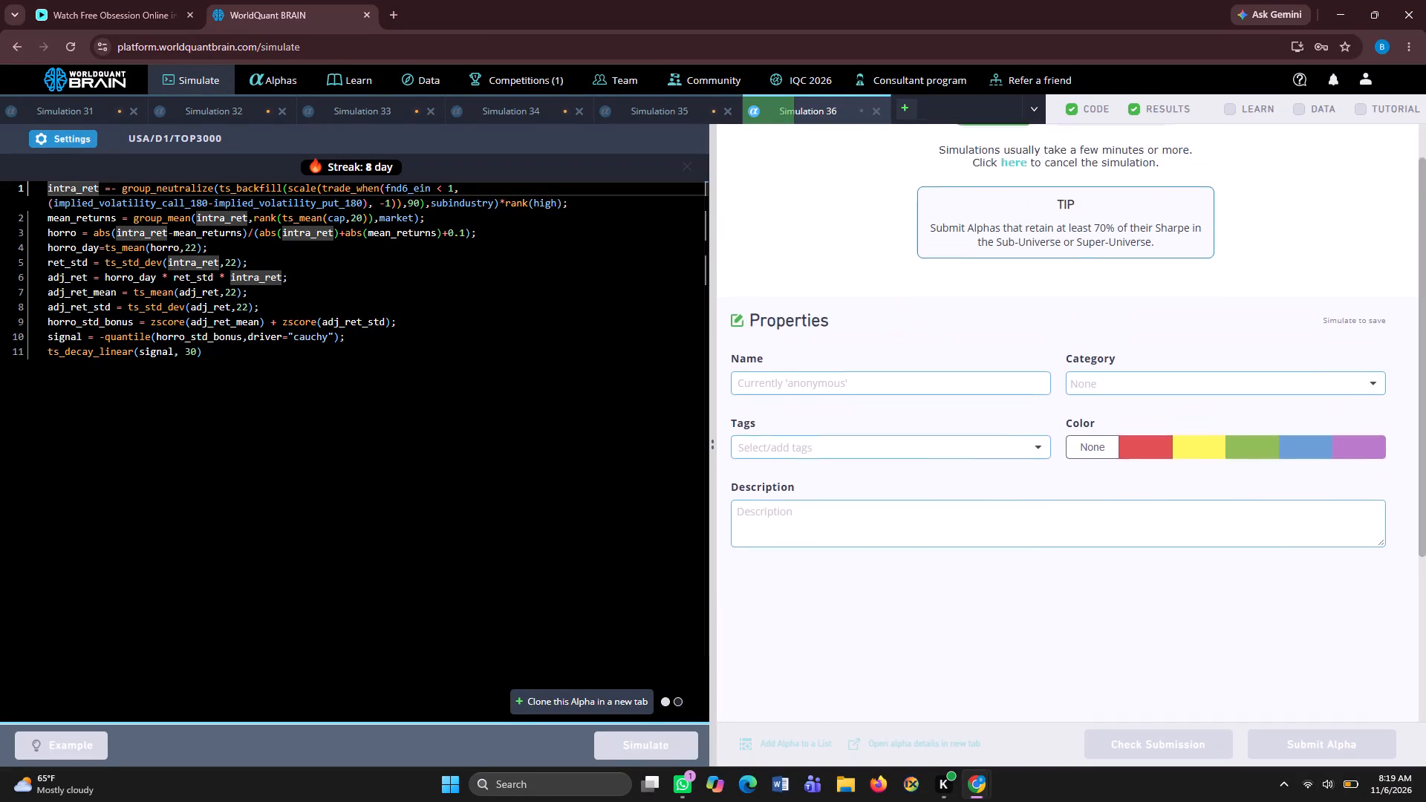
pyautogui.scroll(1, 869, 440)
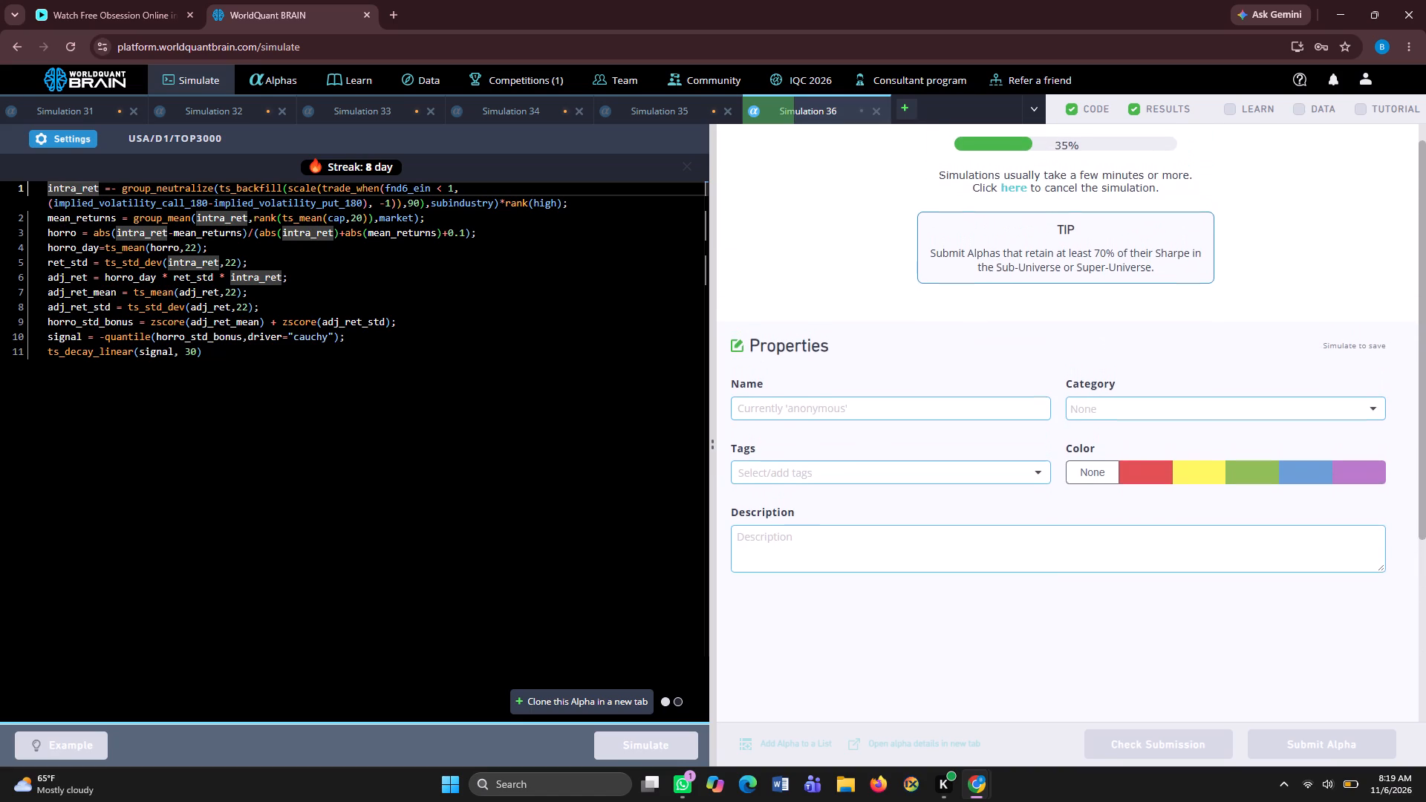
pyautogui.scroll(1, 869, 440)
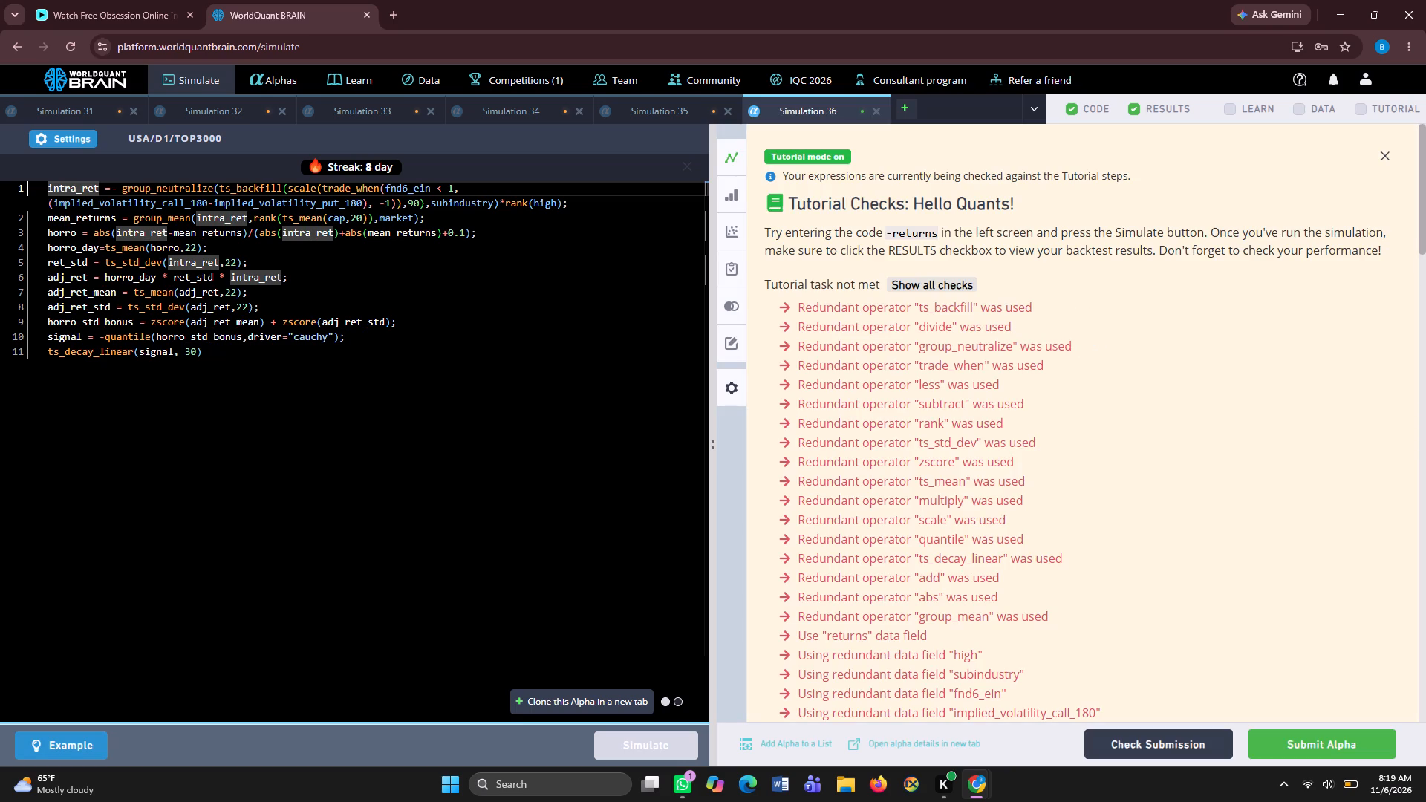
# Review the Simulation 36 results, run the self-correlation check on its alpha and try to submit it.
pyautogui.scroll(-1, 1084, 622)
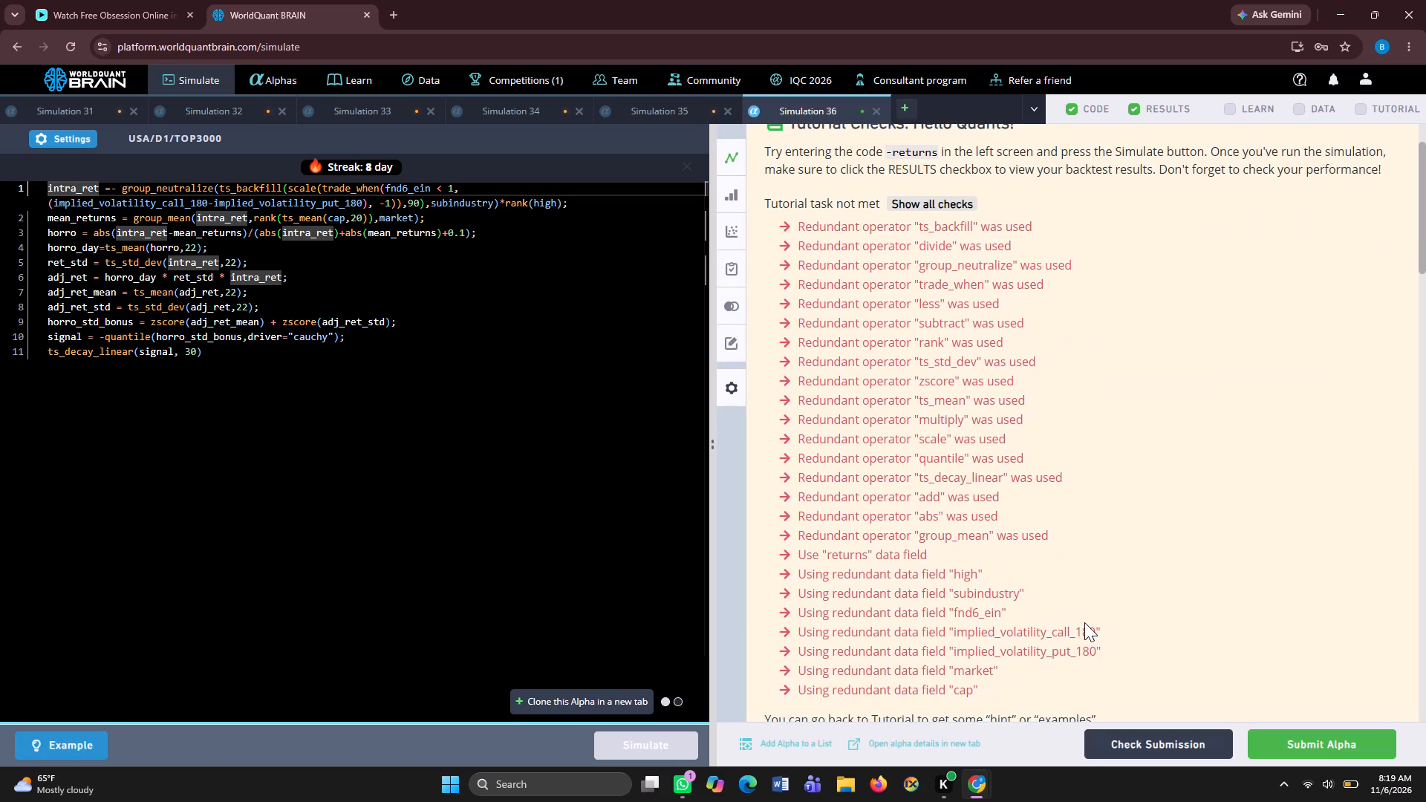
pyautogui.scroll(-5, 1084, 622)
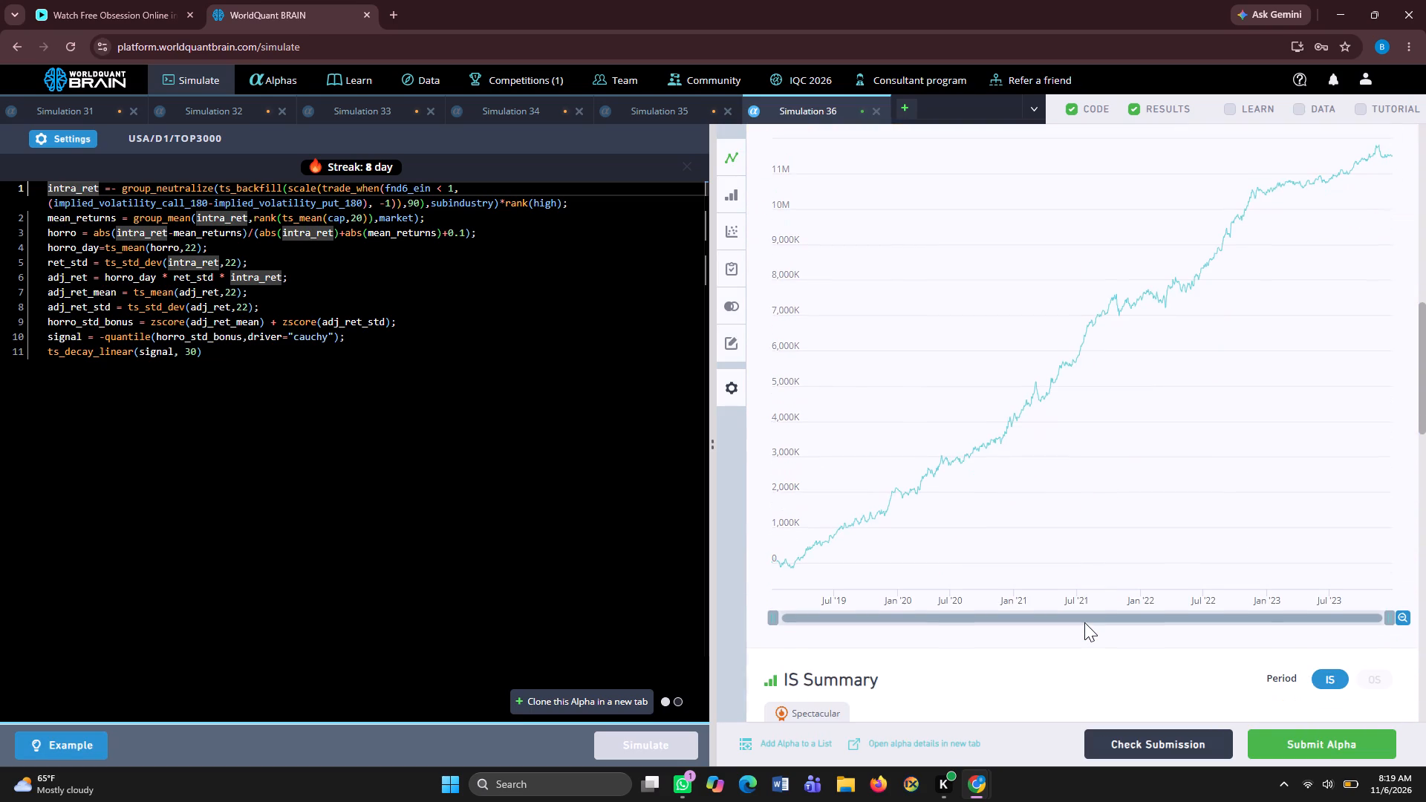
pyautogui.scroll(-5, 1084, 622)
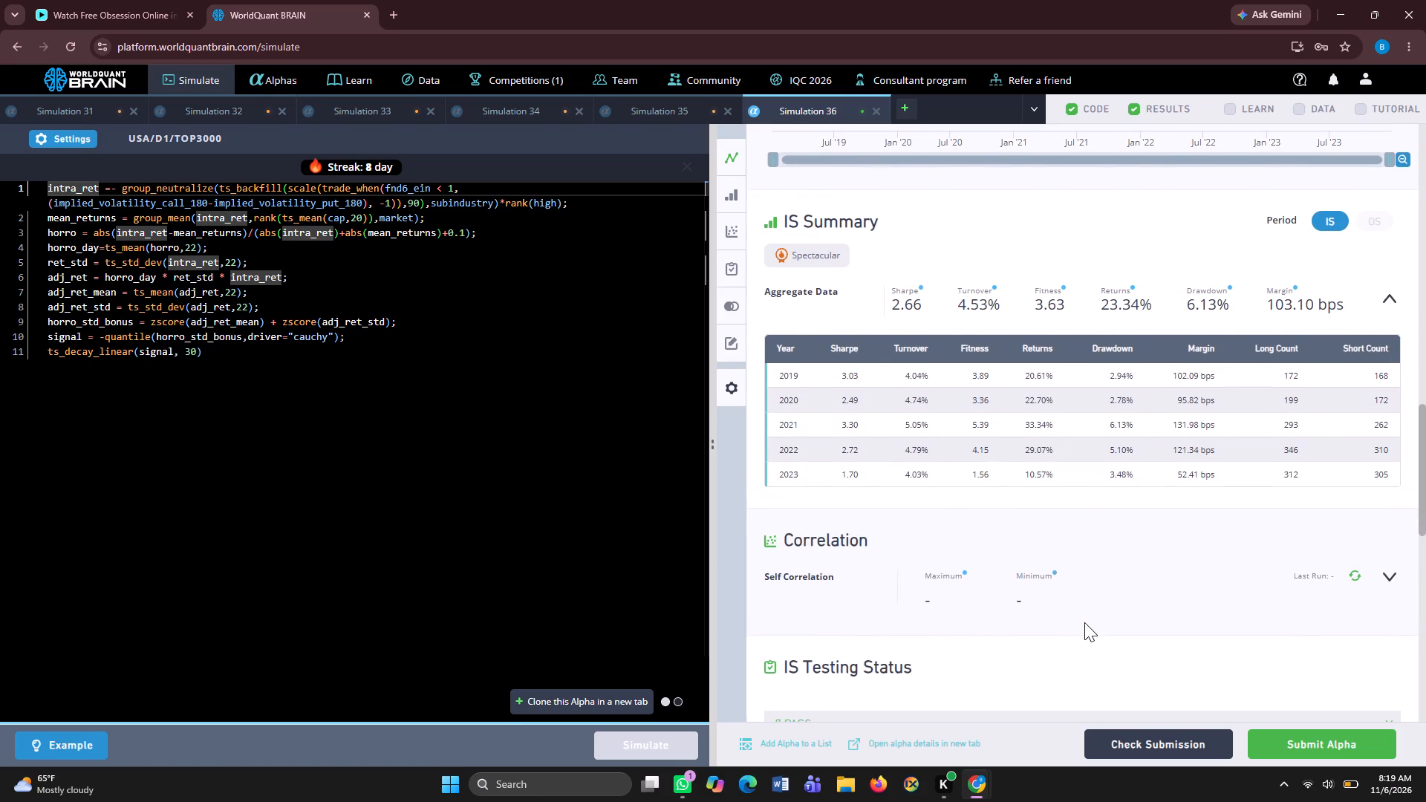
pyautogui.scroll(-1, 1084, 622)
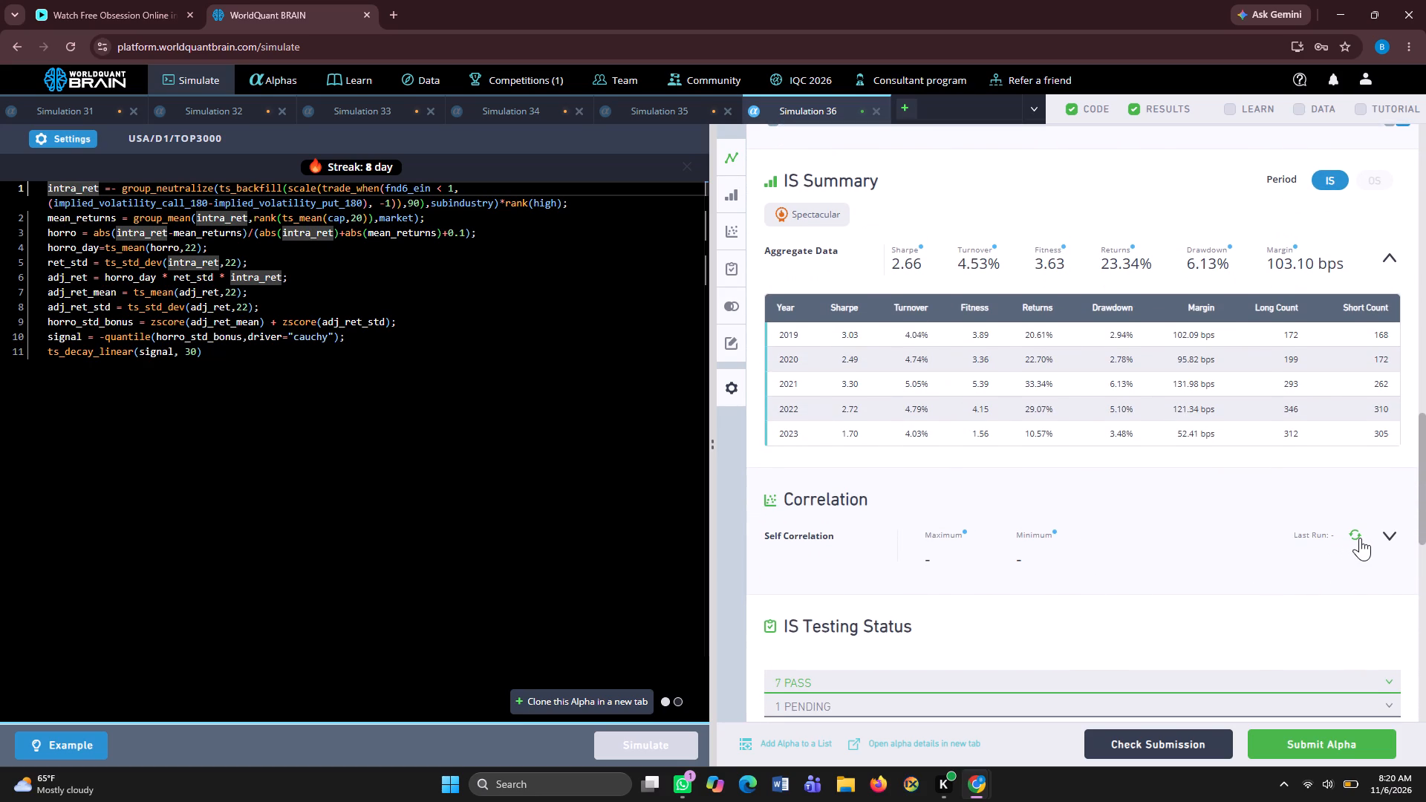
pyautogui.click(1360, 538)
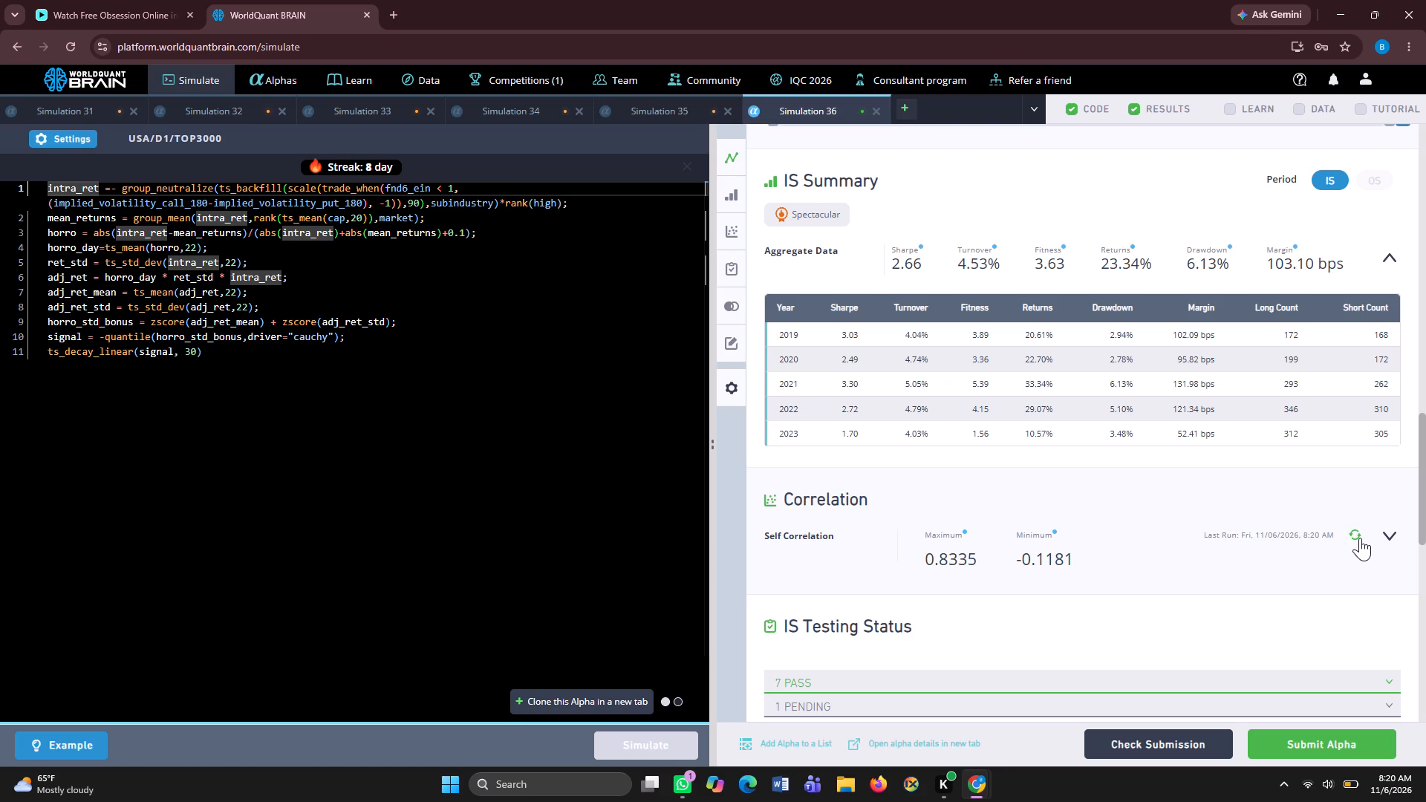
pyautogui.click(1309, 741)
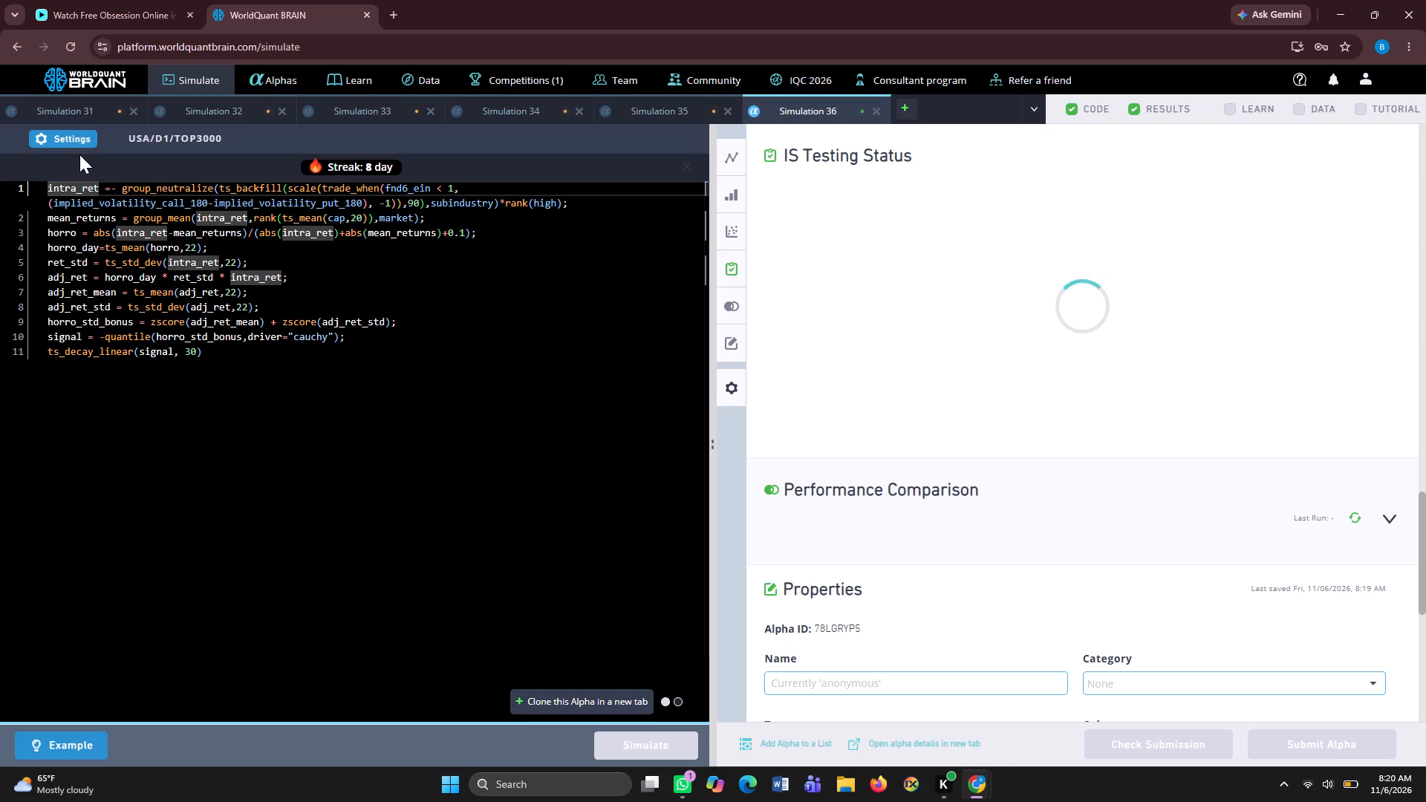
# In Simulation 36's settings, set the decay to 7 and apply it.
pyautogui.click(74, 134)
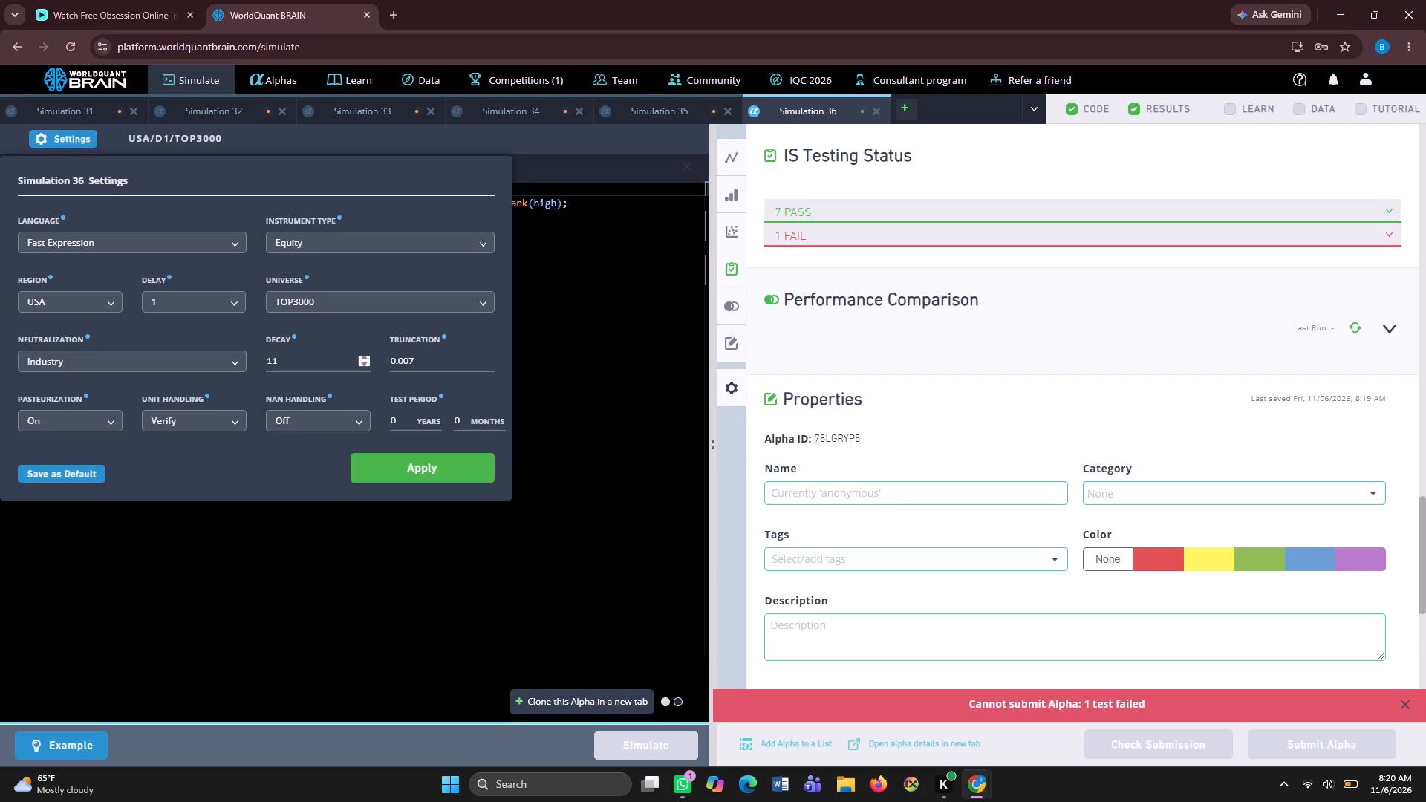
pyautogui.doubleClick(287, 367)
pyautogui.press('BackSpace')
pyautogui.press('BackSpace')
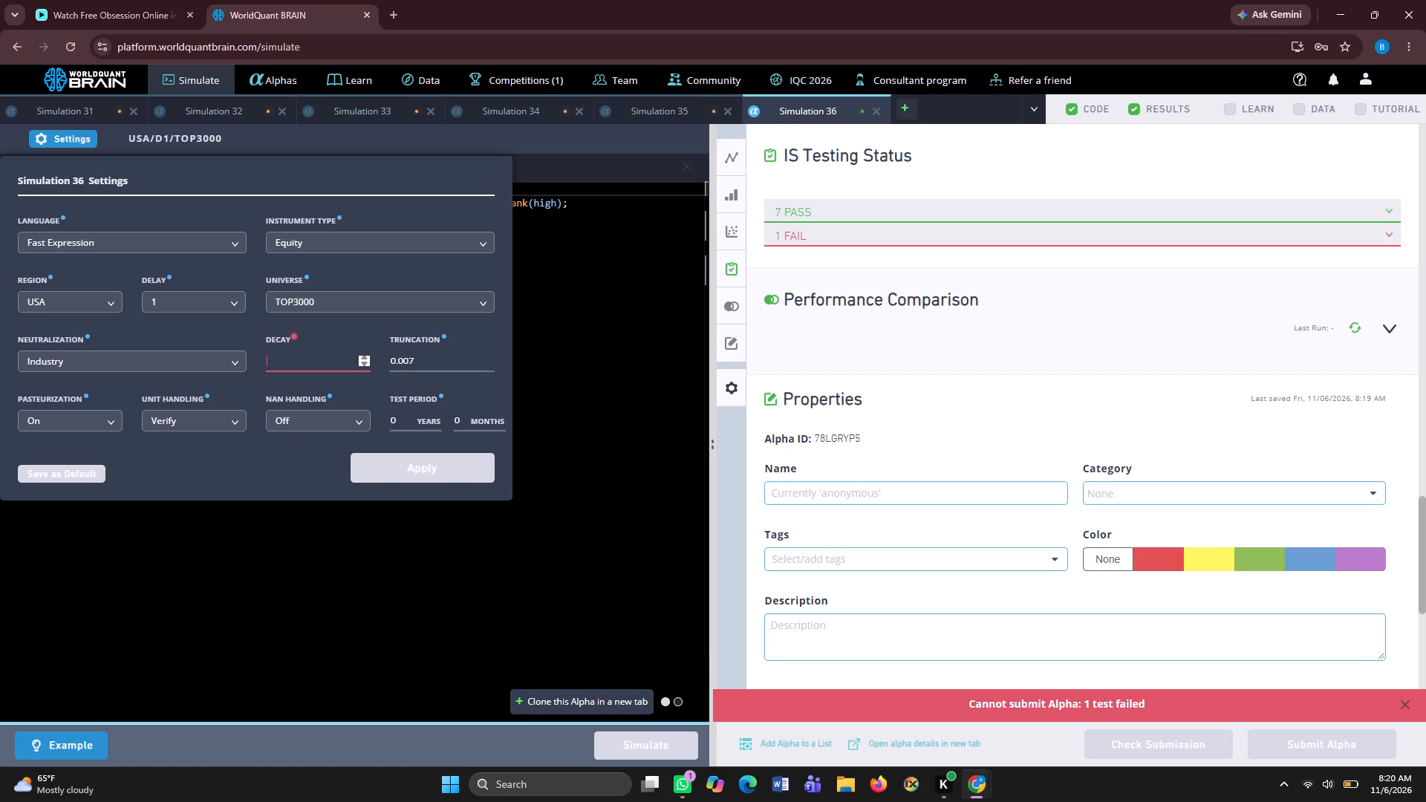
pyautogui.press('7')
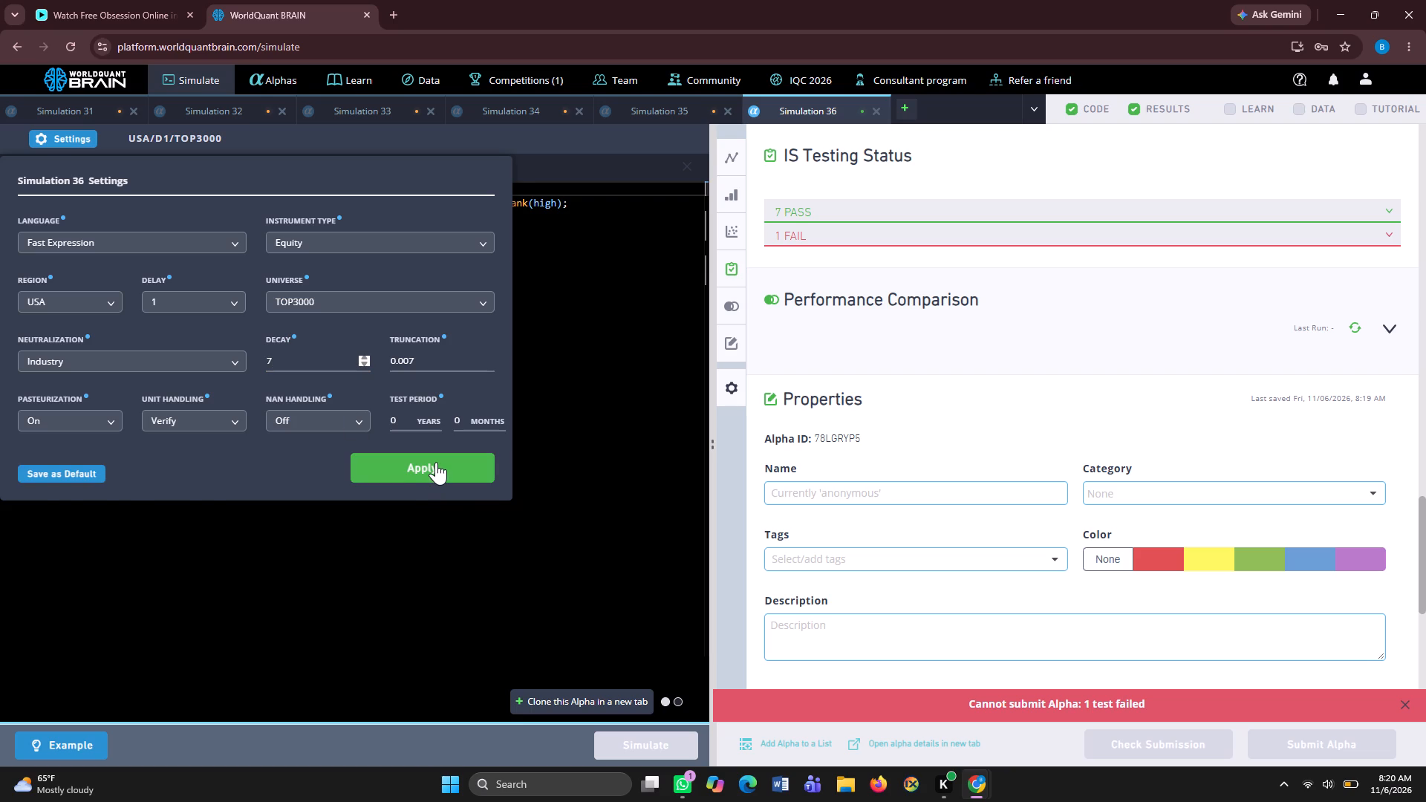
pyautogui.click(436, 462)
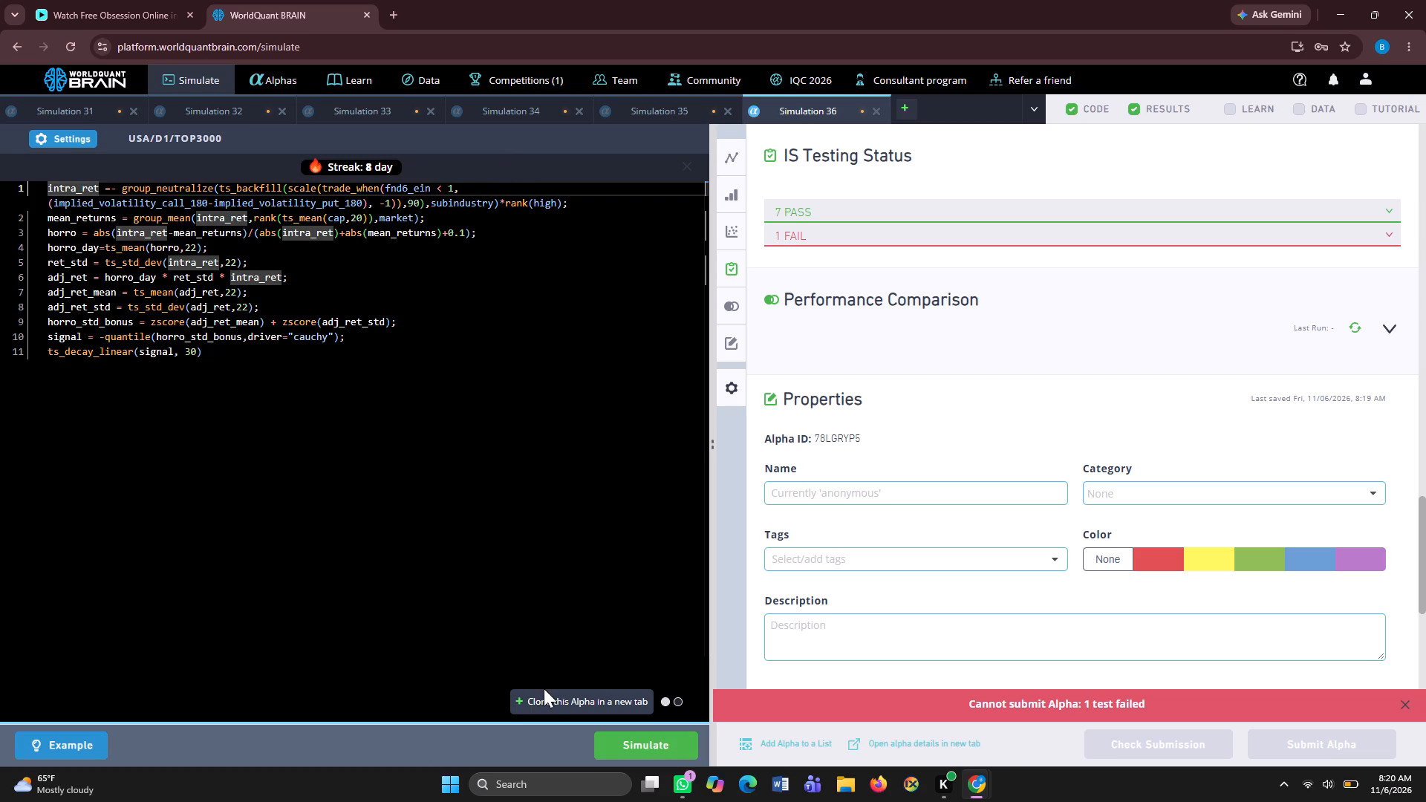
# Clone the alpha with the decay of 7 in a new tab and simulate the clone.
pyautogui.click(549, 700)
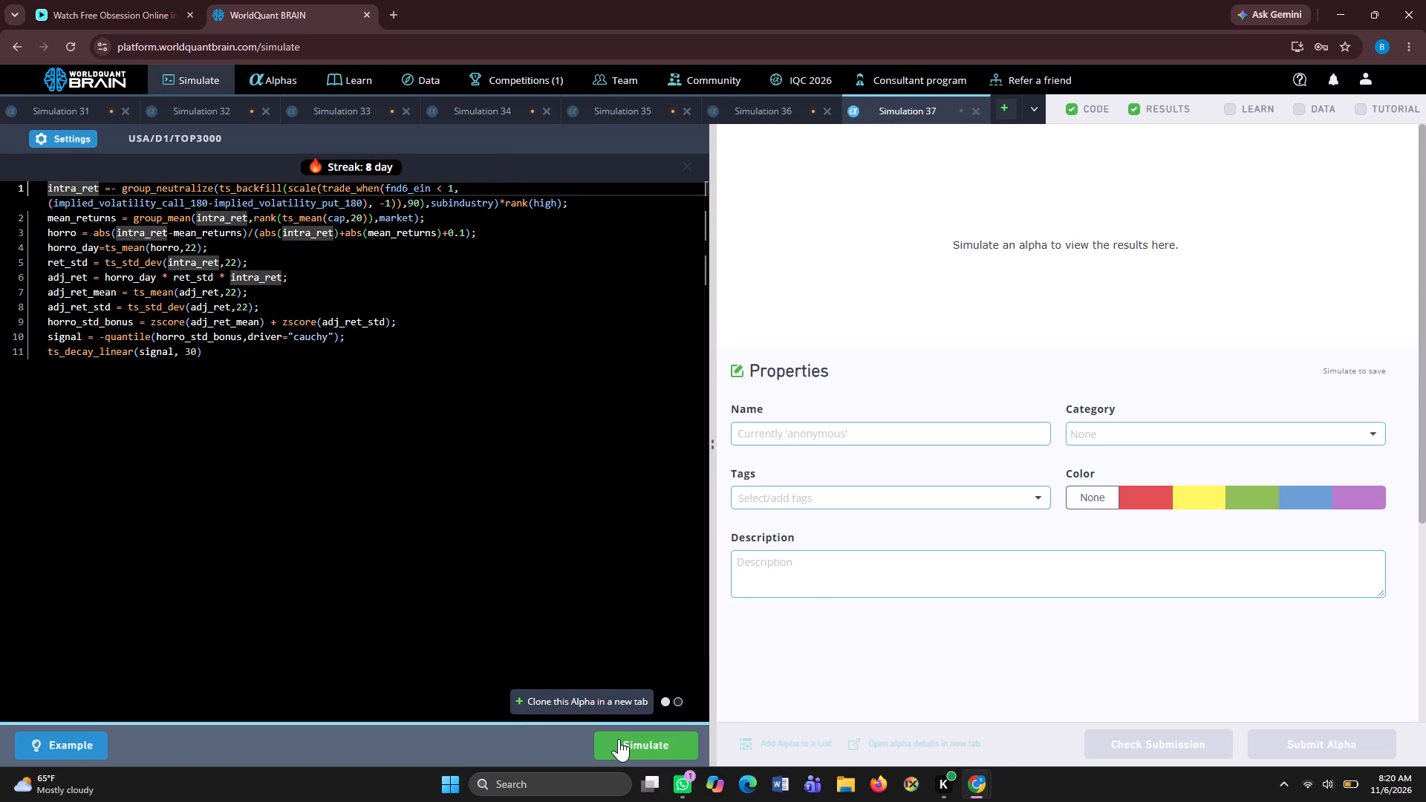
pyautogui.click(619, 739)
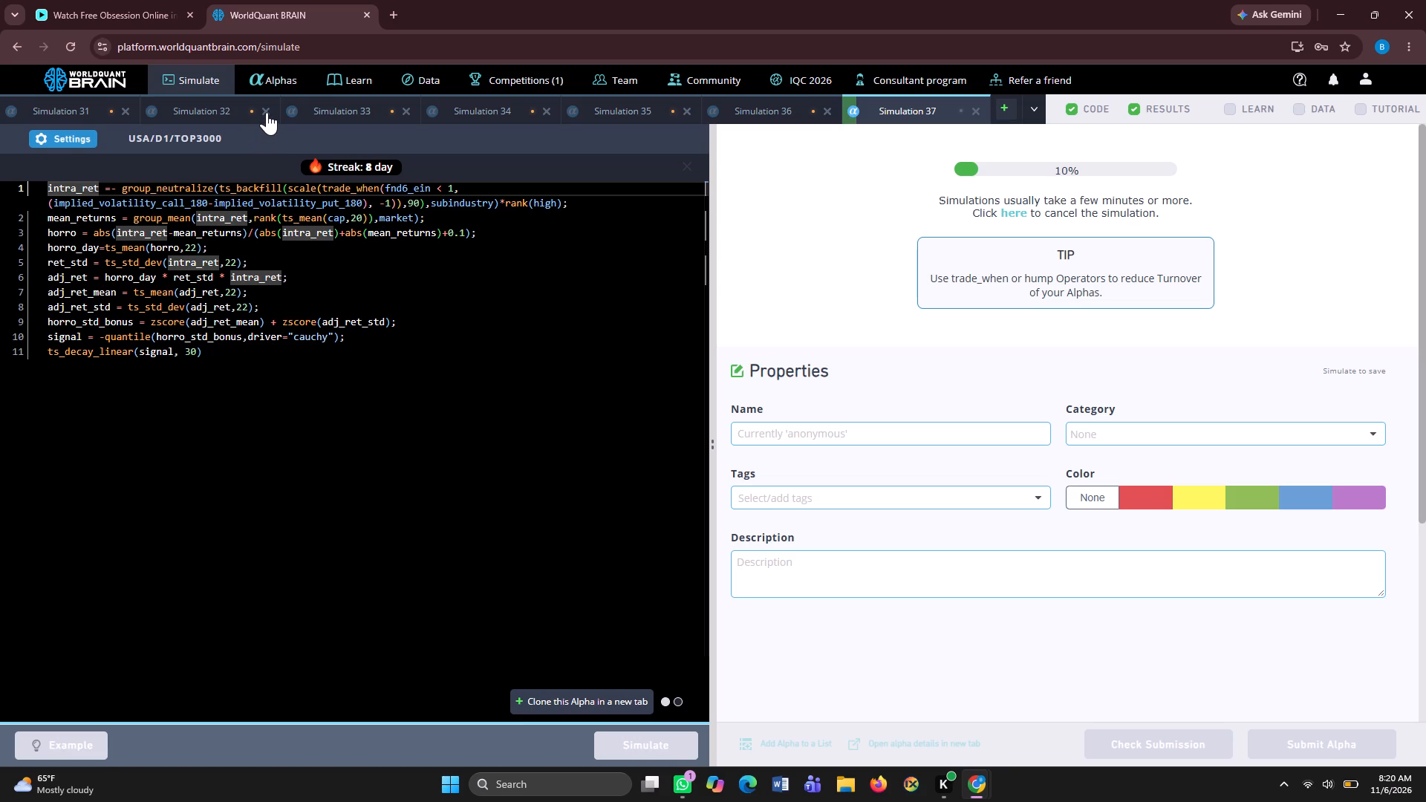
# Close the older Simulation 32, 33, 34, 35 and 31 tabs, discarding their unsimulated changes.
pyautogui.click(265, 108)
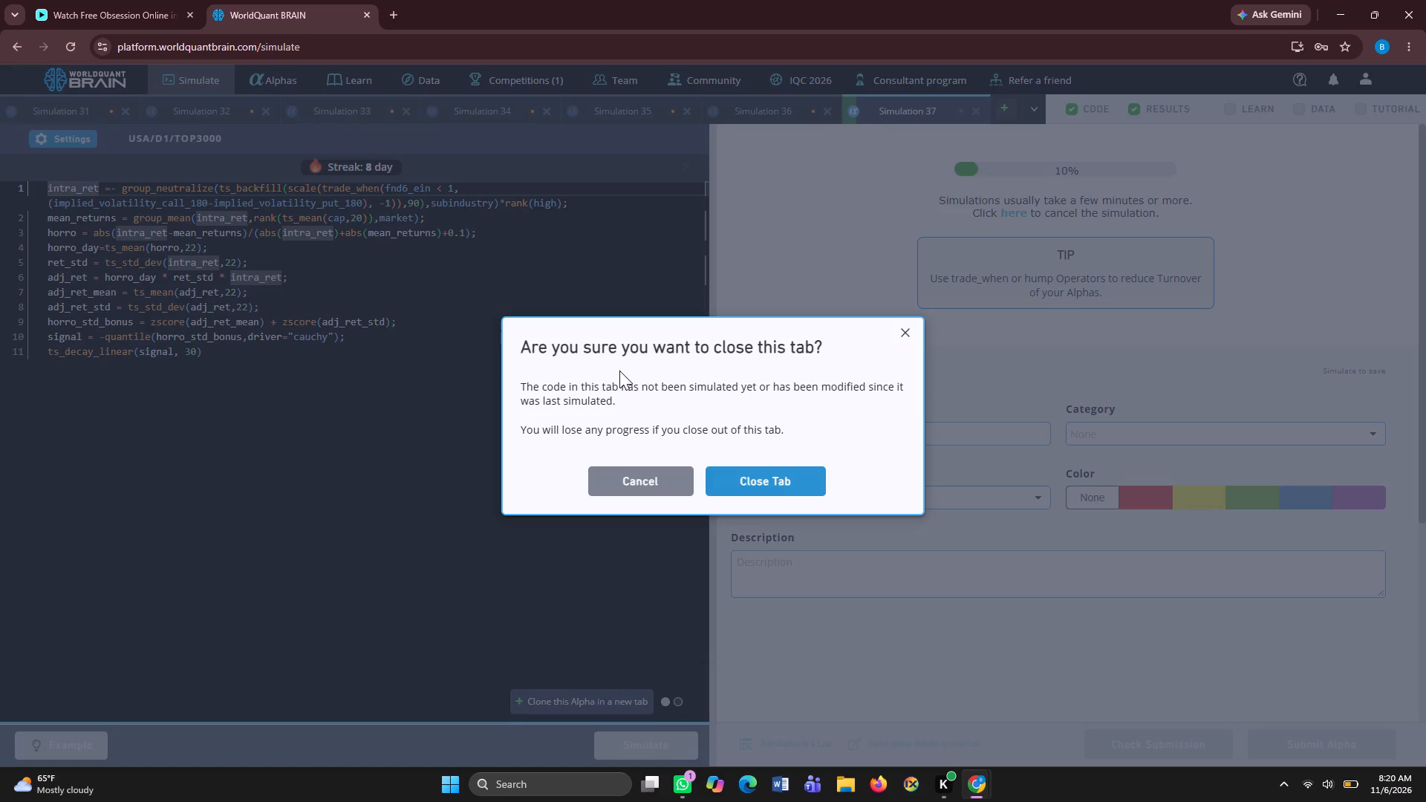
pyautogui.click(725, 471)
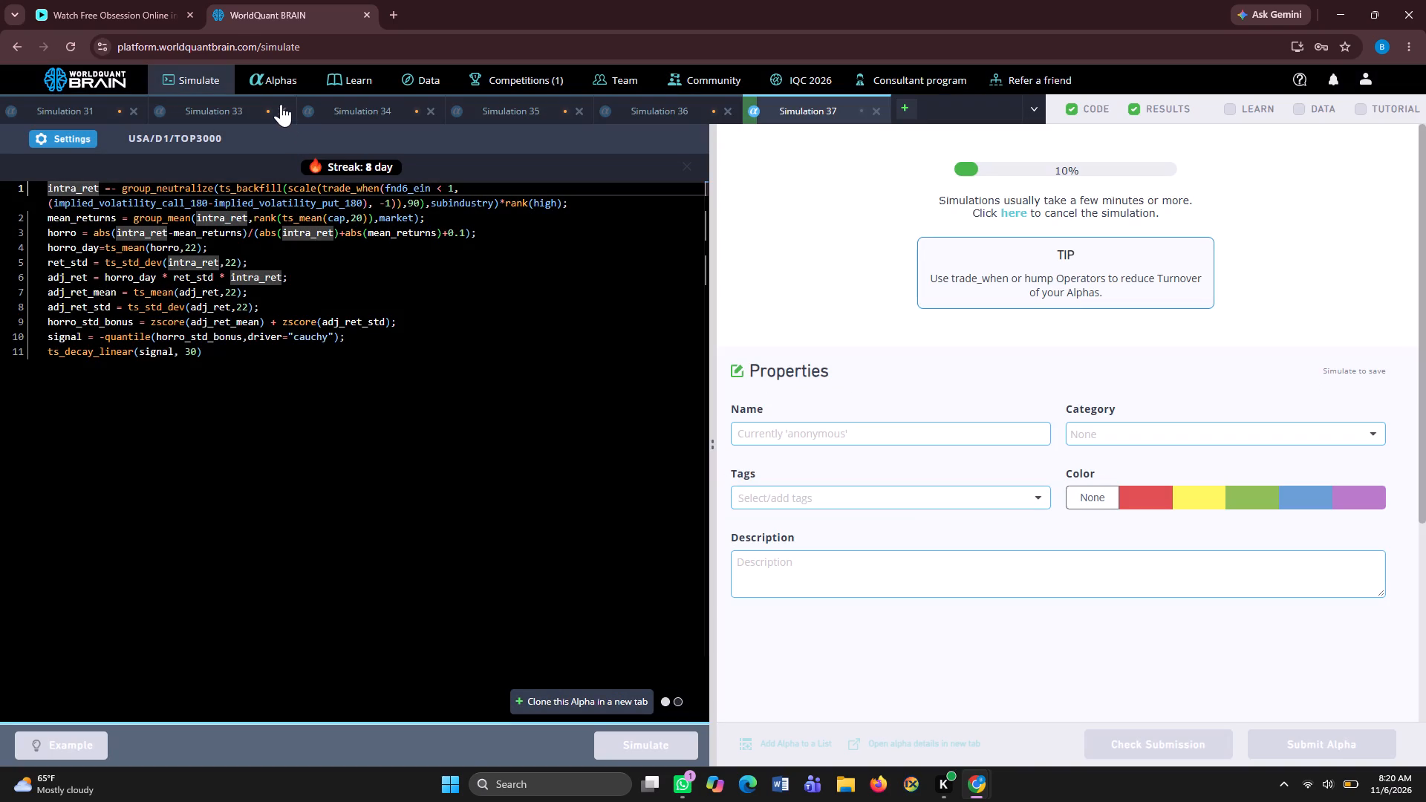
pyautogui.click(281, 104)
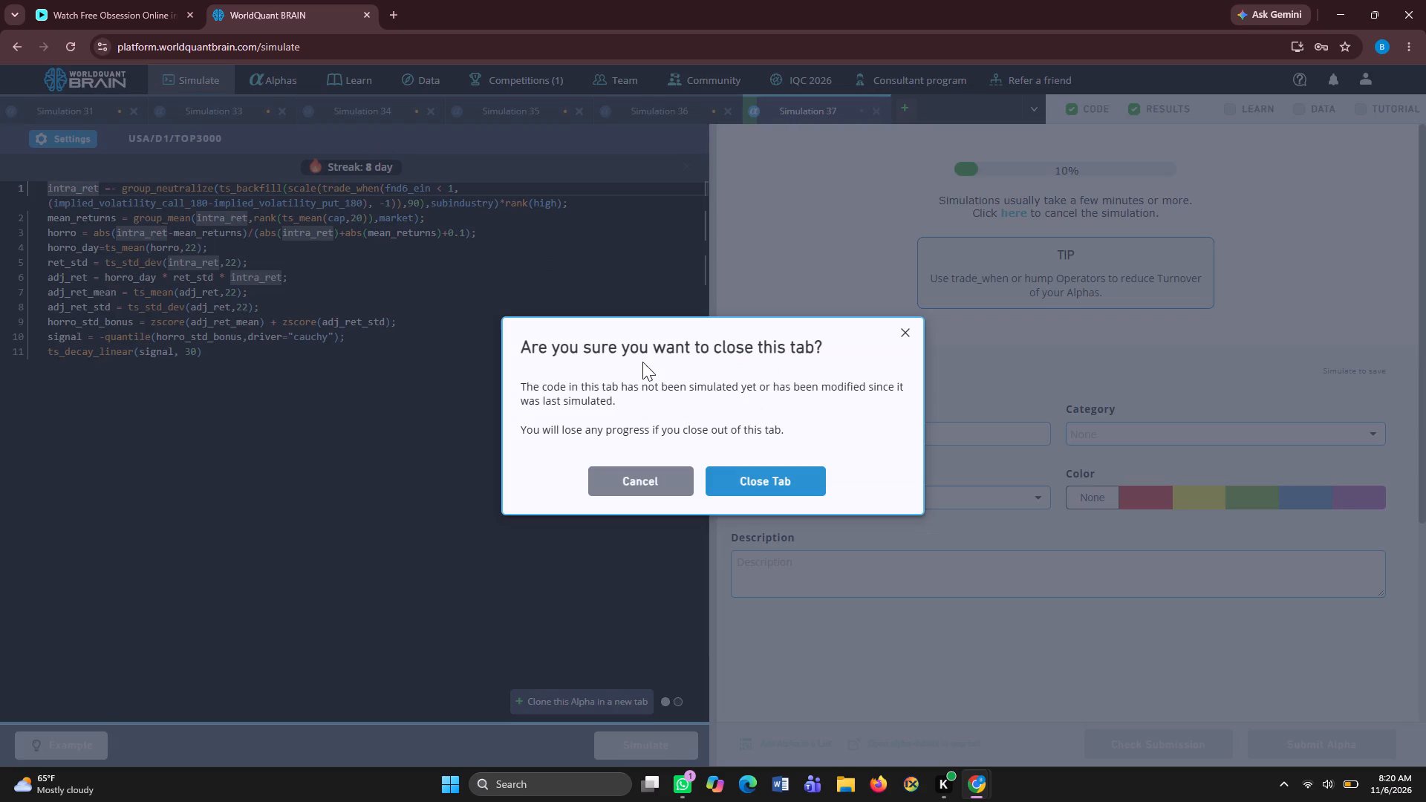
pyautogui.click(736, 470)
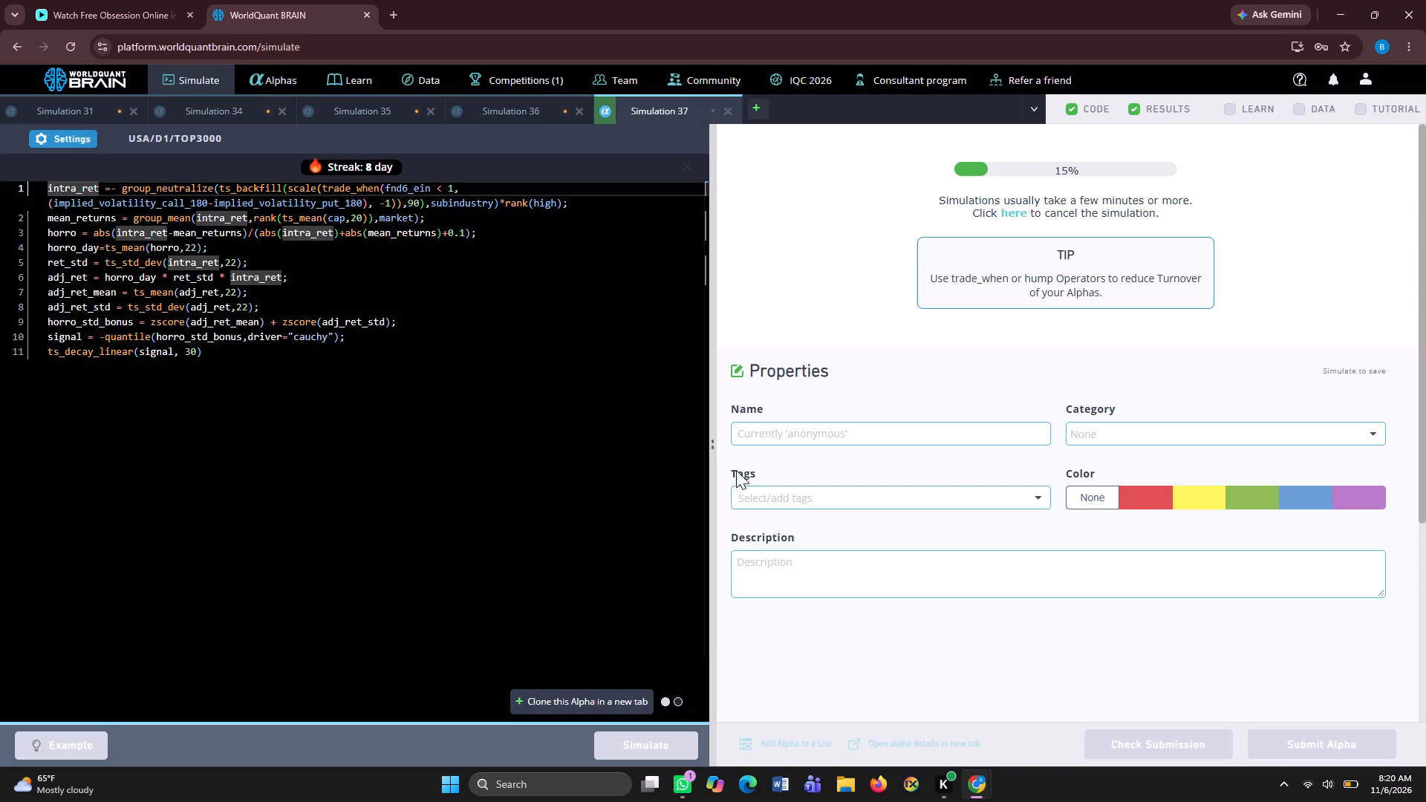
pyautogui.click(281, 102)
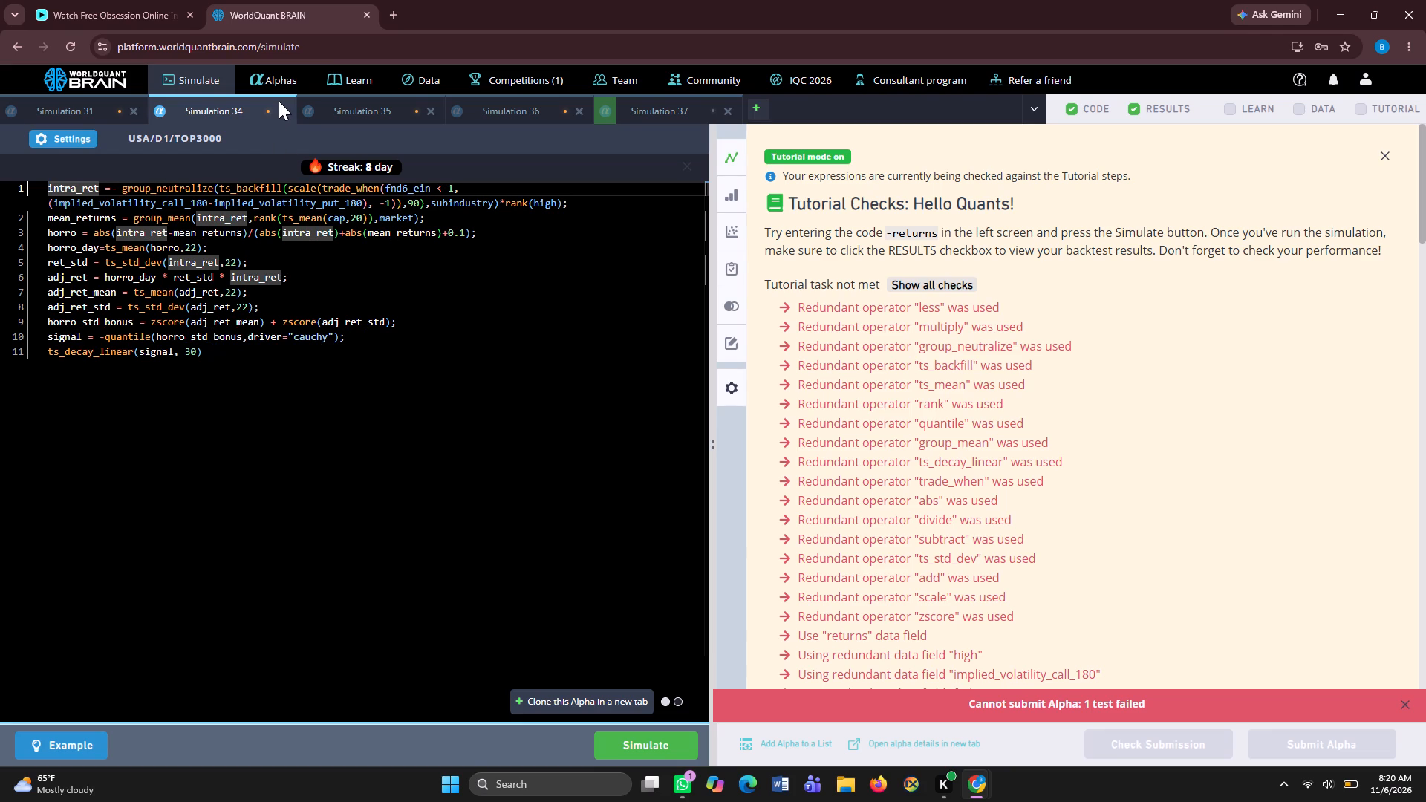
pyautogui.click(279, 101)
pyautogui.click(279, 108)
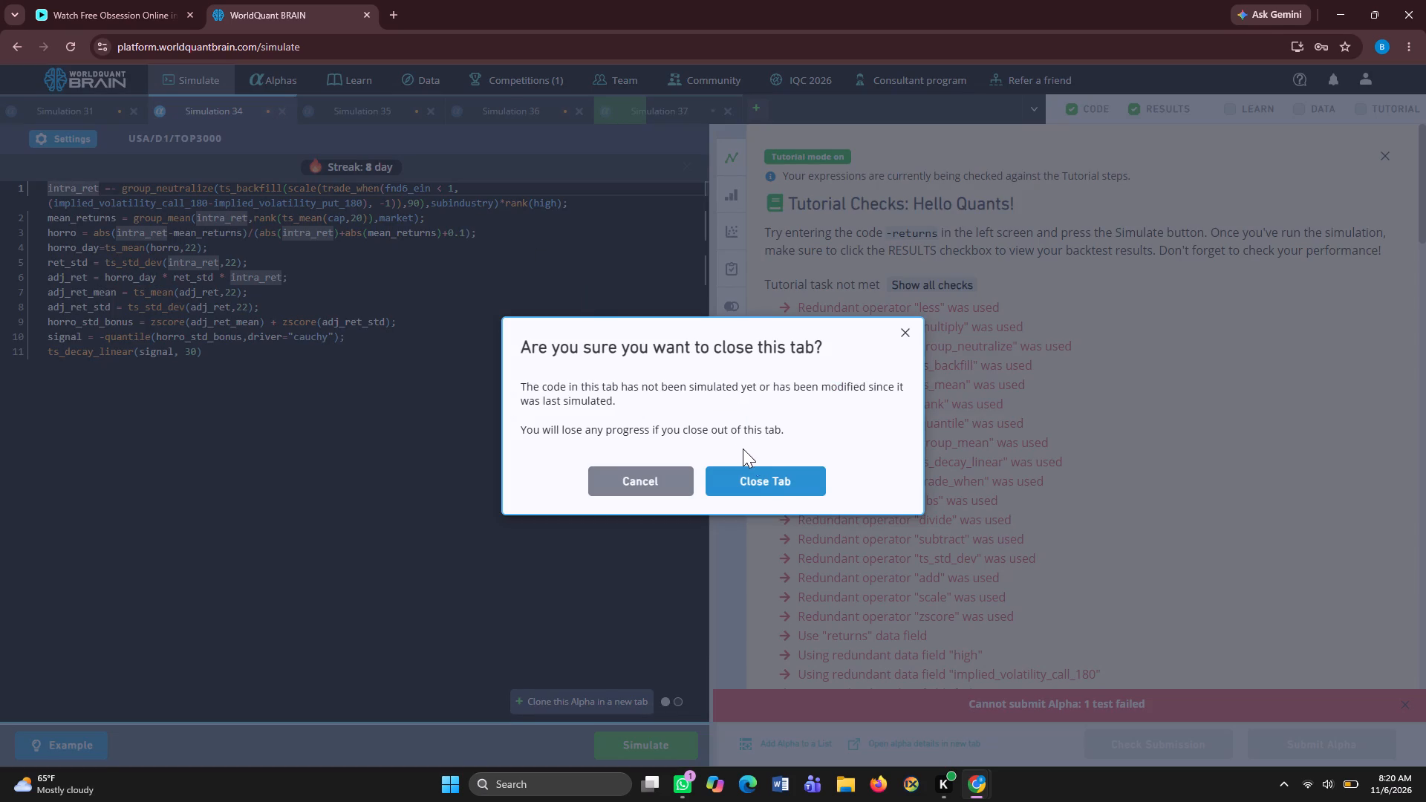
pyautogui.click(759, 485)
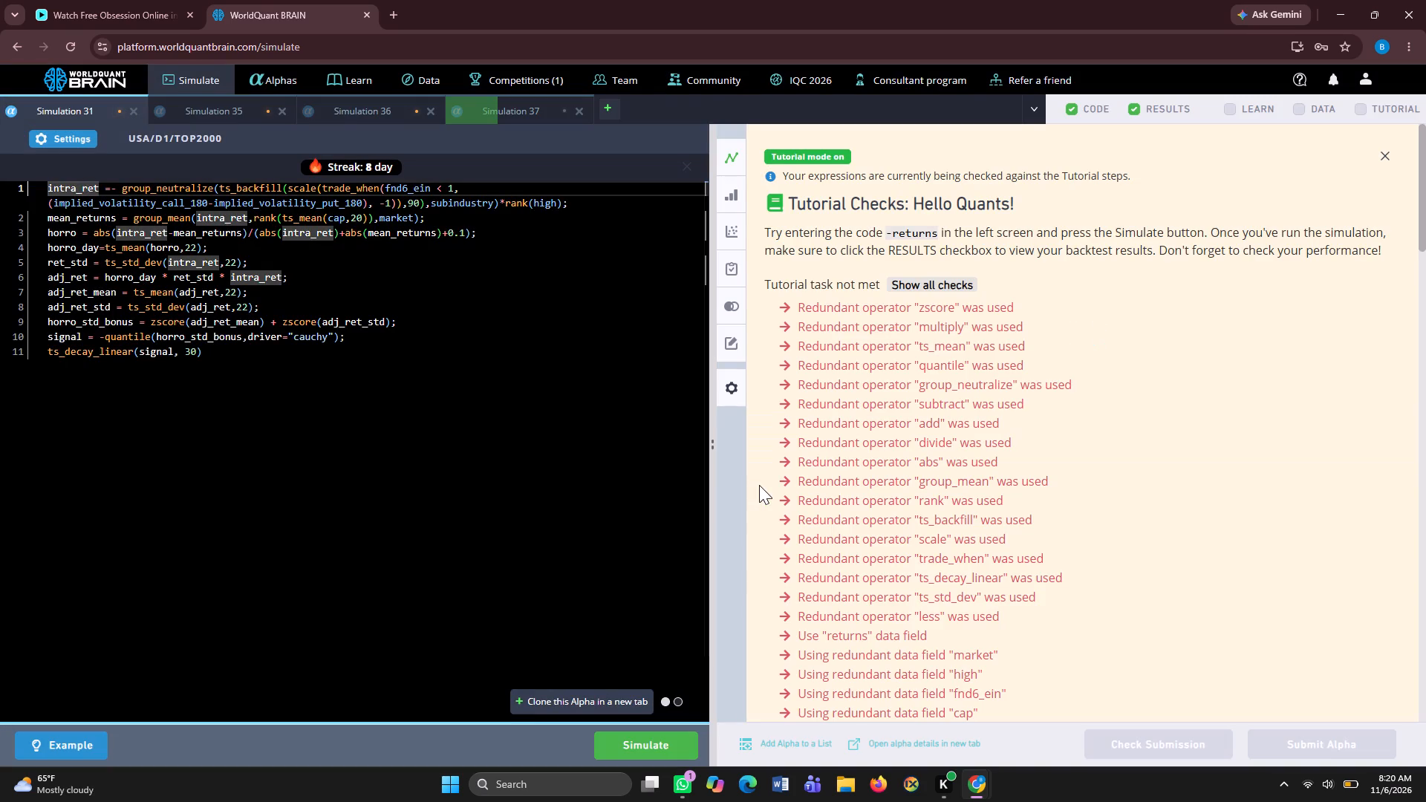
pyautogui.click(284, 106)
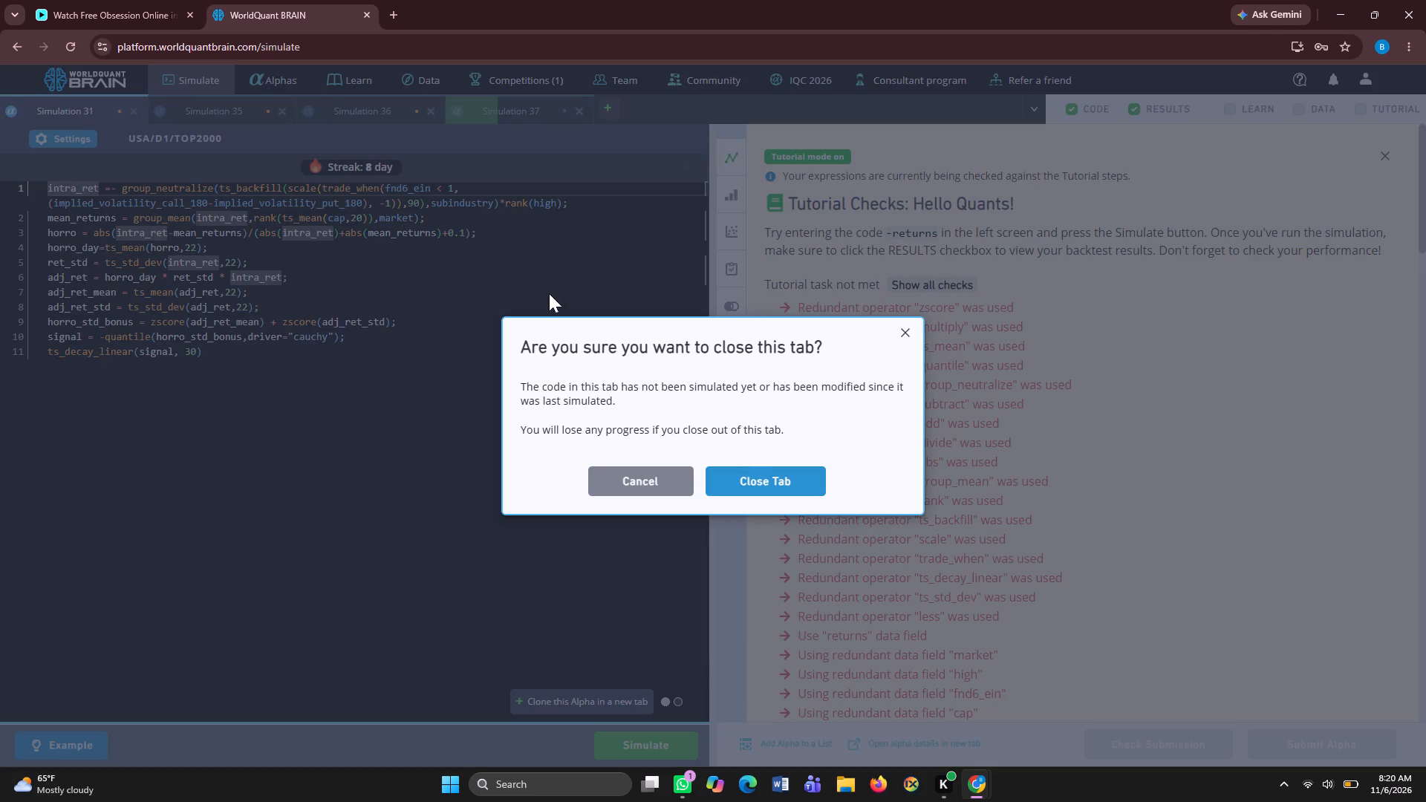
pyautogui.click(755, 477)
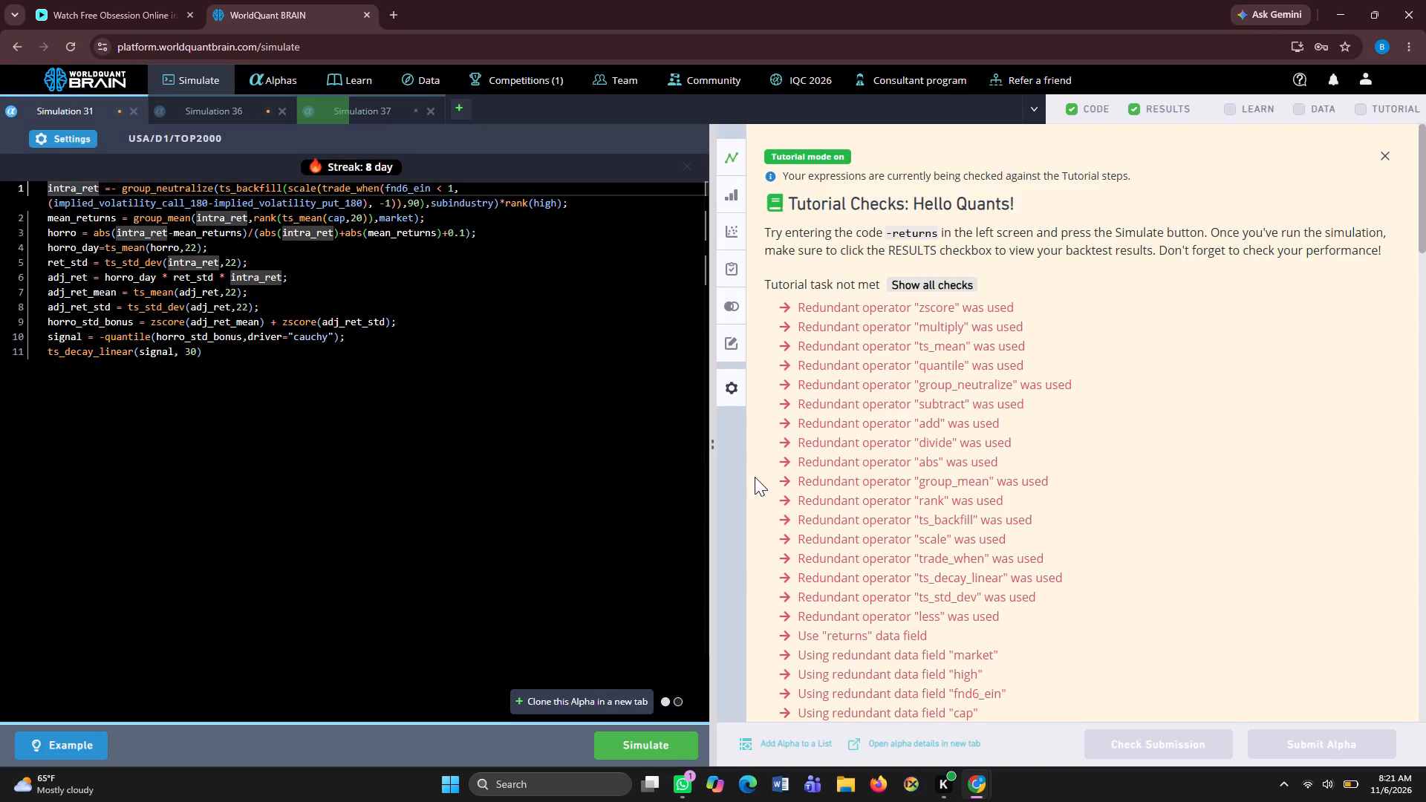
pyautogui.click(134, 111)
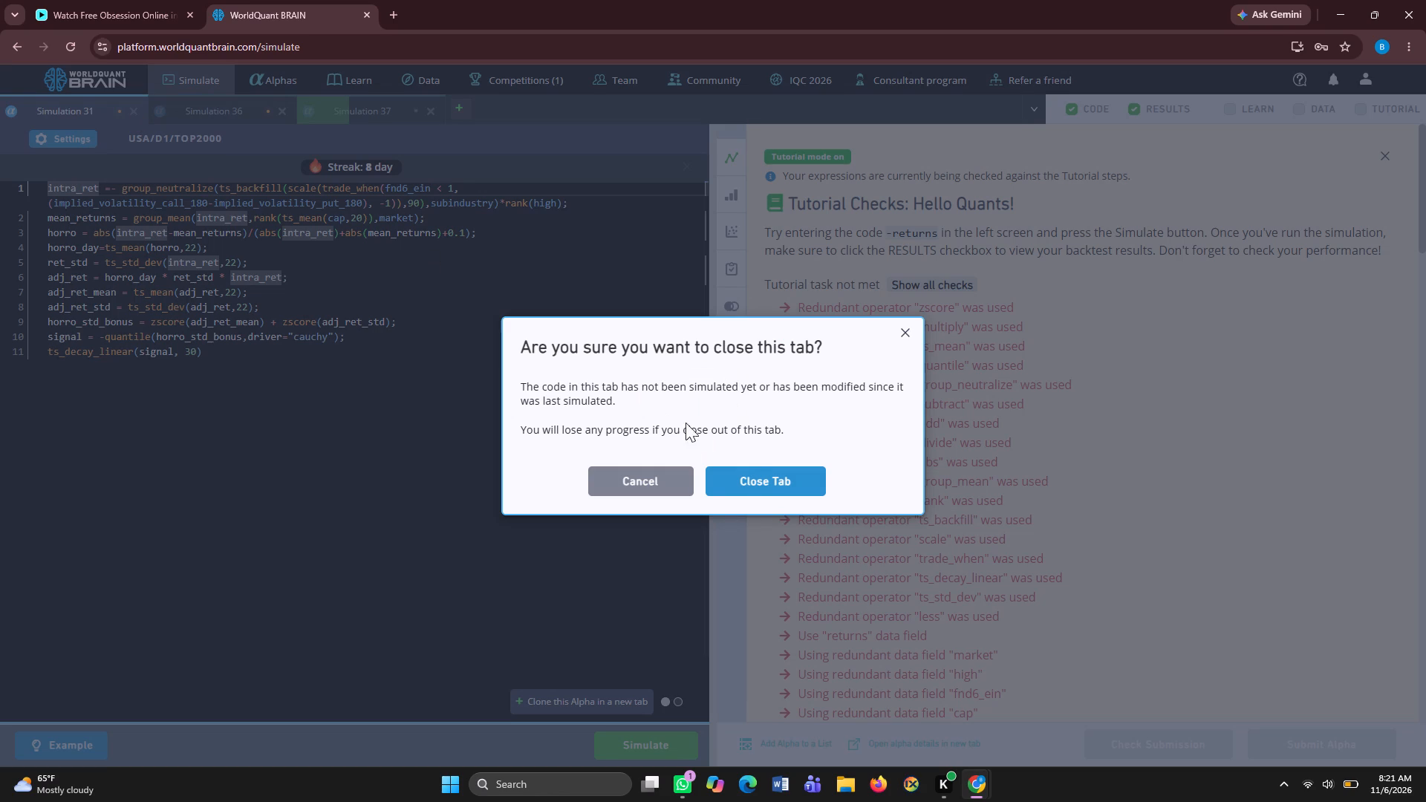
# Close the Simulation 31 tab, discarding its unsimulated changes.
pyautogui.click(746, 469)
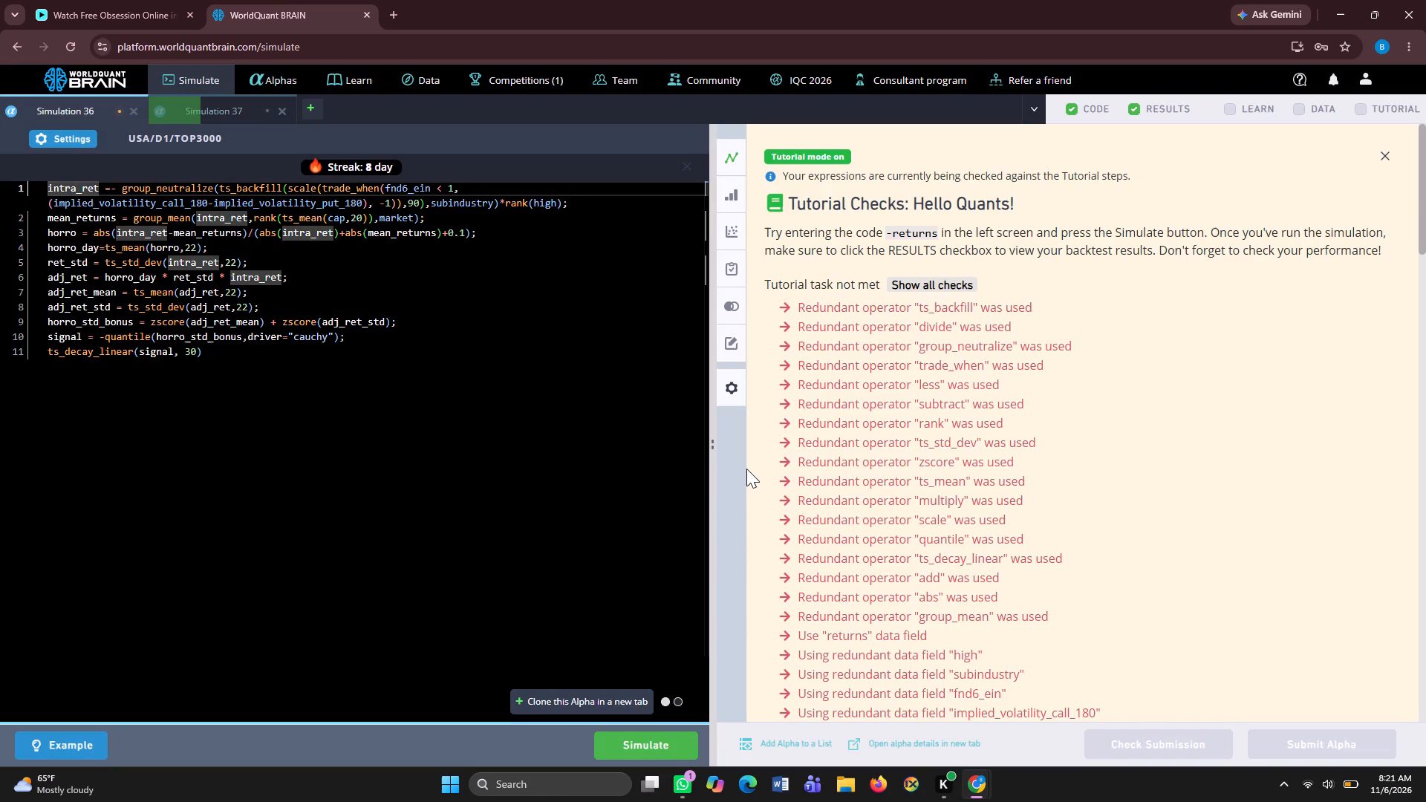
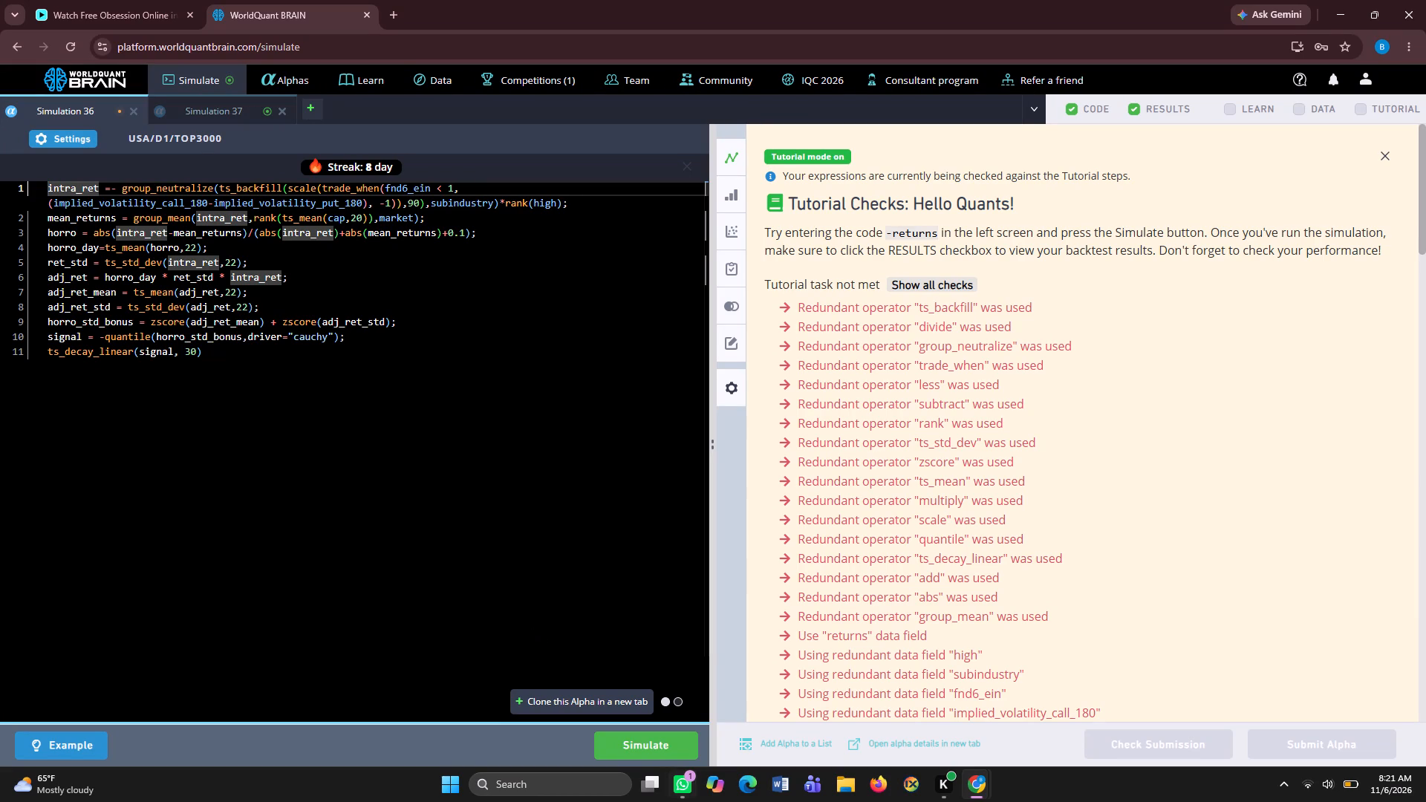
# Close the Simulation 36 tab, leaving the Simulation 37 clone open.
pyautogui.click(134, 110)
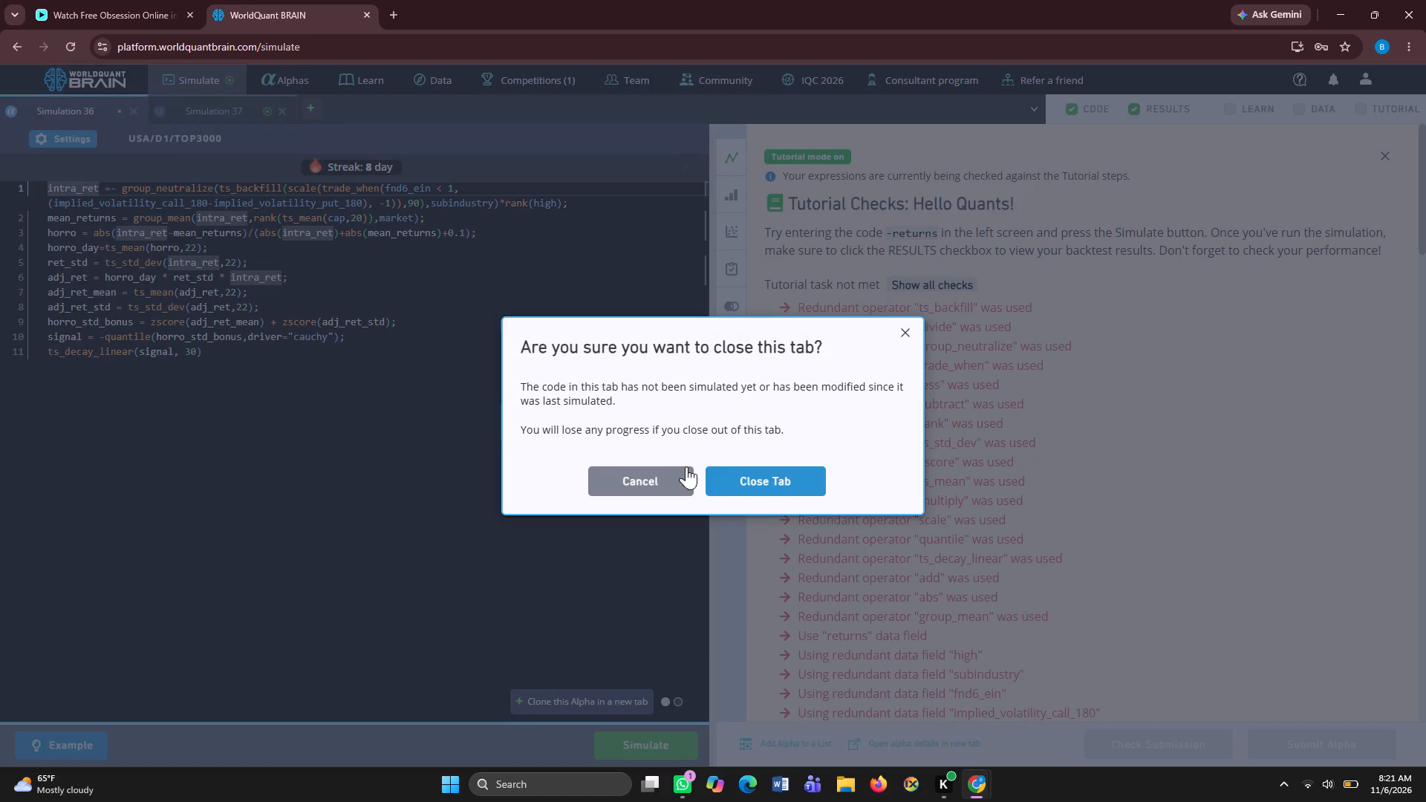
# Close the Simulation 36 tab, discarding its unsimulated changes.
pyautogui.click(742, 474)
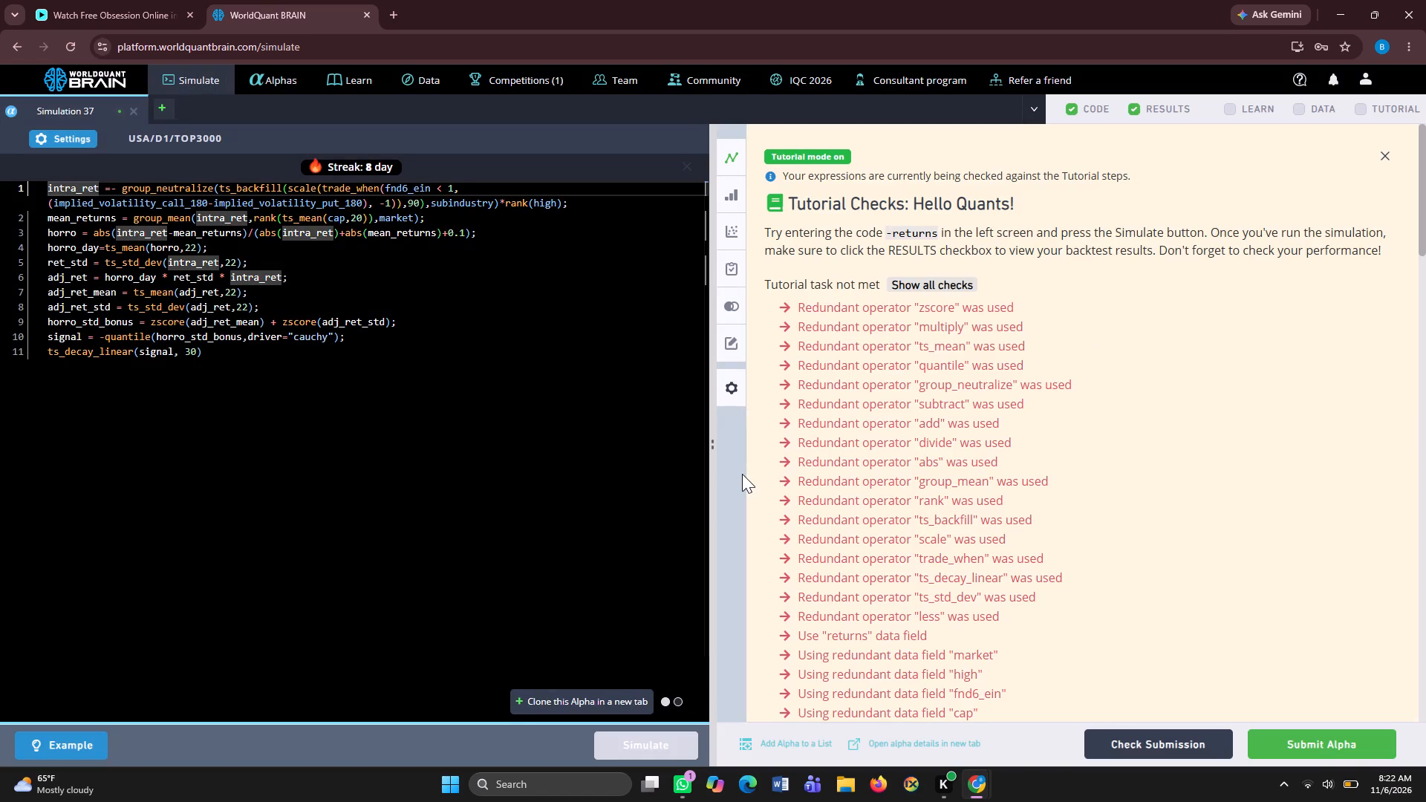
# Review the Simulation 37 results, run the self-correlation check on its alpha and try to submit it.
pyautogui.scroll(-7, 1003, 559)
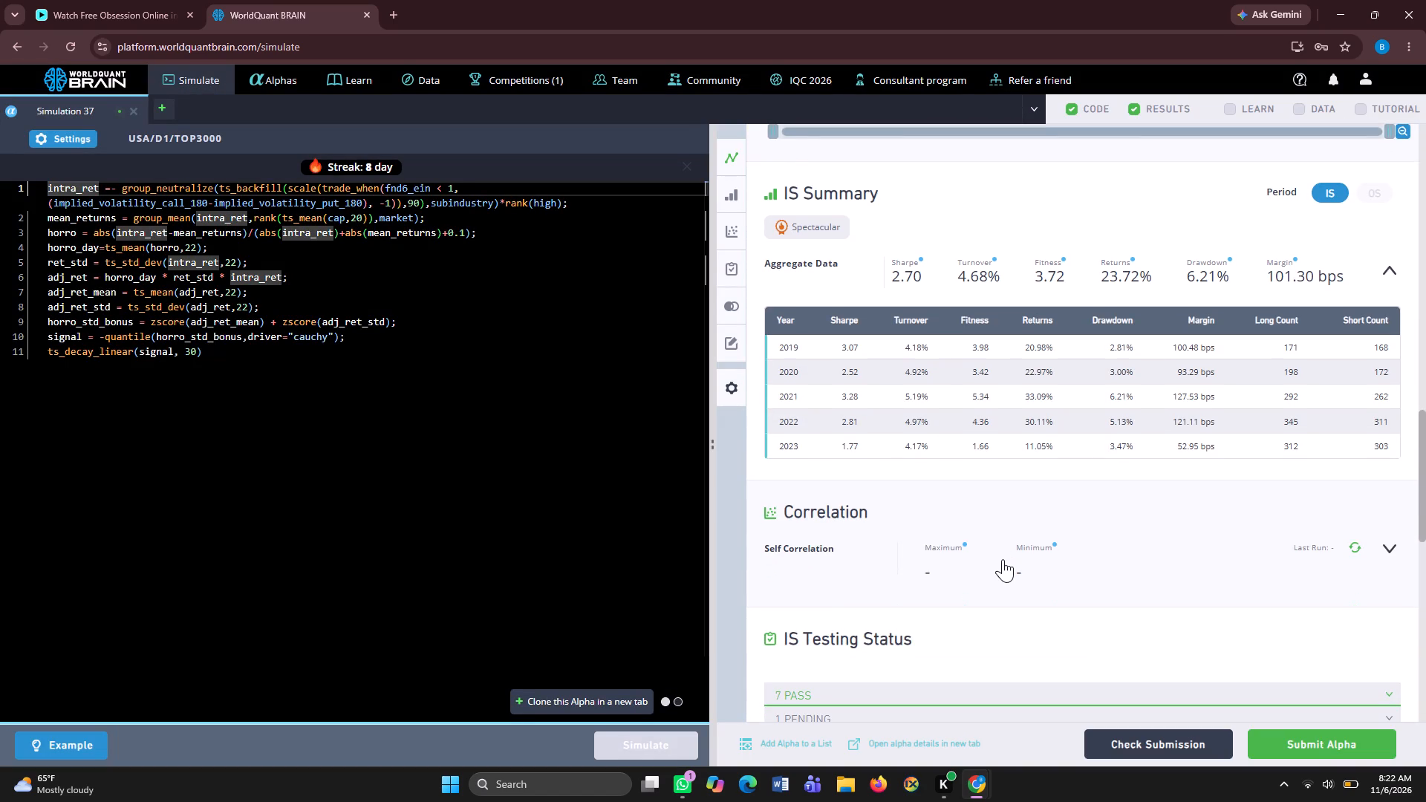
pyautogui.click(1351, 548)
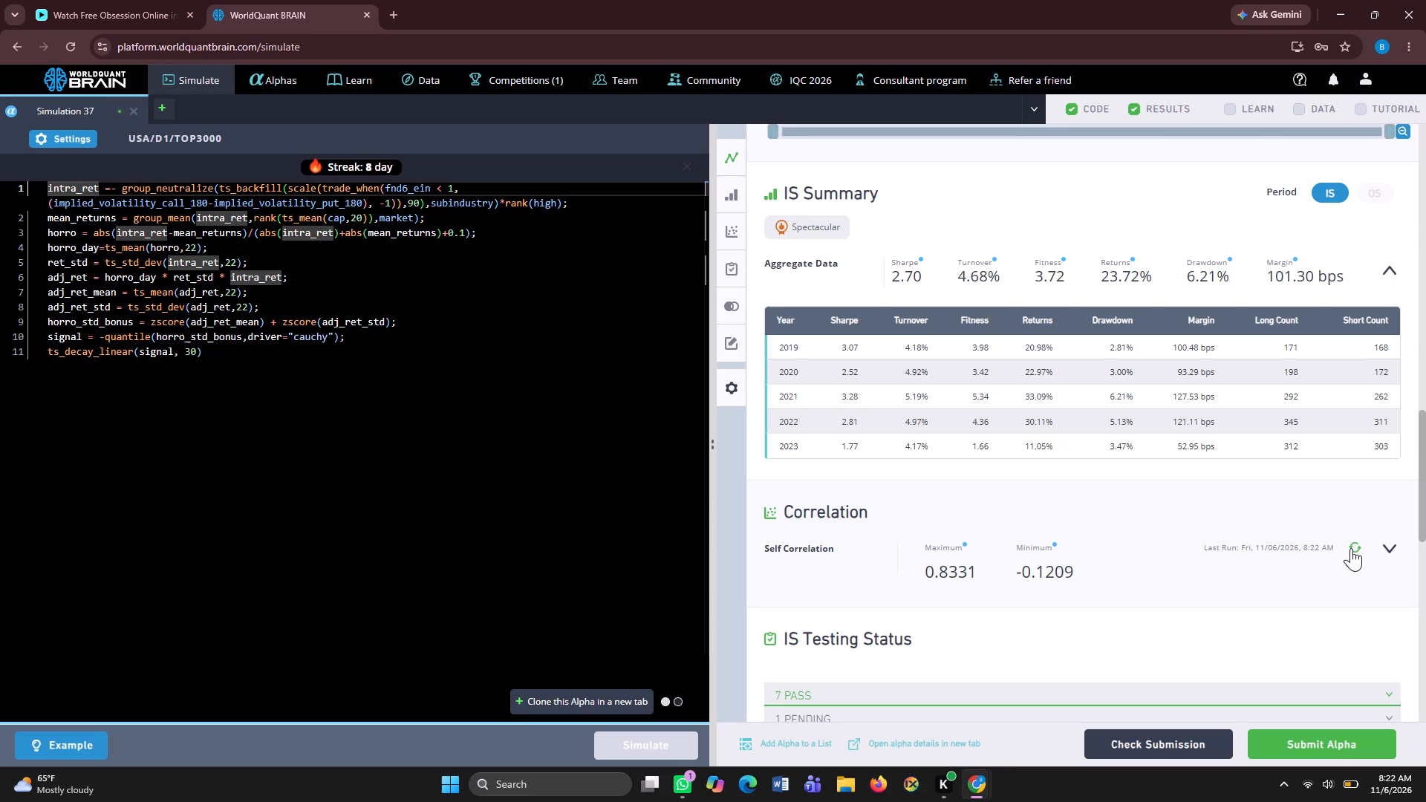
pyautogui.click(1295, 752)
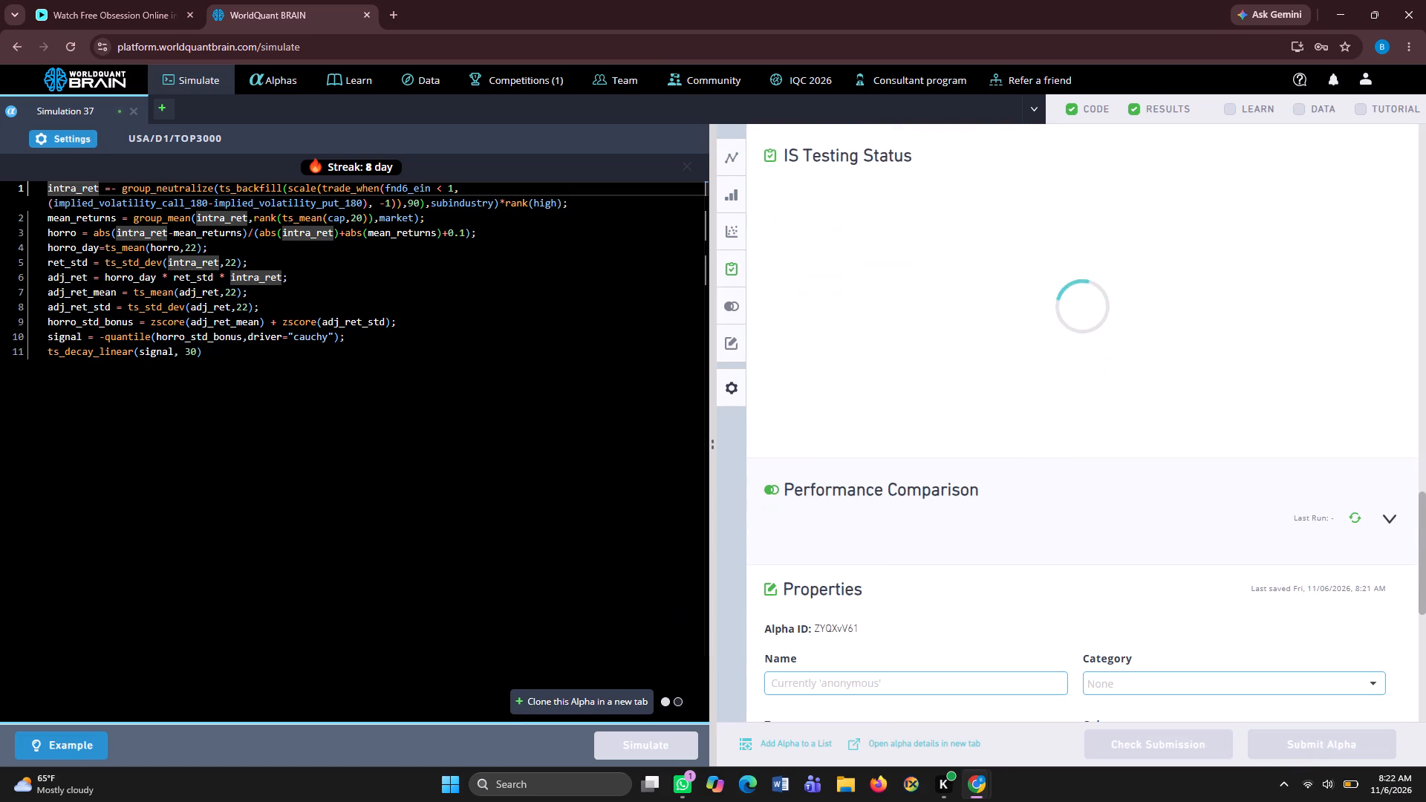
# In the Simulation 37 code, change the ts_decay_linear window to 300 and the ts_backfill window to 900.
pyautogui.click(192, 359)
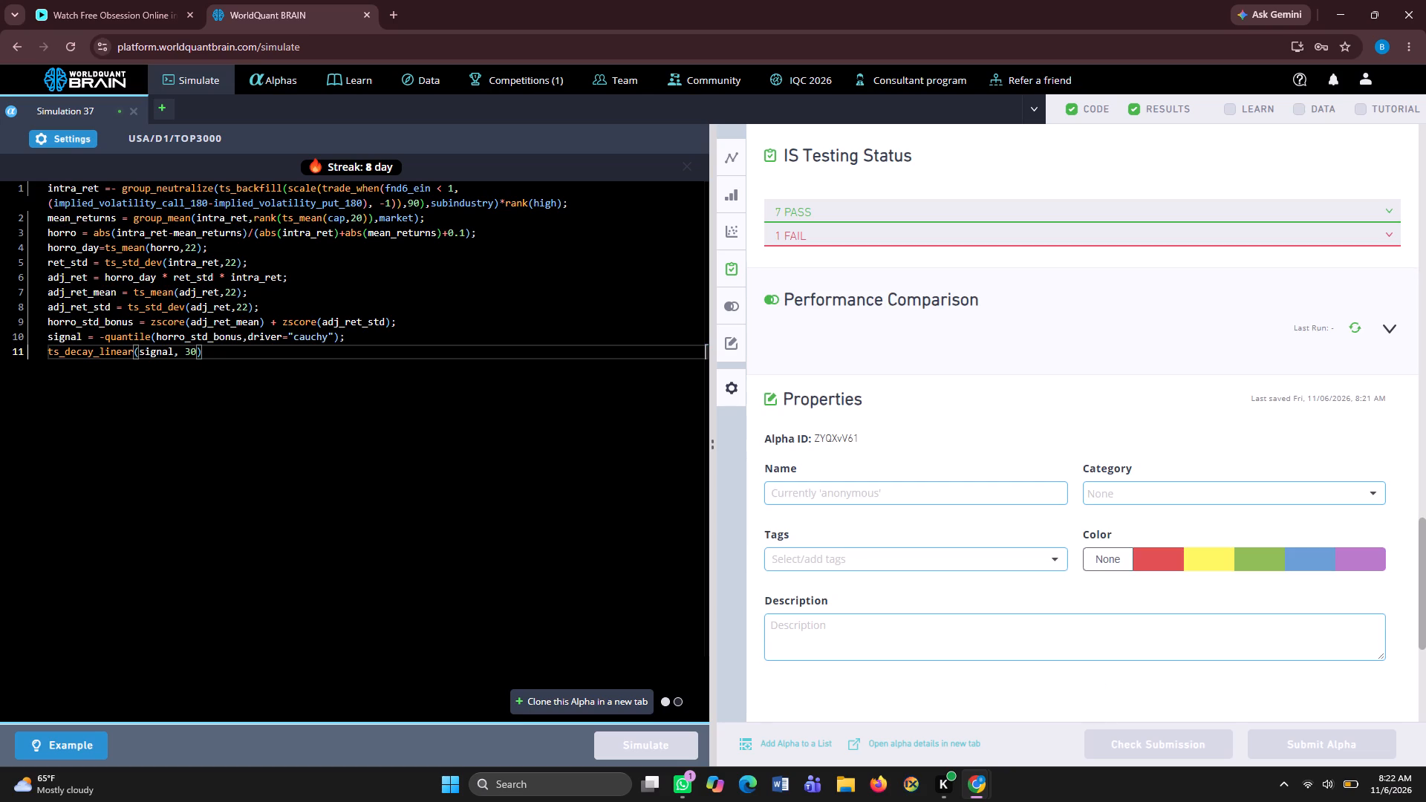
pyautogui.press('Left')
pyautogui.press('0')
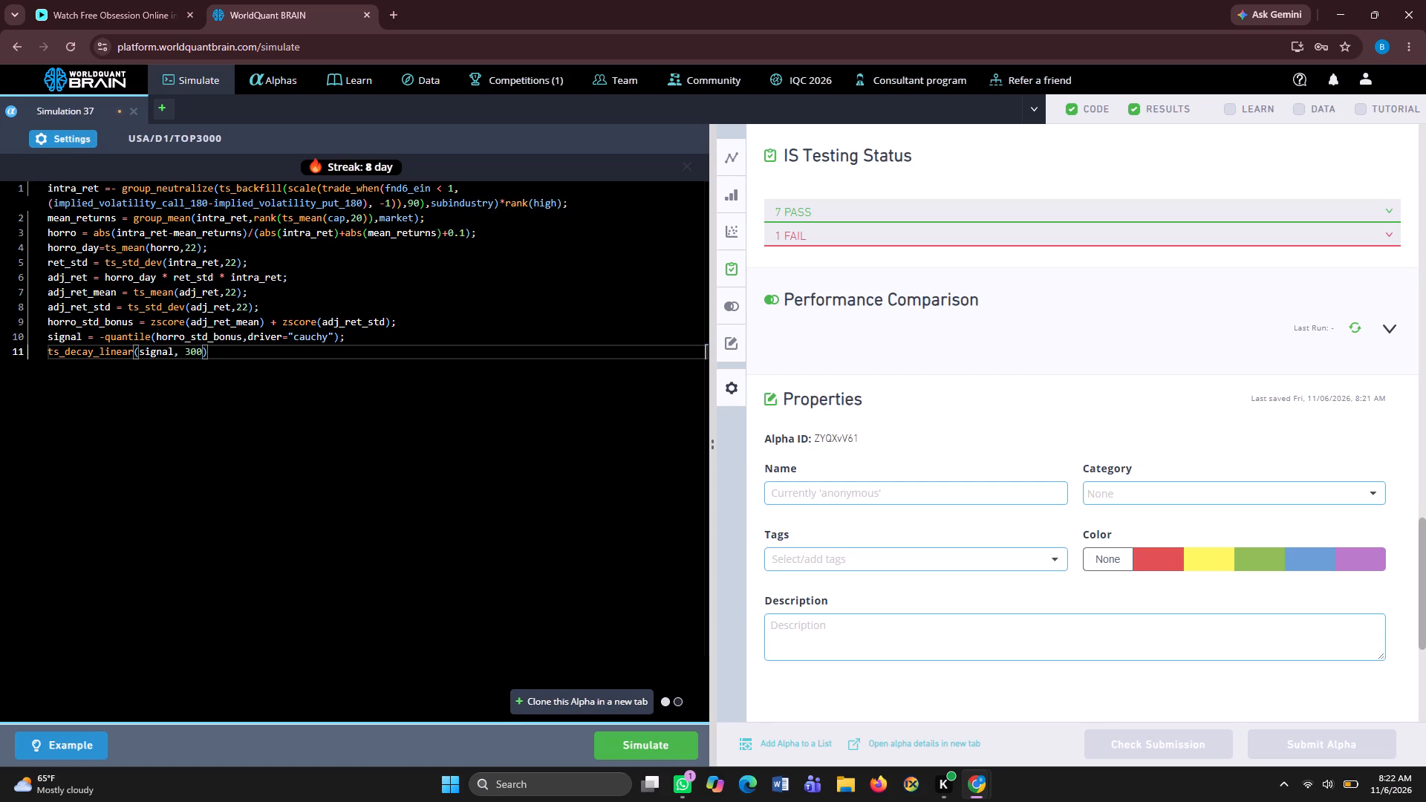
pyautogui.click(414, 198)
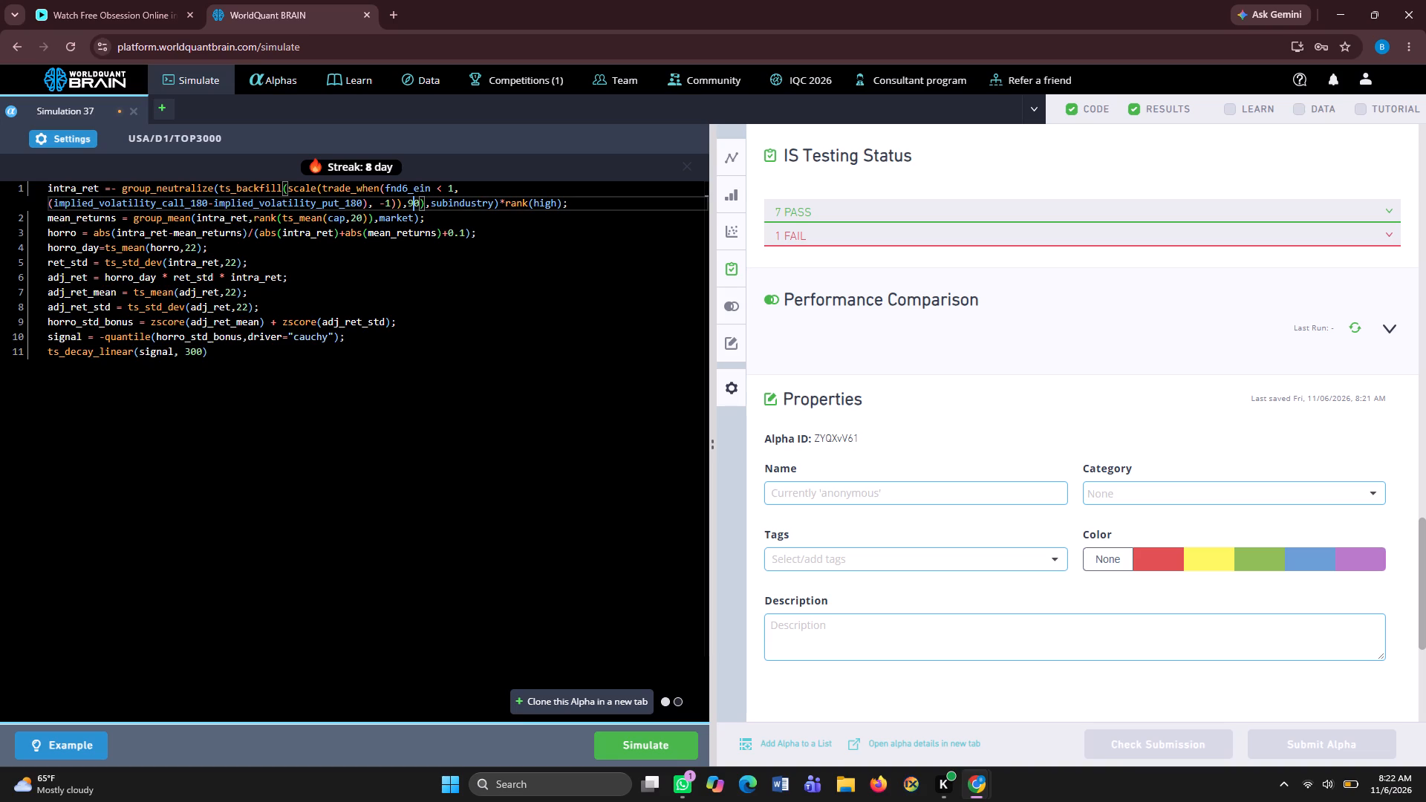
pyautogui.press('0')
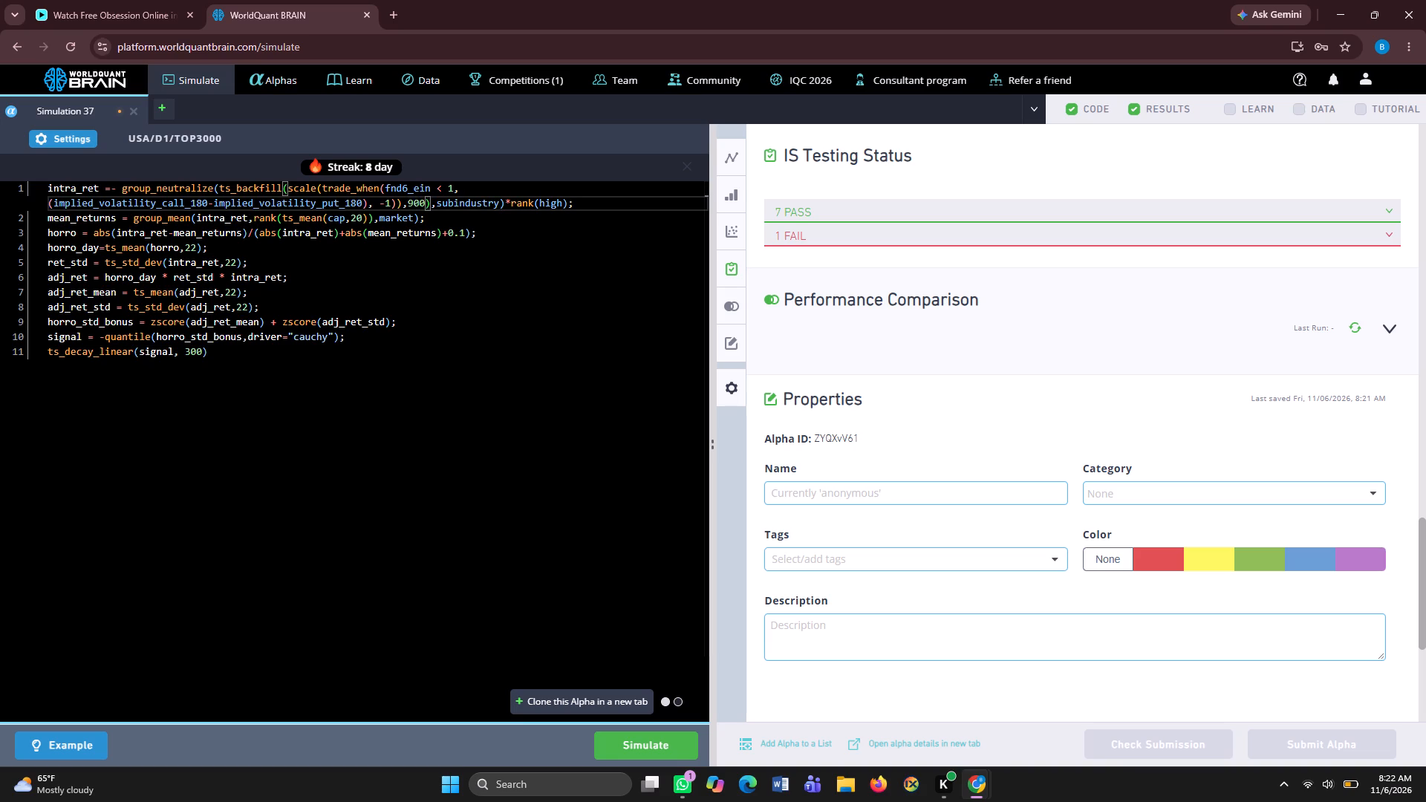
# Clone the edited alpha in a new tab and simulate the clone.
pyautogui.click(611, 697)
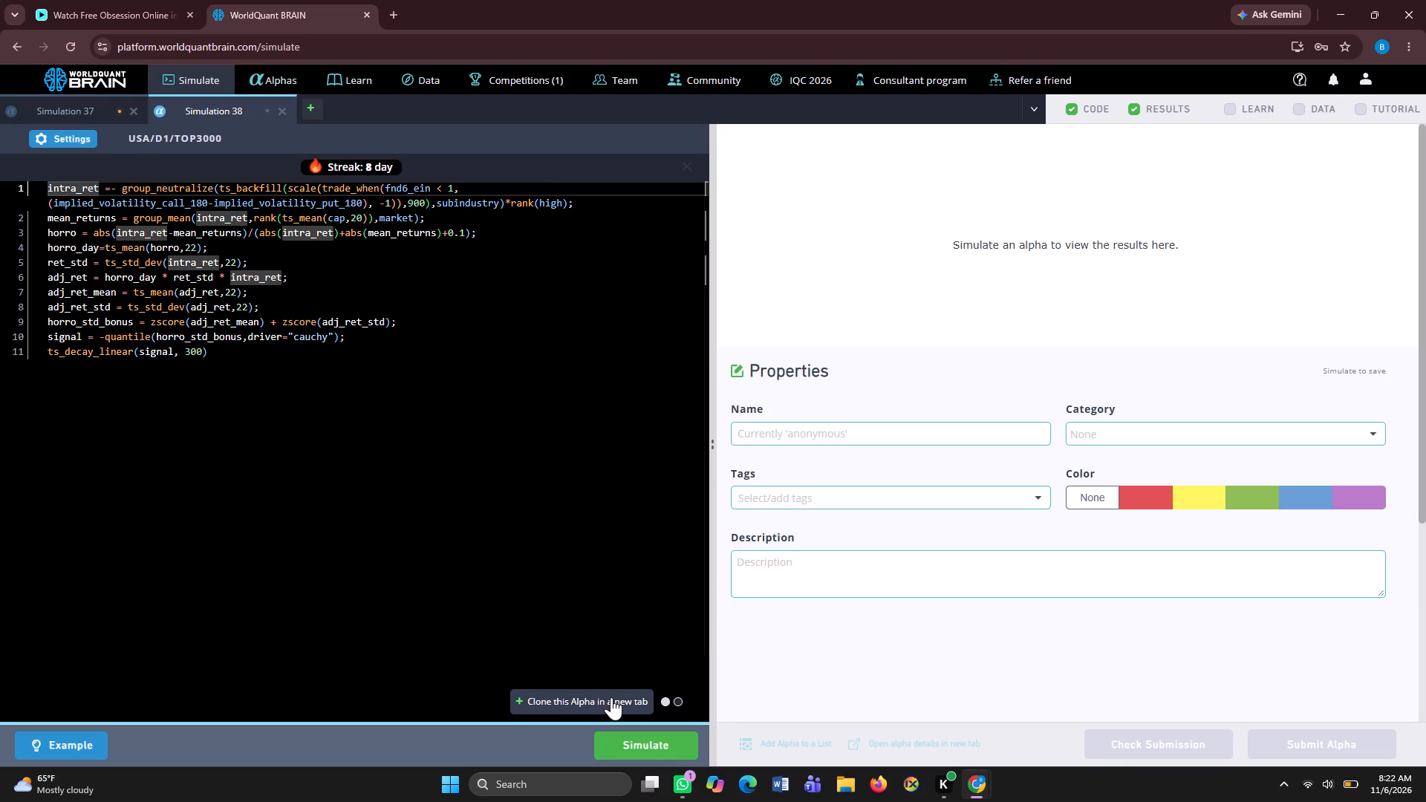
pyautogui.click(626, 743)
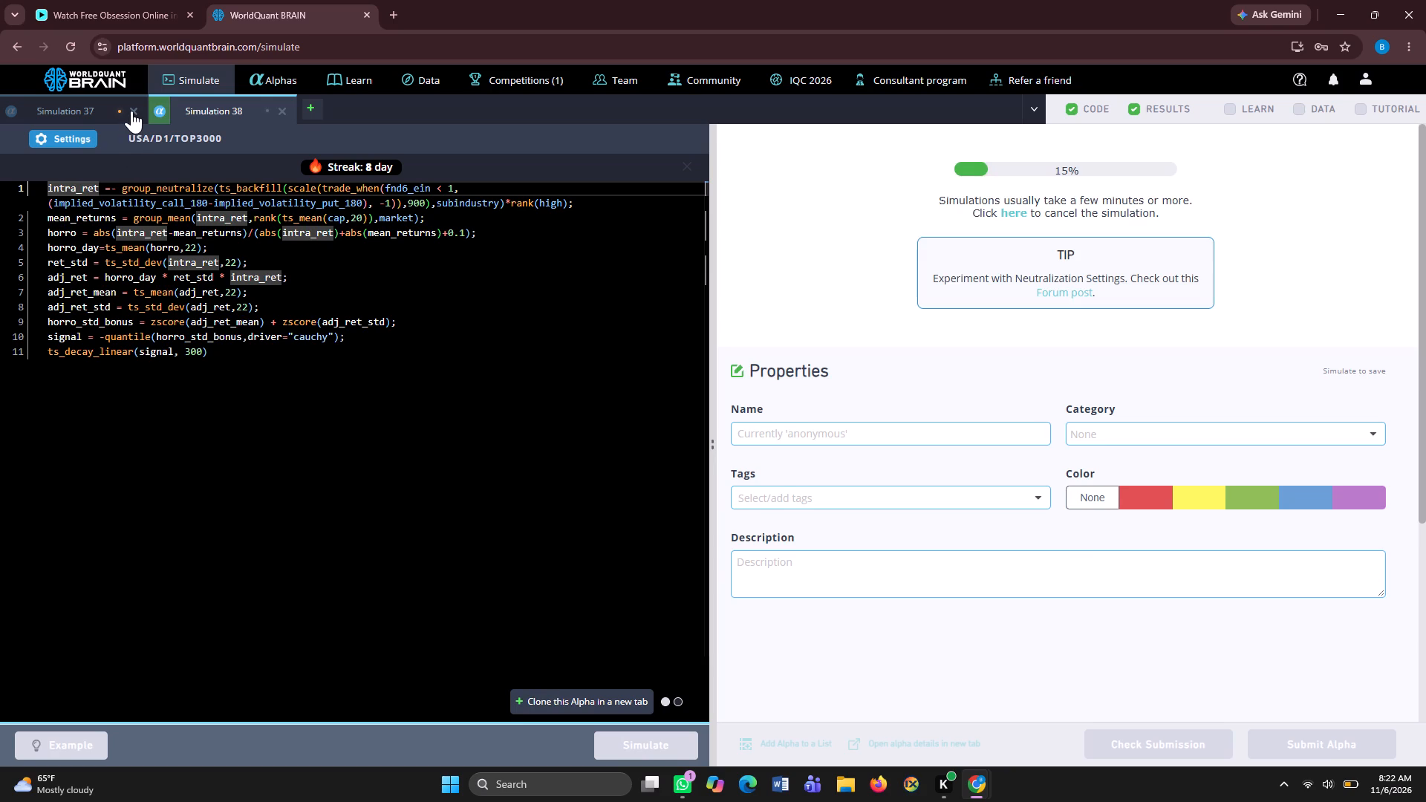
# Close the Simulation 37 tab, discarding its unsimulated changes.
pyautogui.click(131, 111)
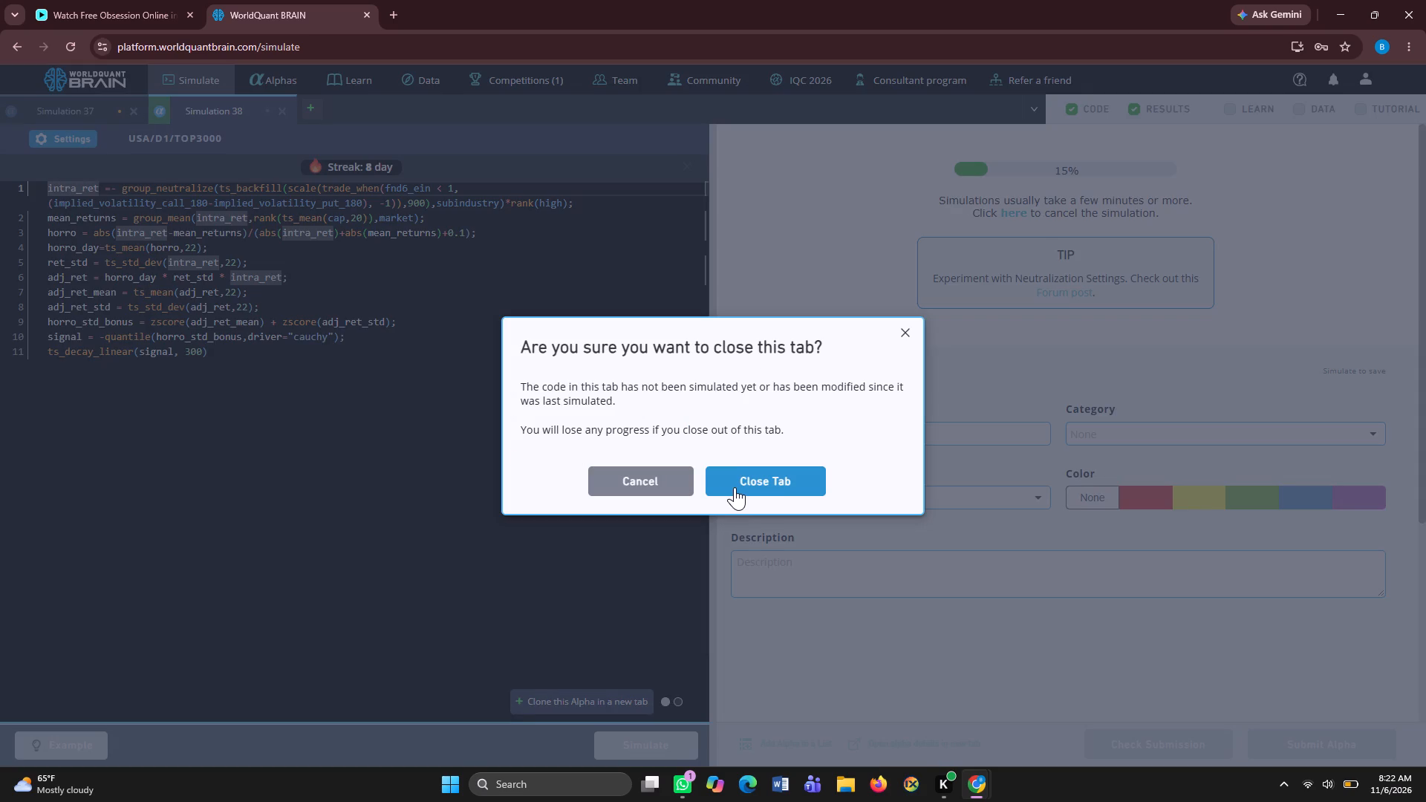
pyautogui.click(752, 475)
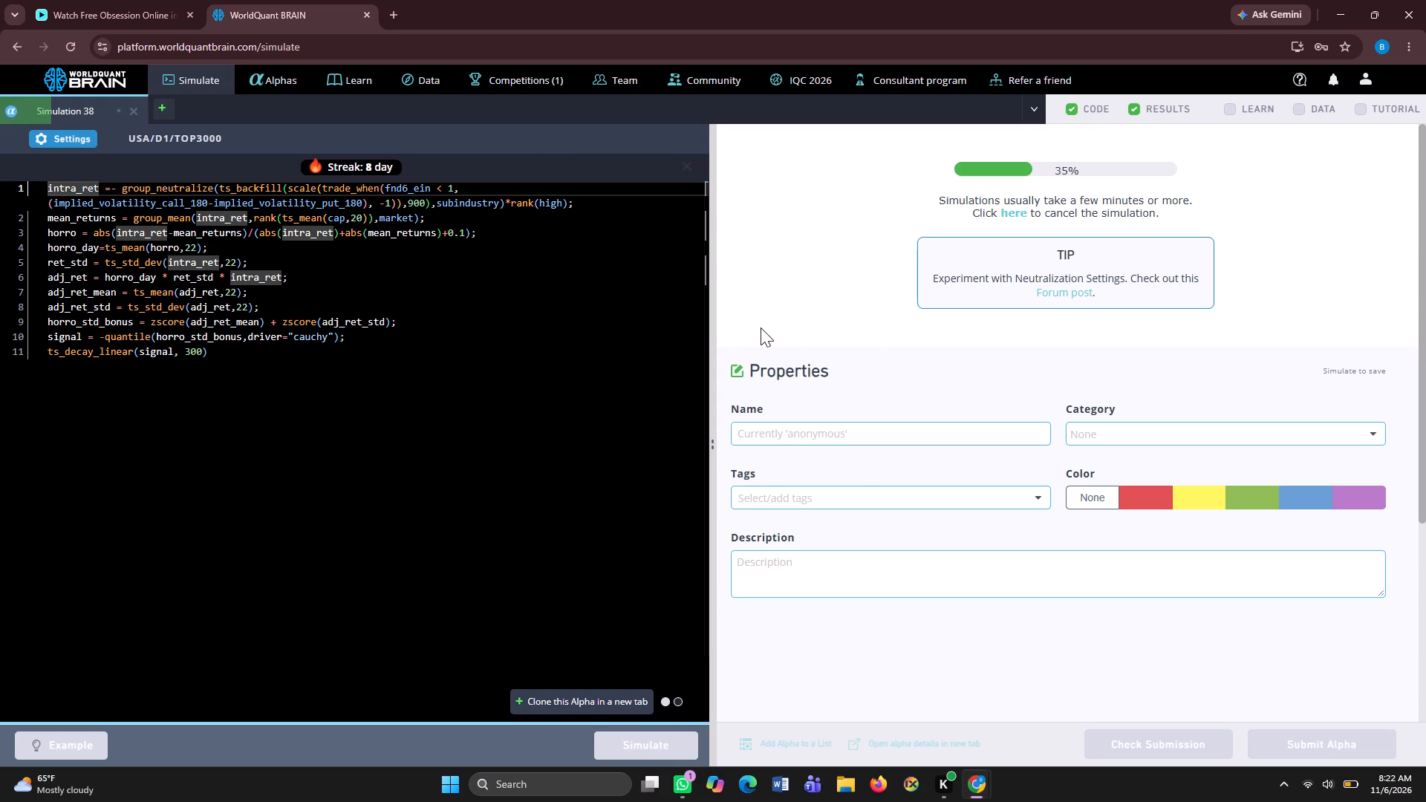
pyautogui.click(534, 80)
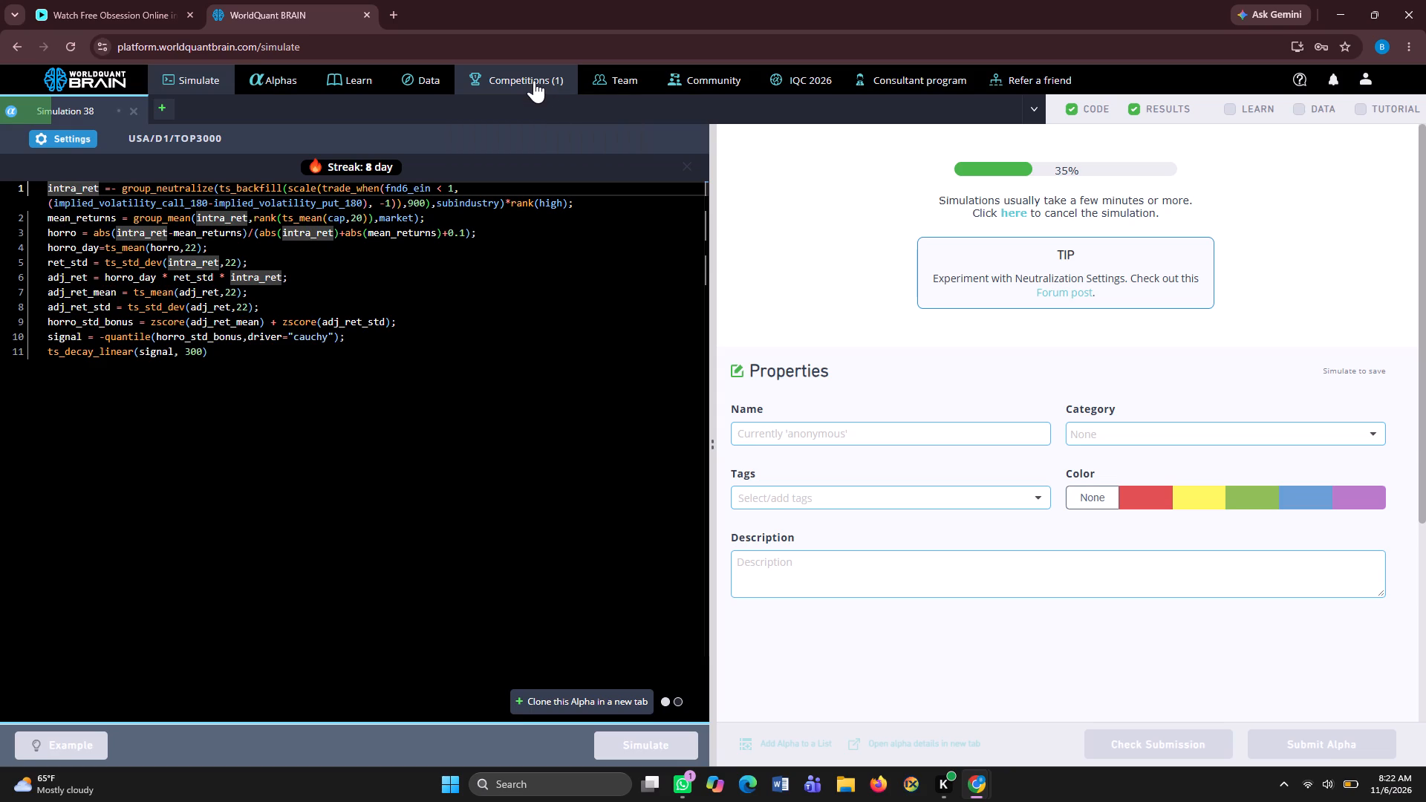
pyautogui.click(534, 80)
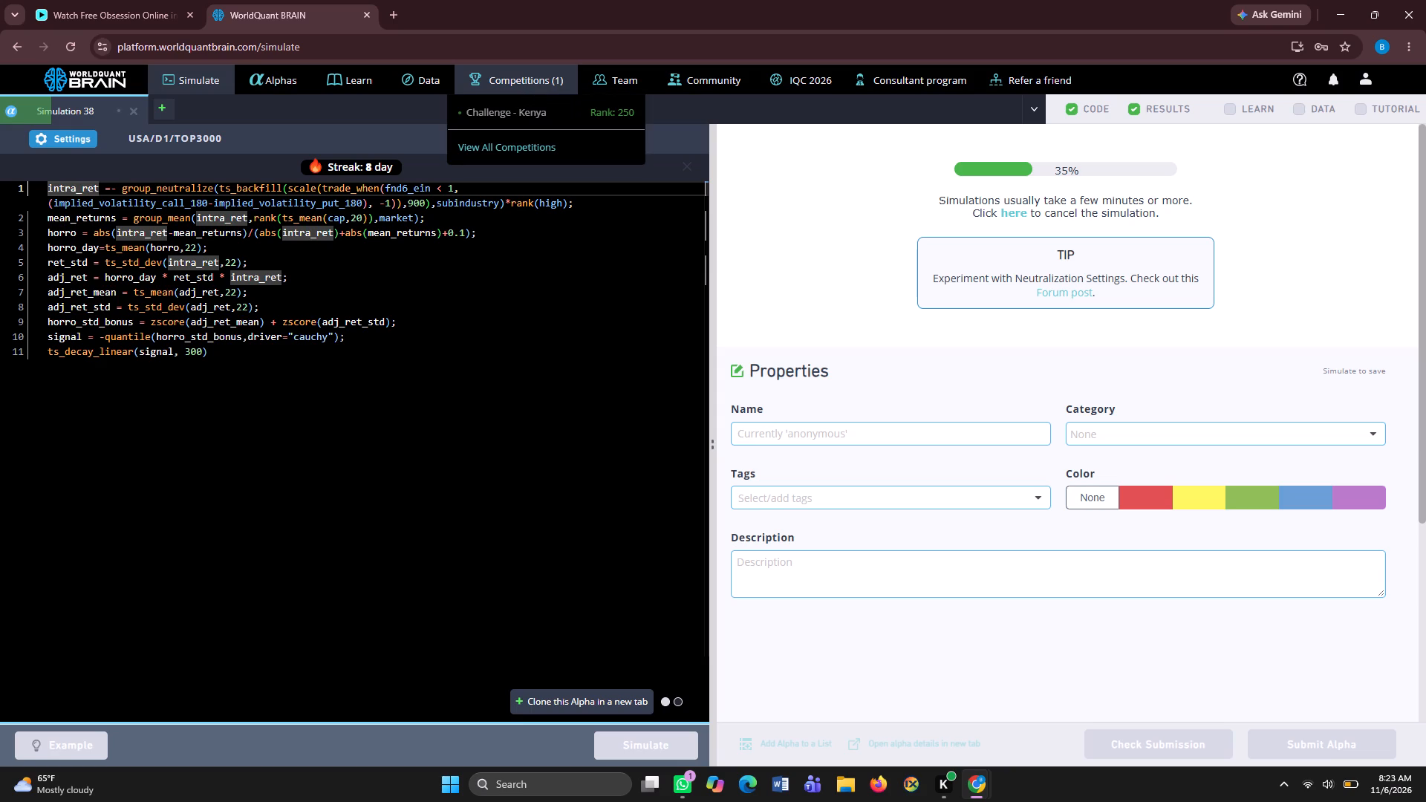
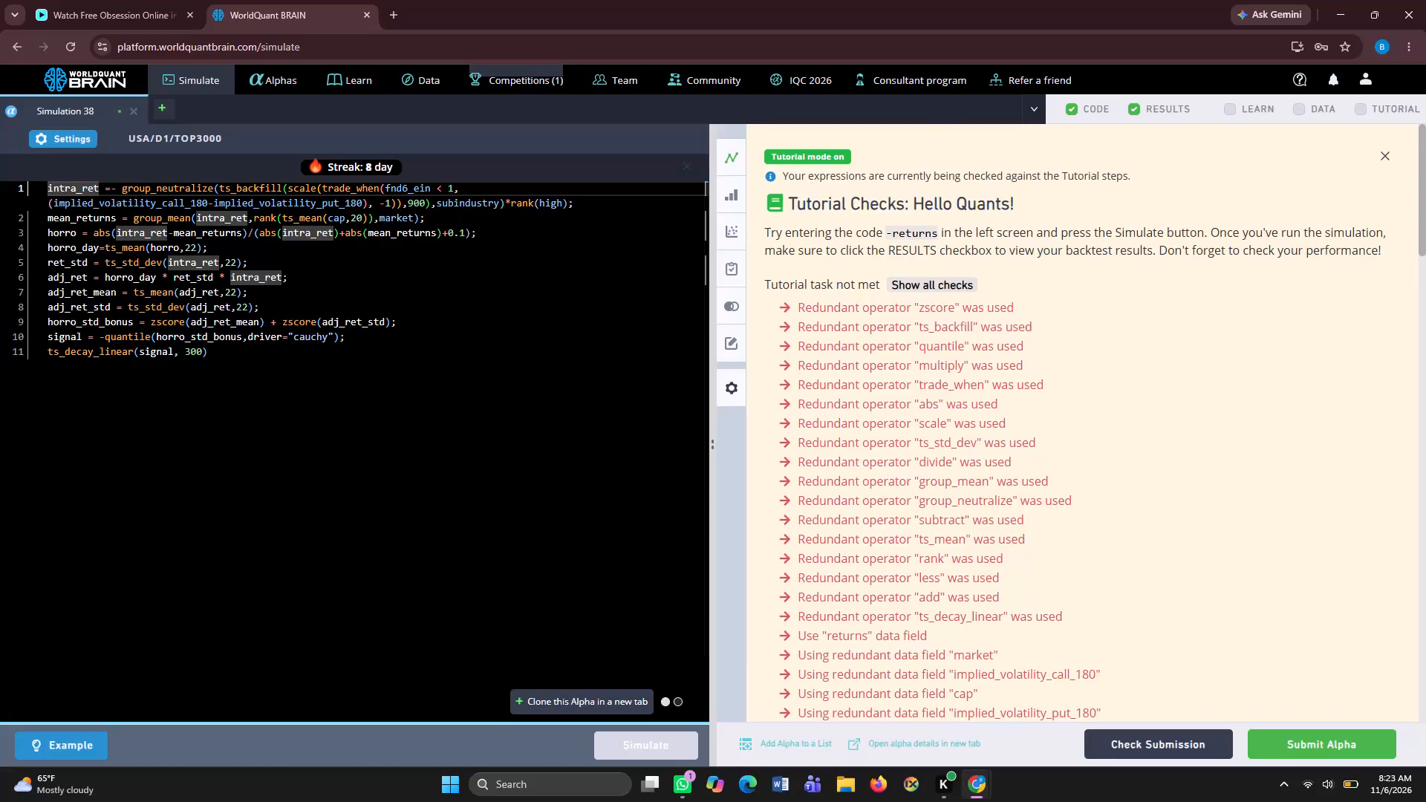
# Review the Simulation 38 results, run the self-correlation check on its alpha and try to submit it.
pyautogui.scroll(-4, 953, 620)
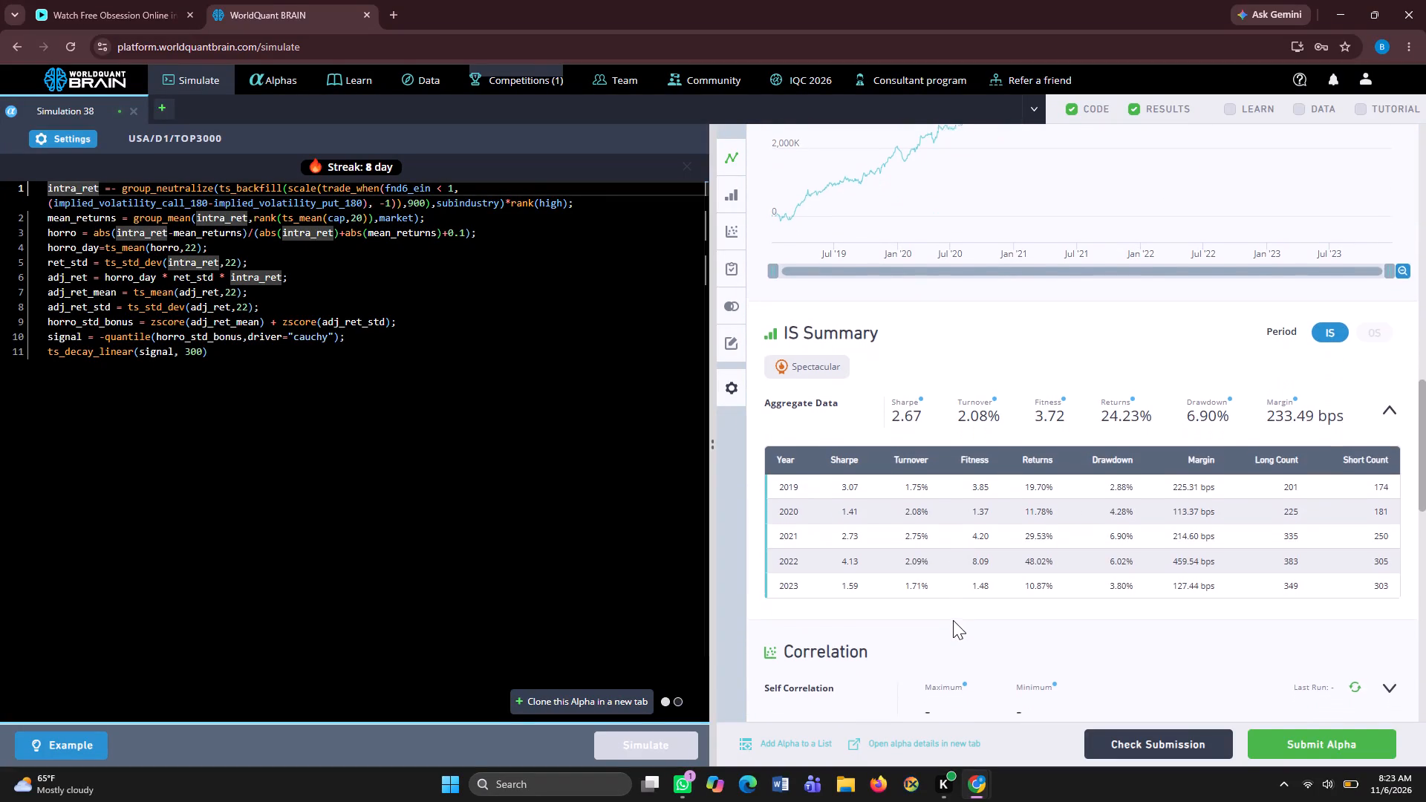
pyautogui.scroll(-2, 953, 620)
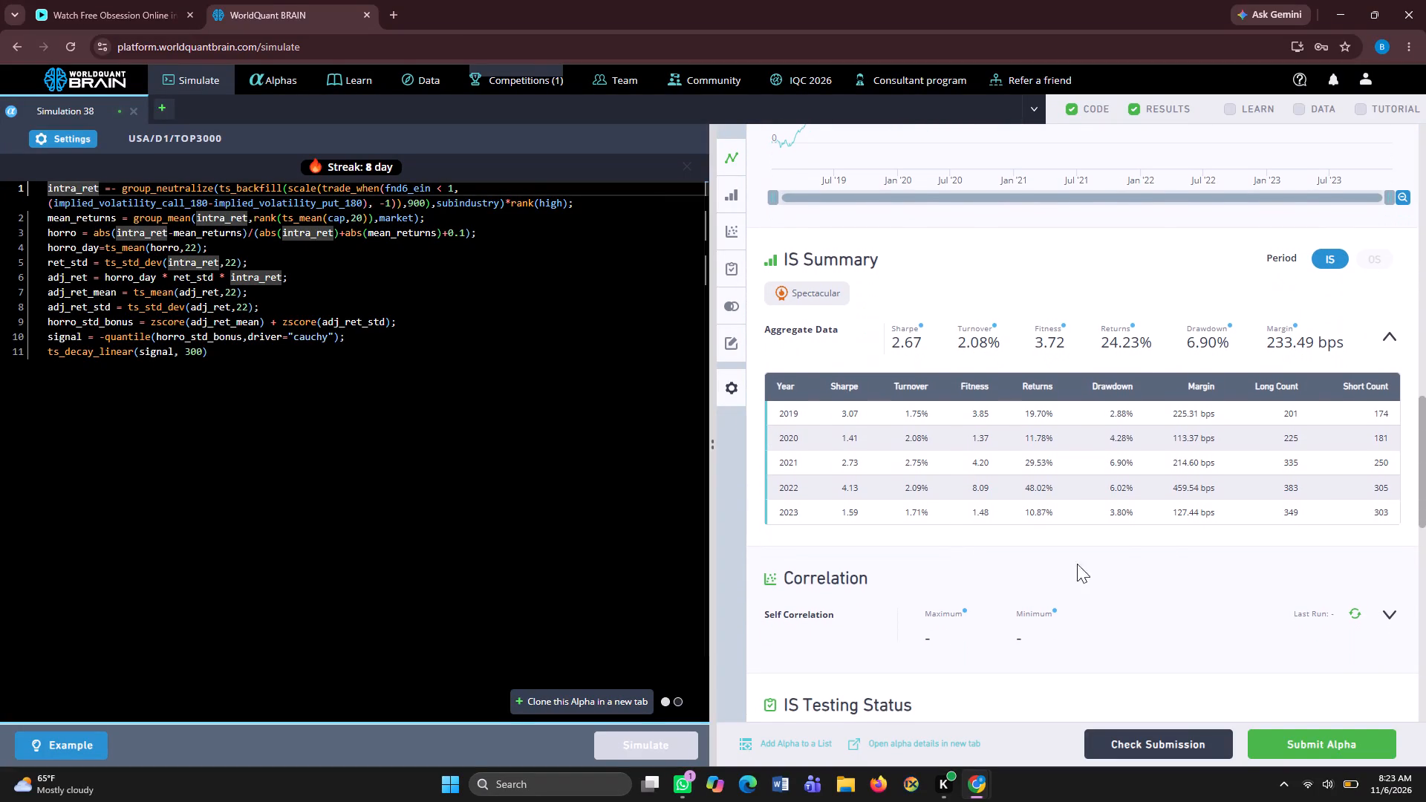
pyautogui.click(1352, 616)
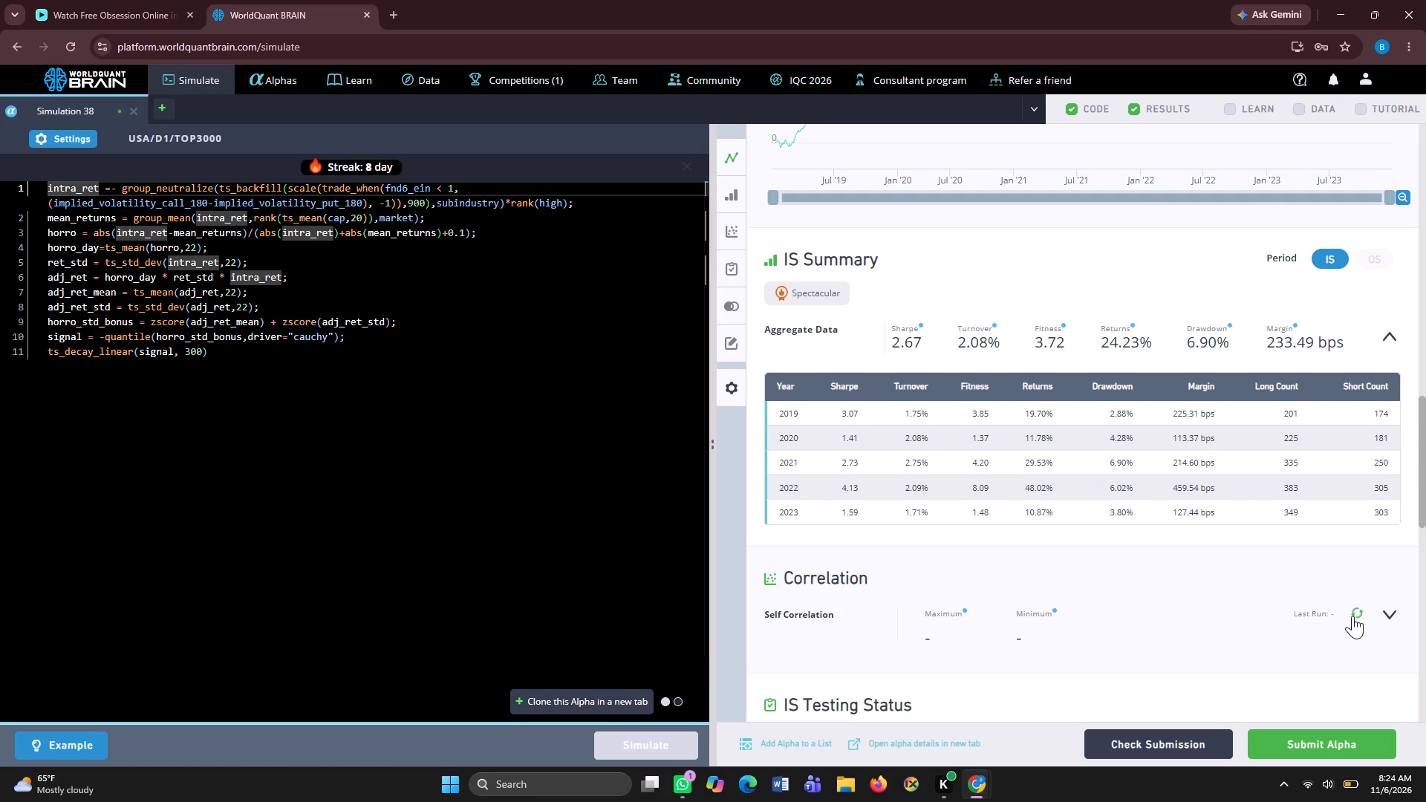
pyautogui.click(1283, 739)
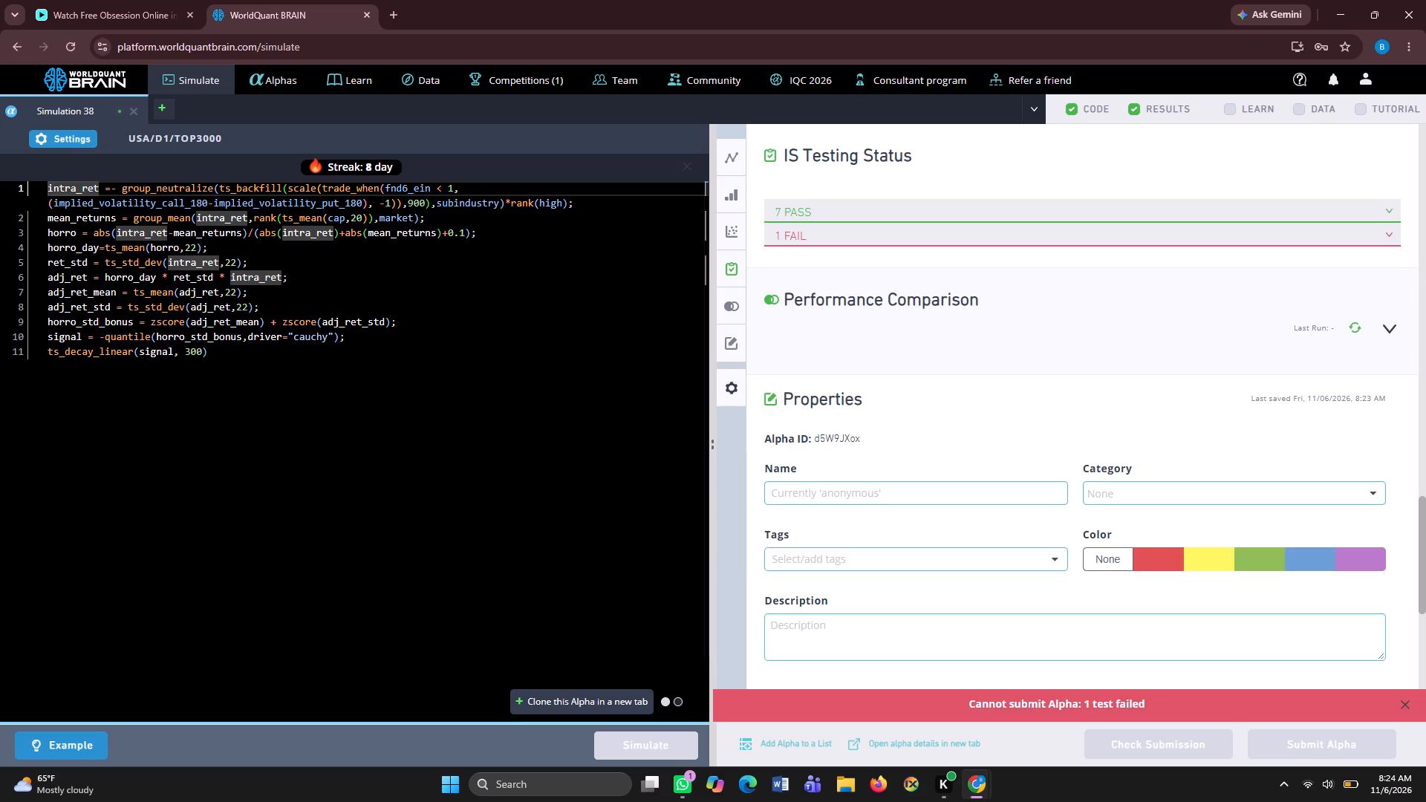
# In the Simulation 38 settings, set the decay to 3 and apply it.
pyautogui.click(74, 139)
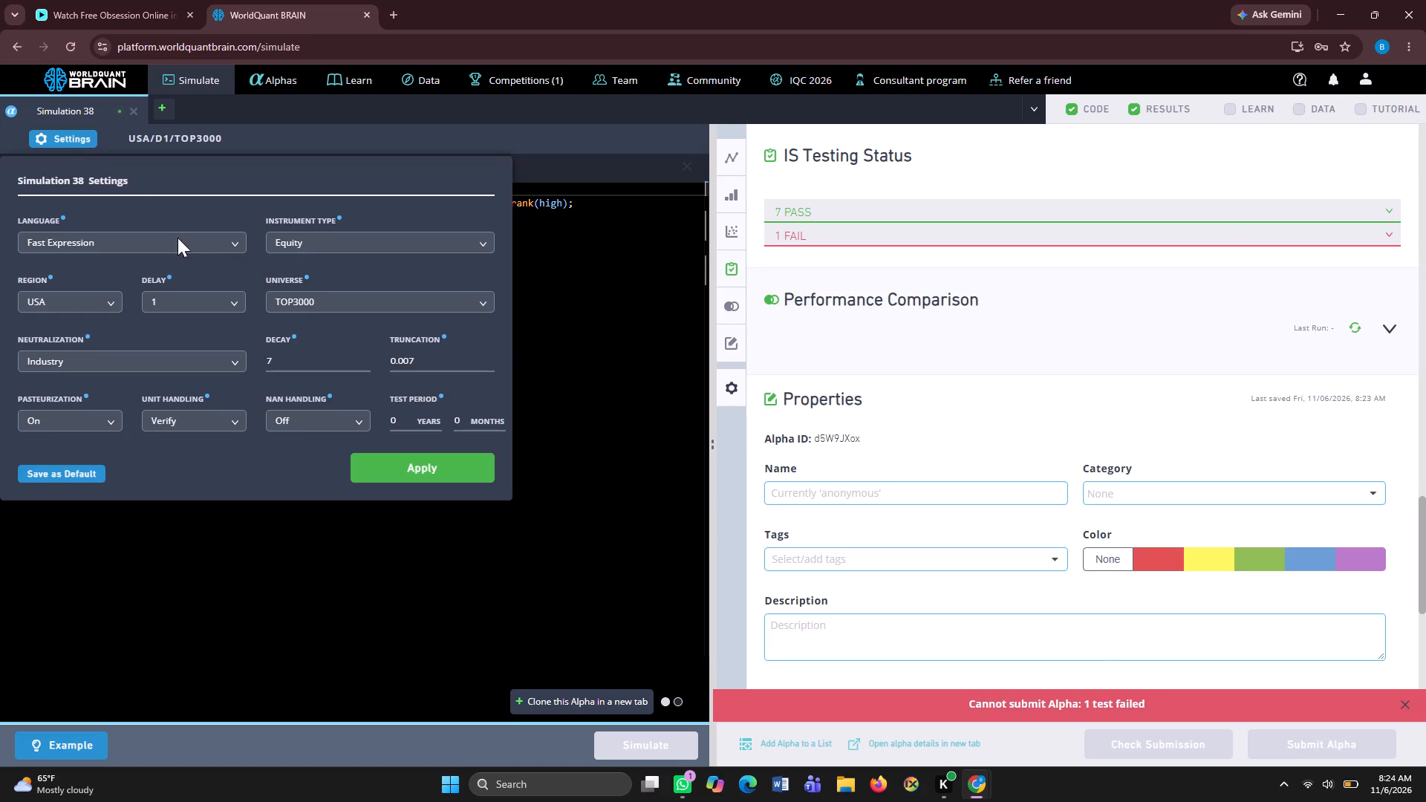
pyautogui.click(285, 362)
pyautogui.press('BackSpace')
pyautogui.press('3')
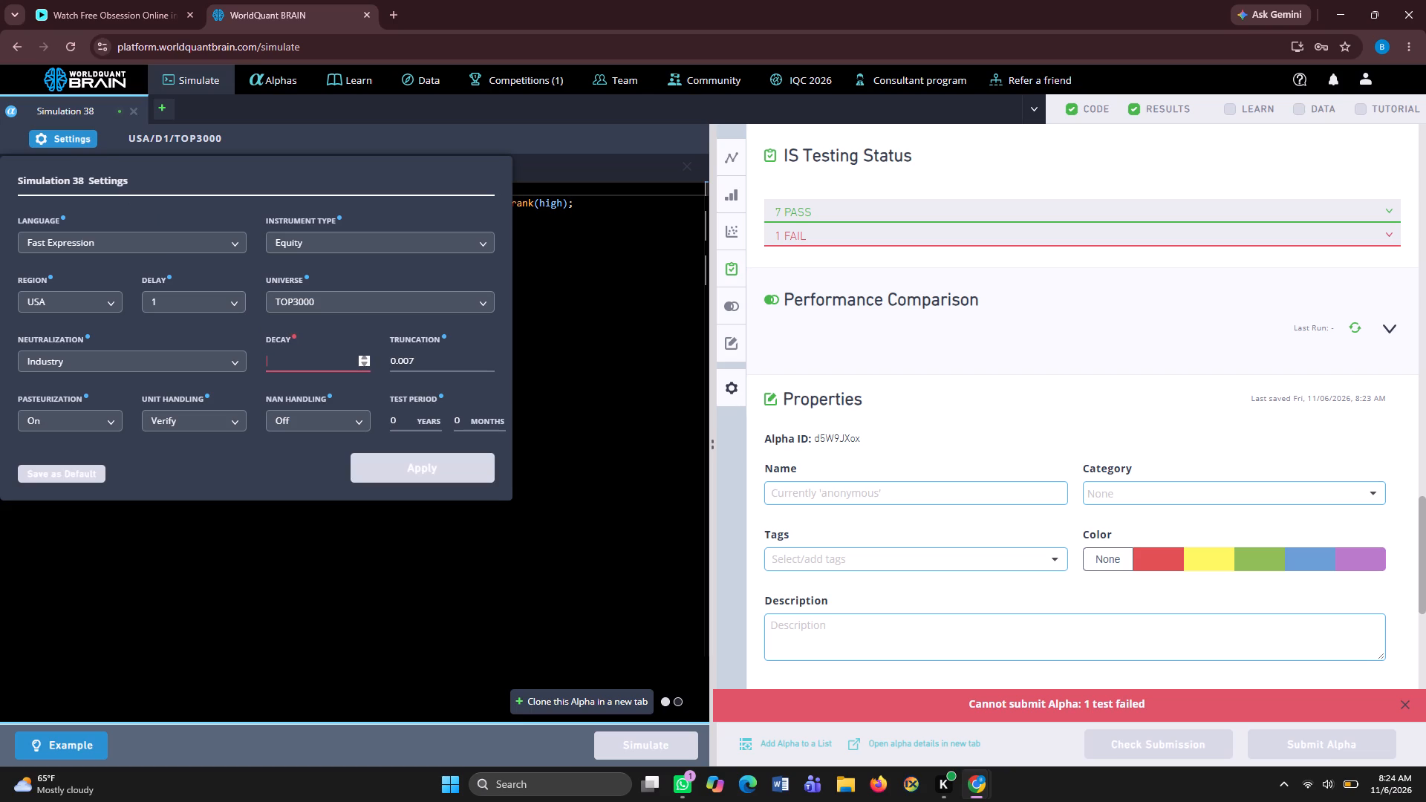
pyautogui.click(391, 465)
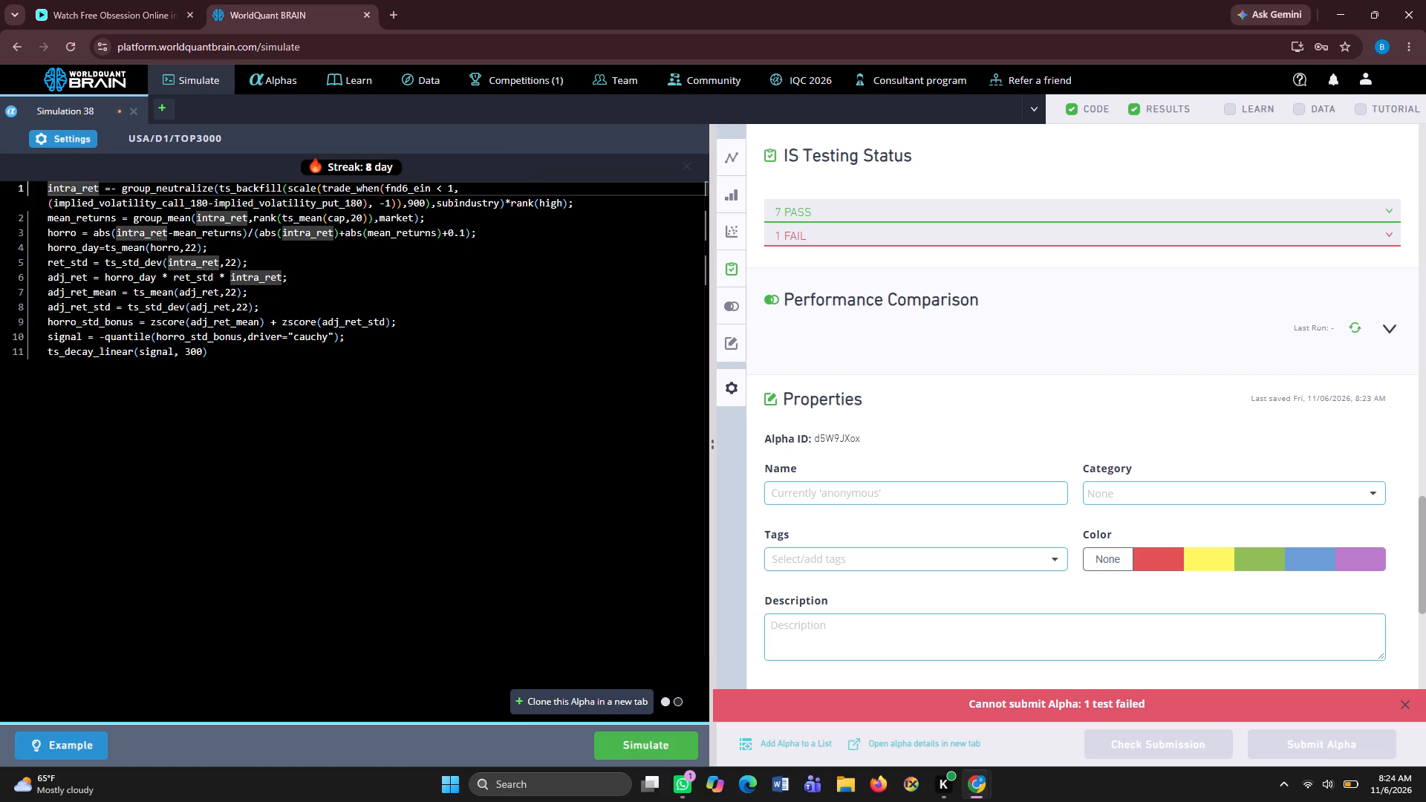
# Clone the alpha with the changed decay in a new tab and simulate the clone.
pyautogui.click(604, 701)
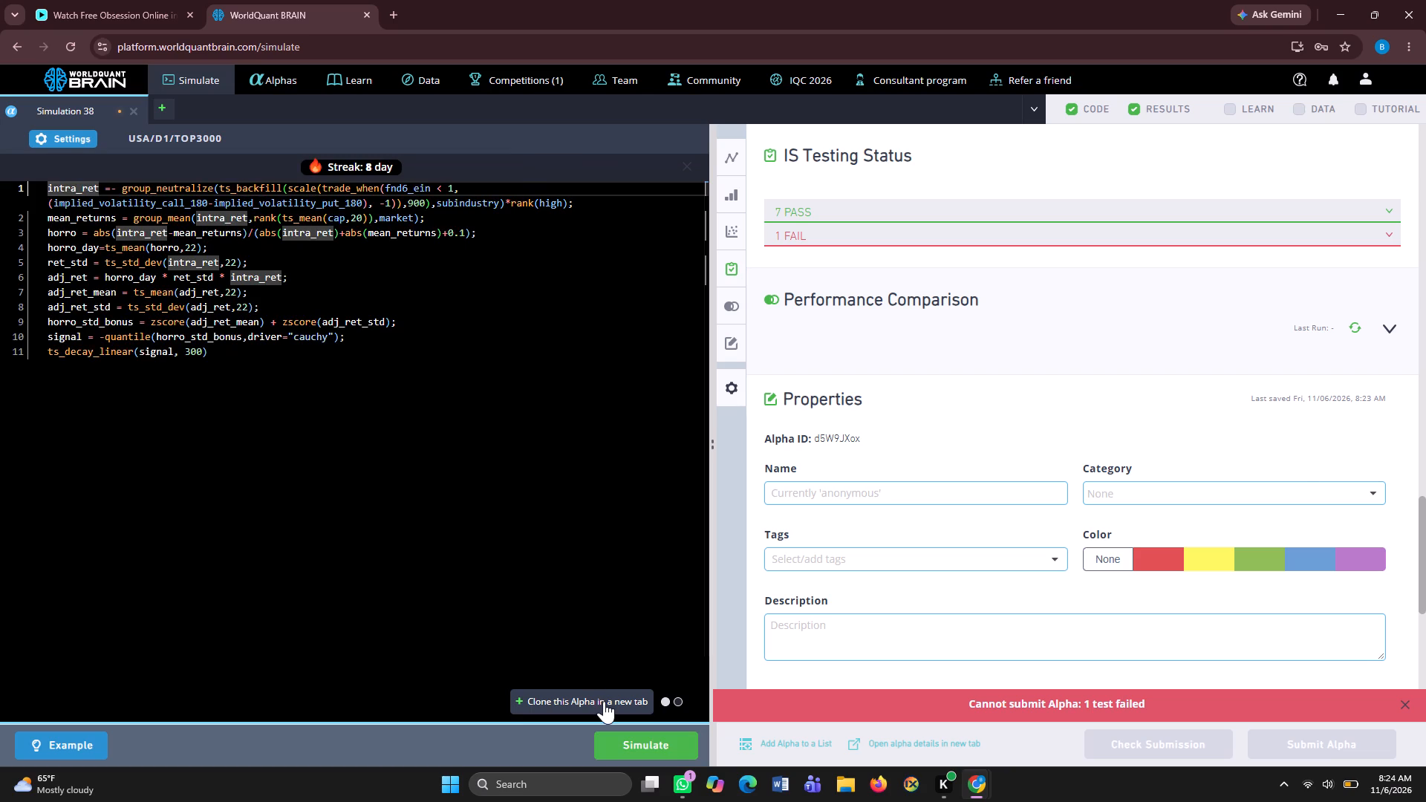
pyautogui.click(634, 744)
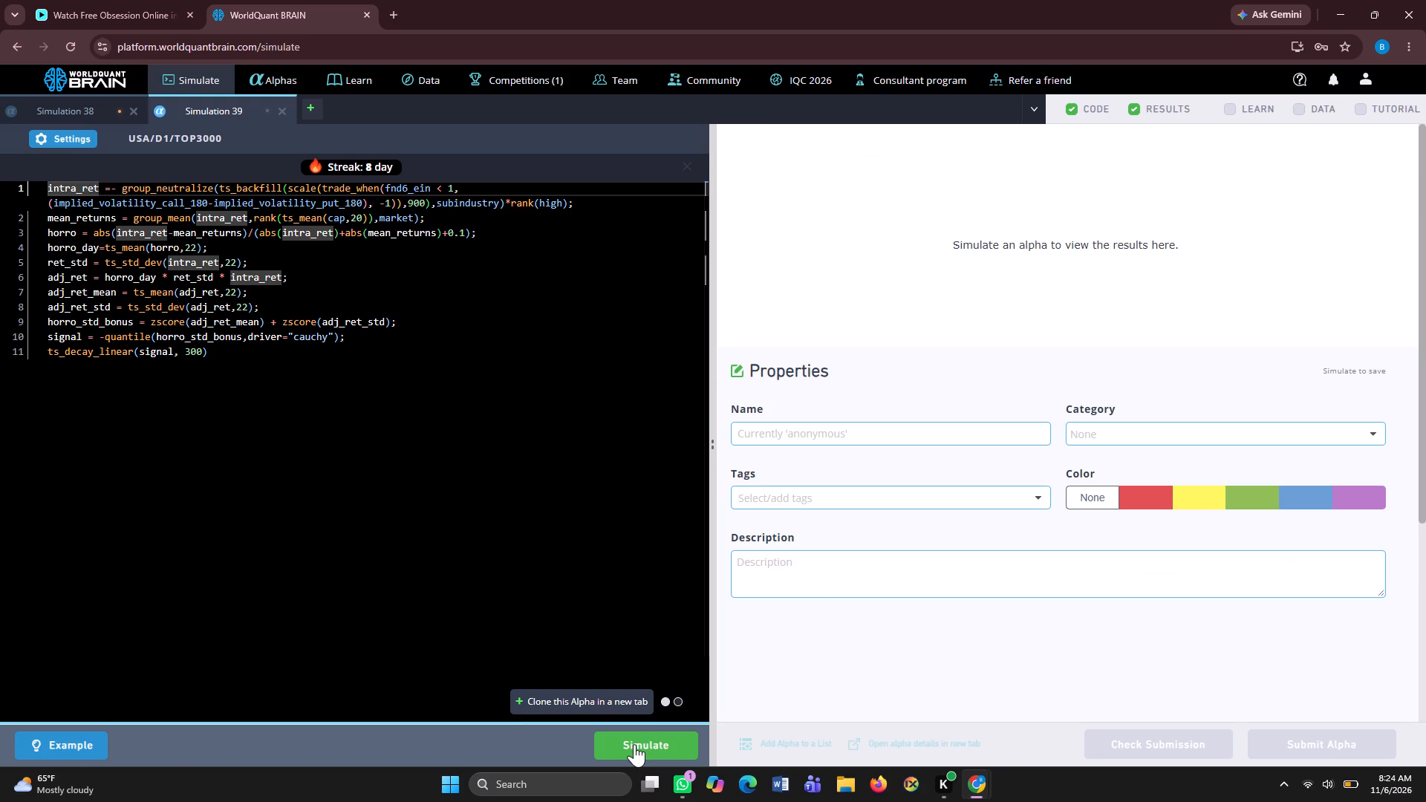
# Return to Simulation 38 and, in its settings, apply a decay of 7 and a test period of 1 year.
pyautogui.click(111, 112)
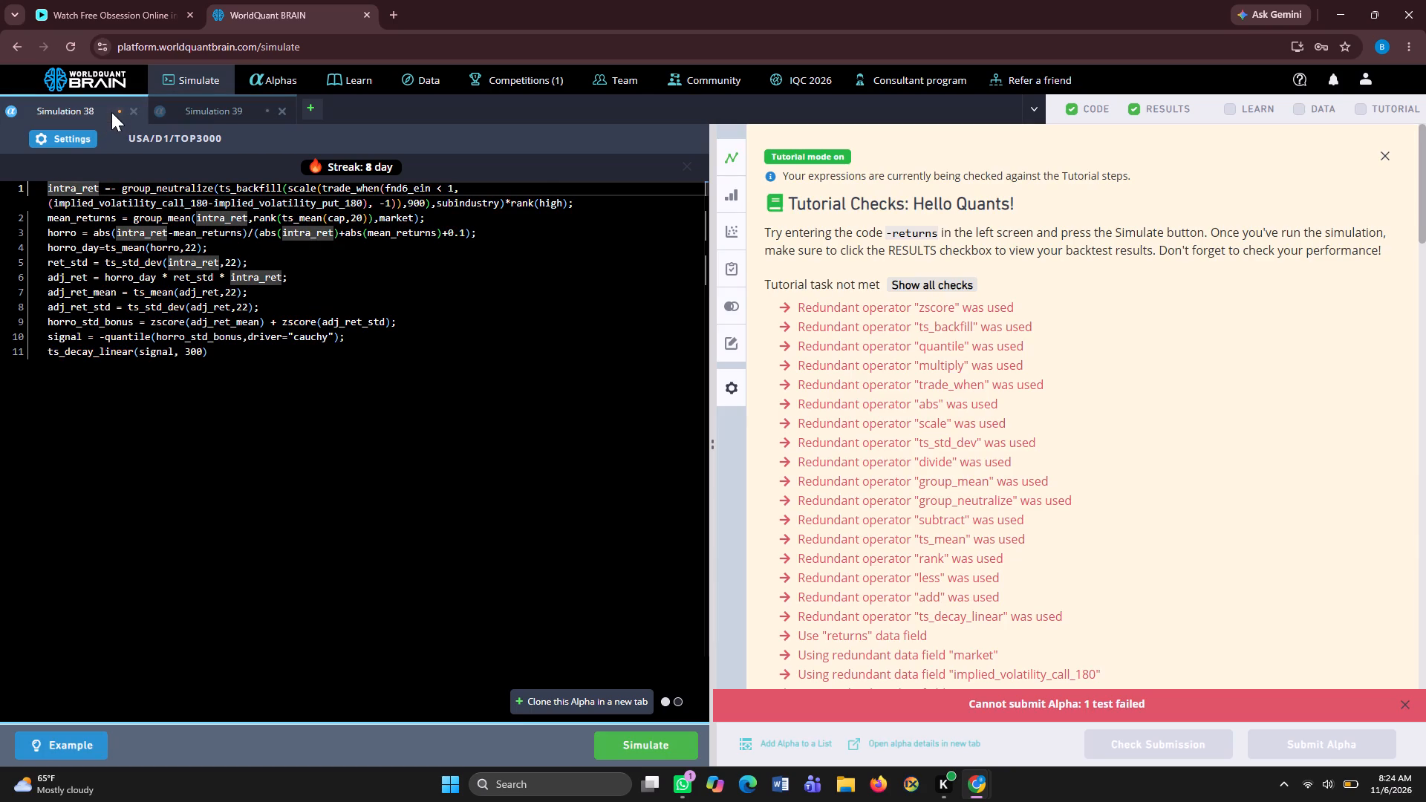
pyautogui.click(62, 140)
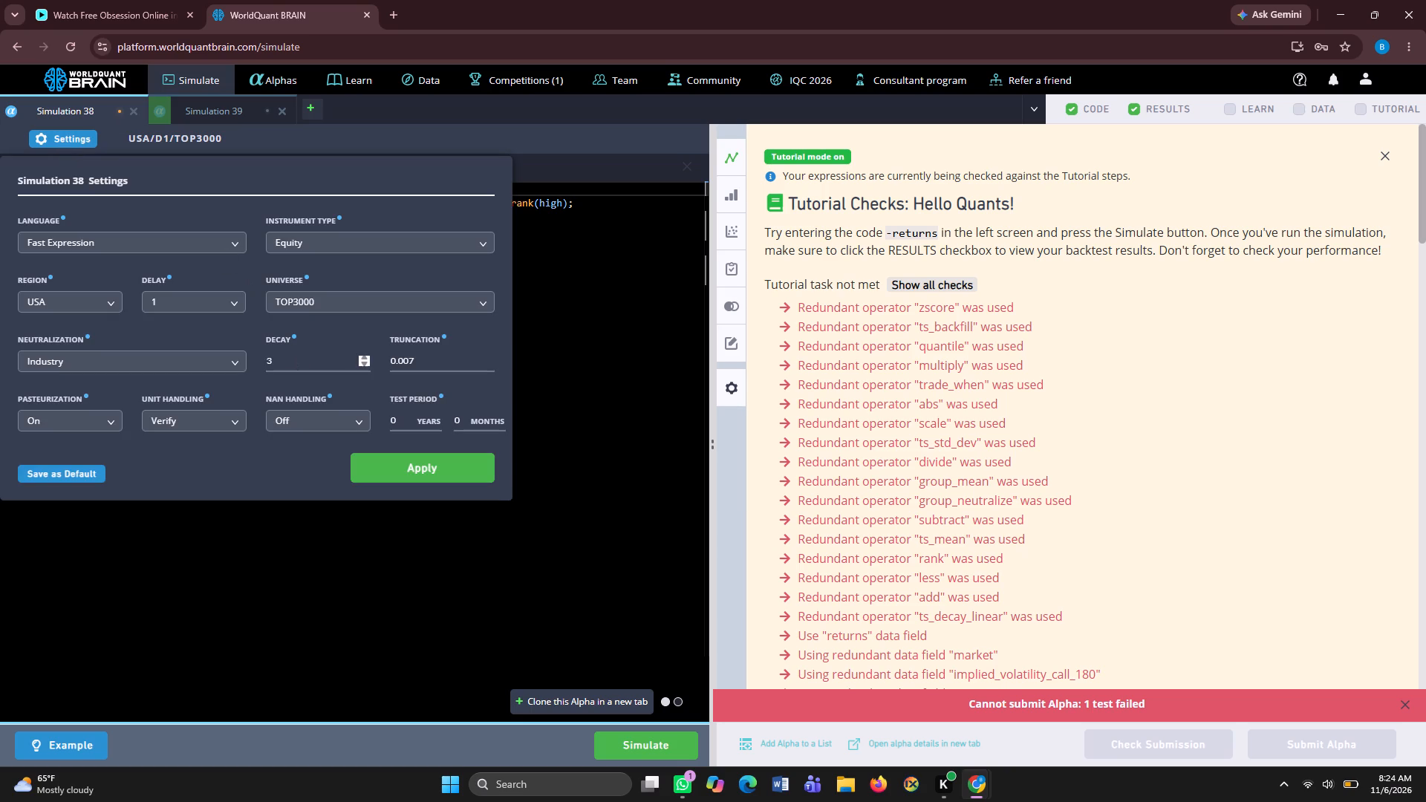
pyautogui.click(297, 360)
pyautogui.press('BackSpace')
pyautogui.press('7')
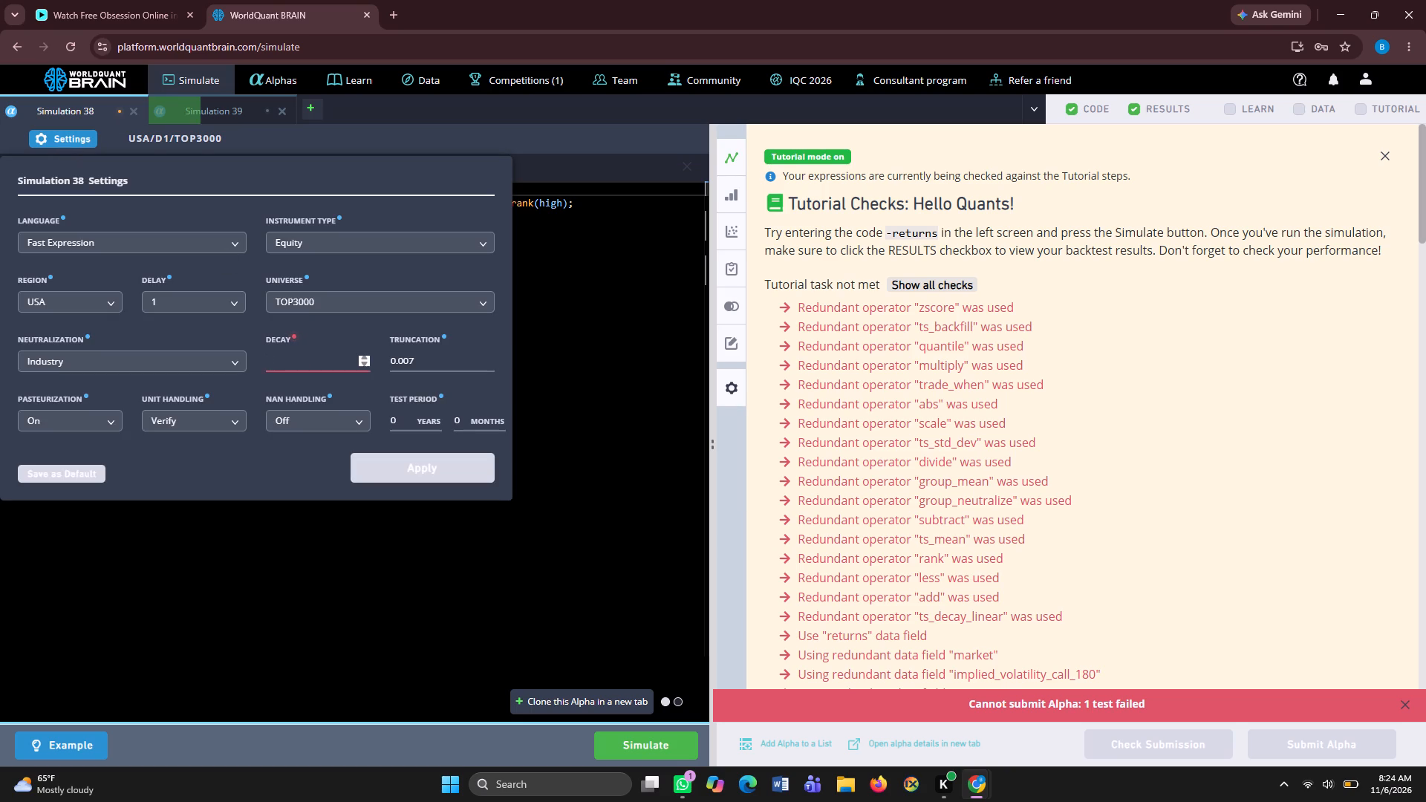
pyautogui.click(406, 420)
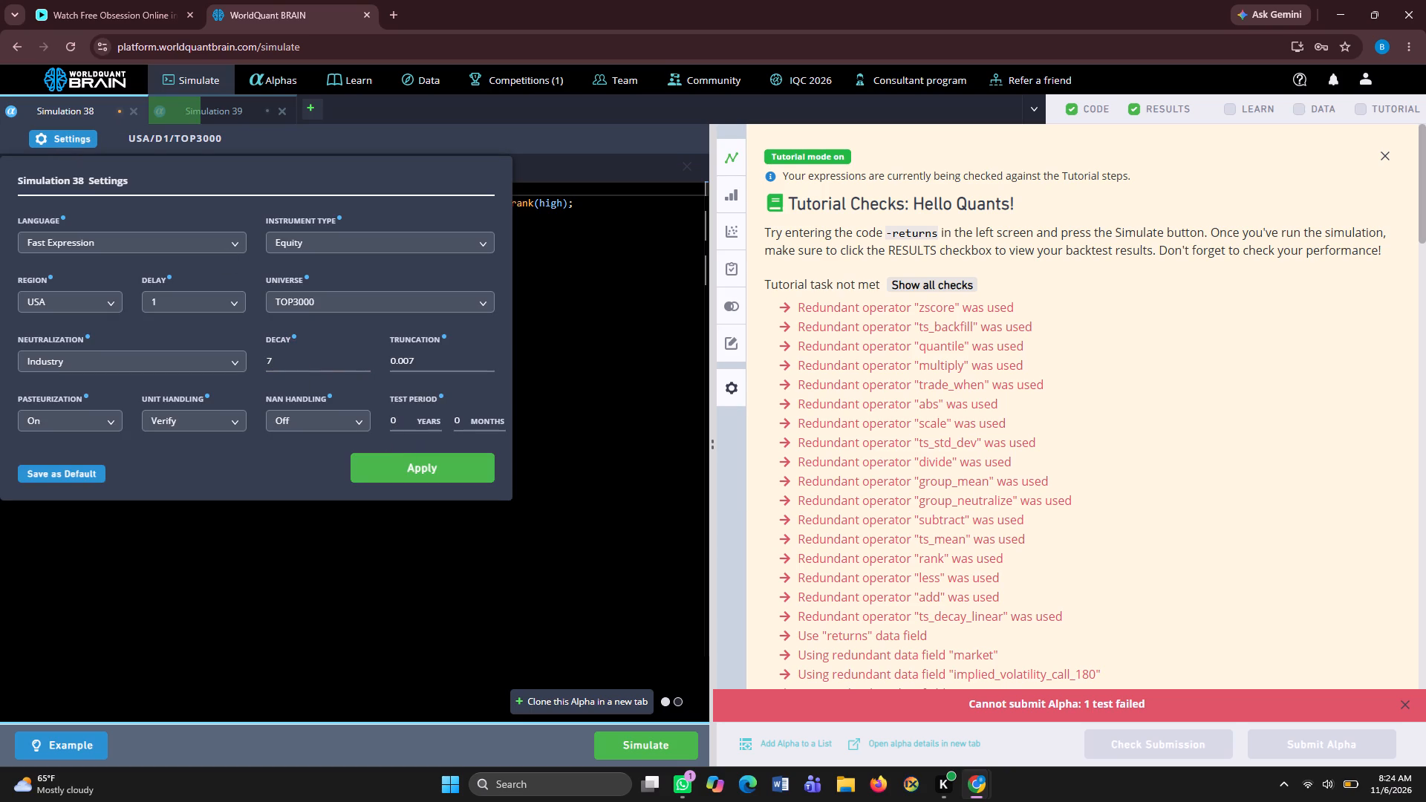
pyautogui.press('BackSpace')
pyautogui.press('1')
pyautogui.click(437, 460)
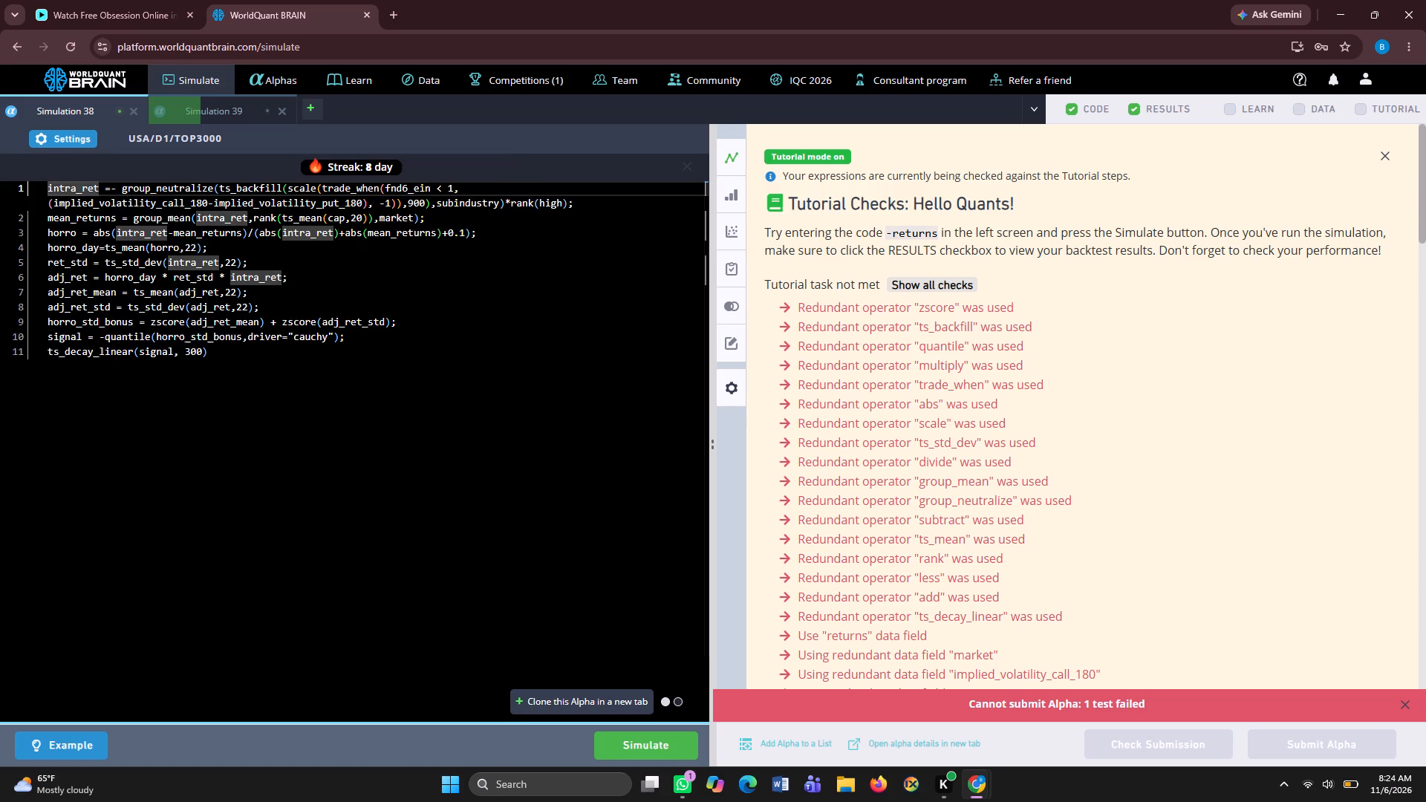
# Clone the Simulation 38 alpha with the new test period in a new tab and simulate the clone.
pyautogui.click(559, 697)
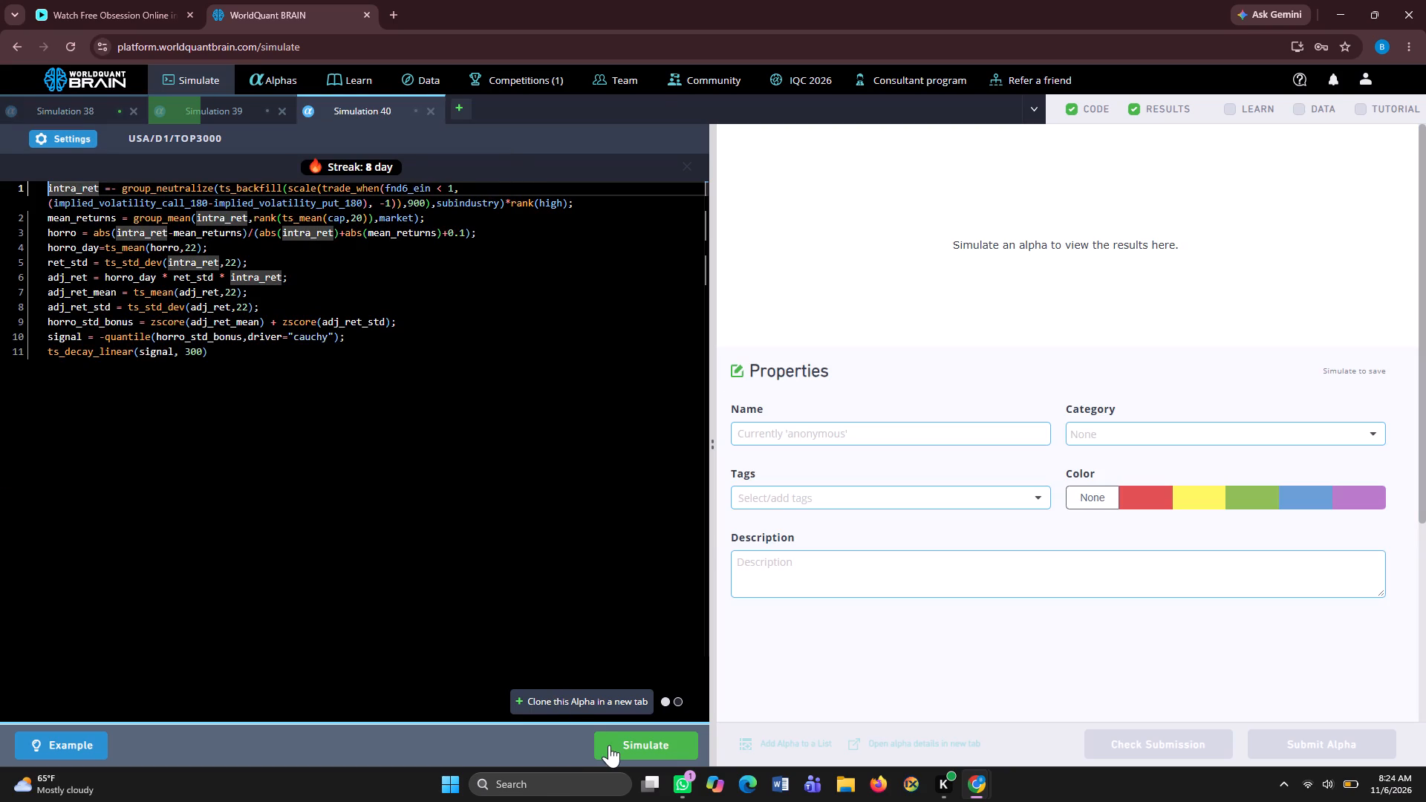
pyautogui.click(615, 744)
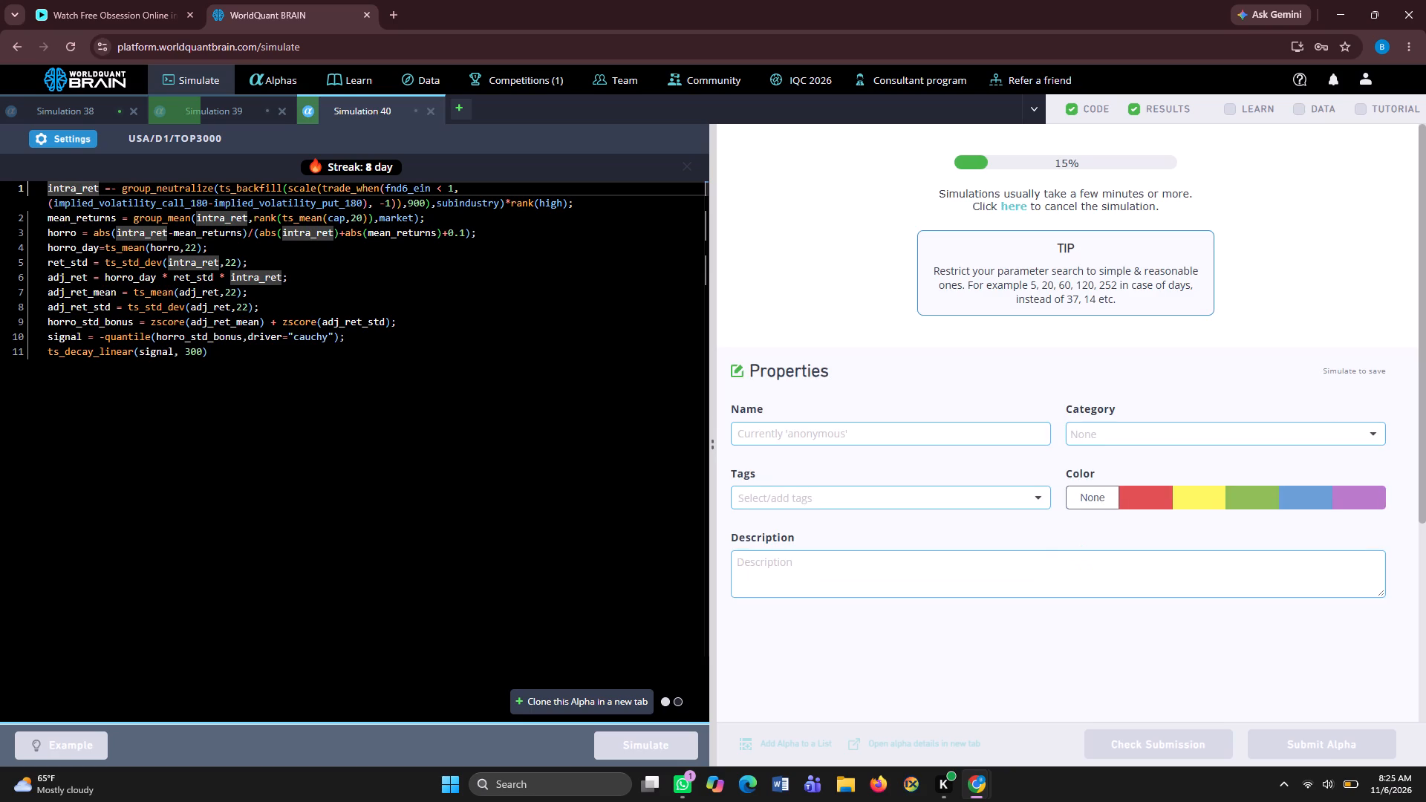
# Close the Simulation 38 tab, discarding its unsimulated changes.
pyautogui.click(129, 113)
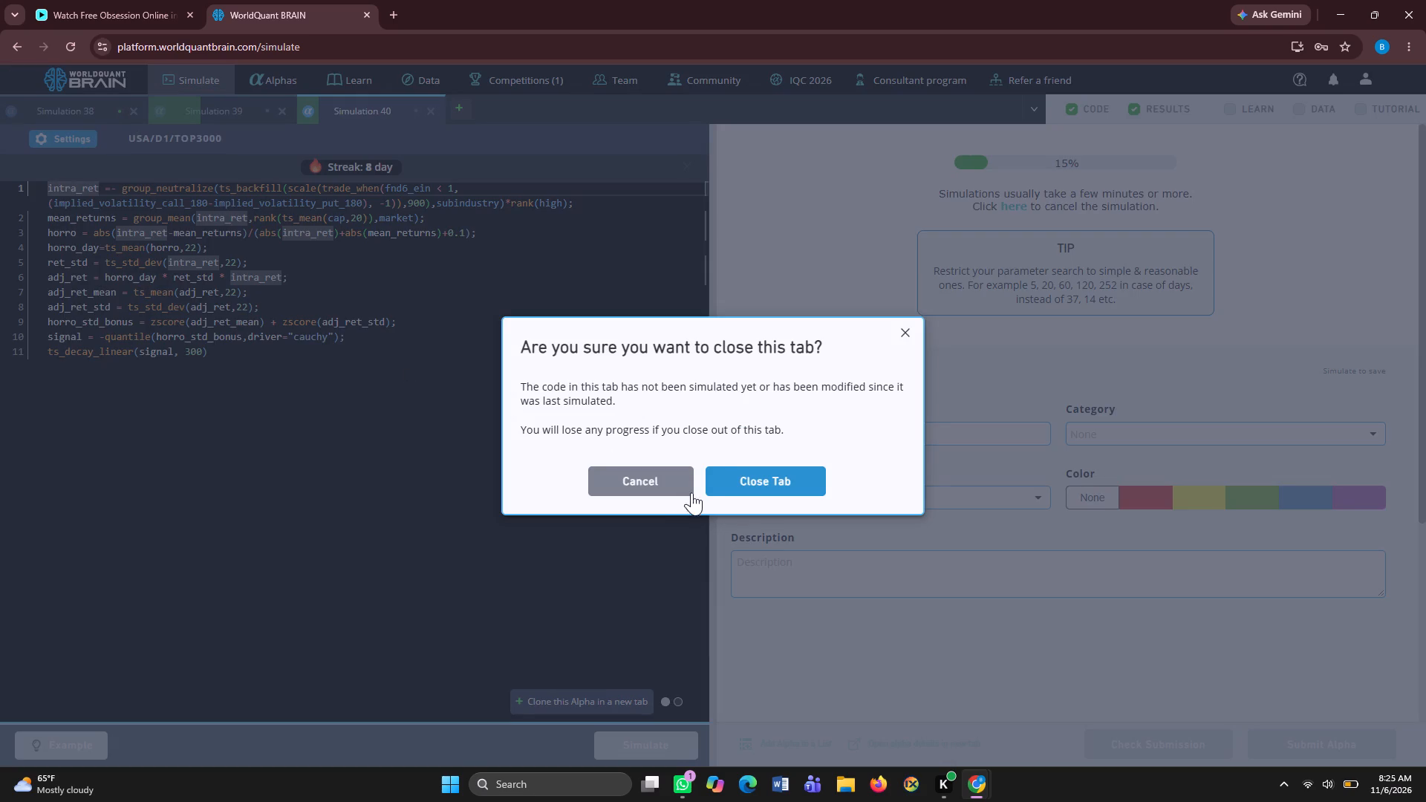
pyautogui.click(736, 475)
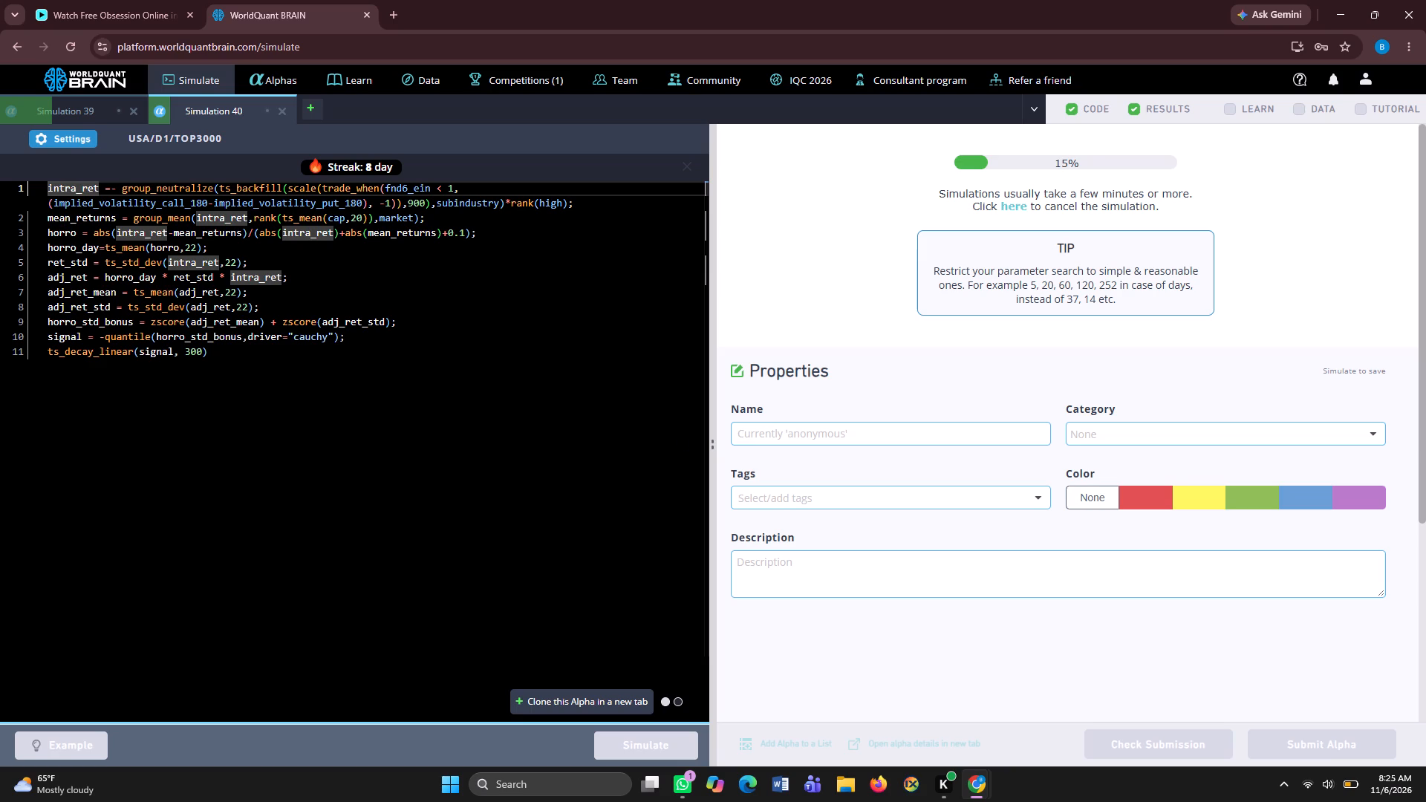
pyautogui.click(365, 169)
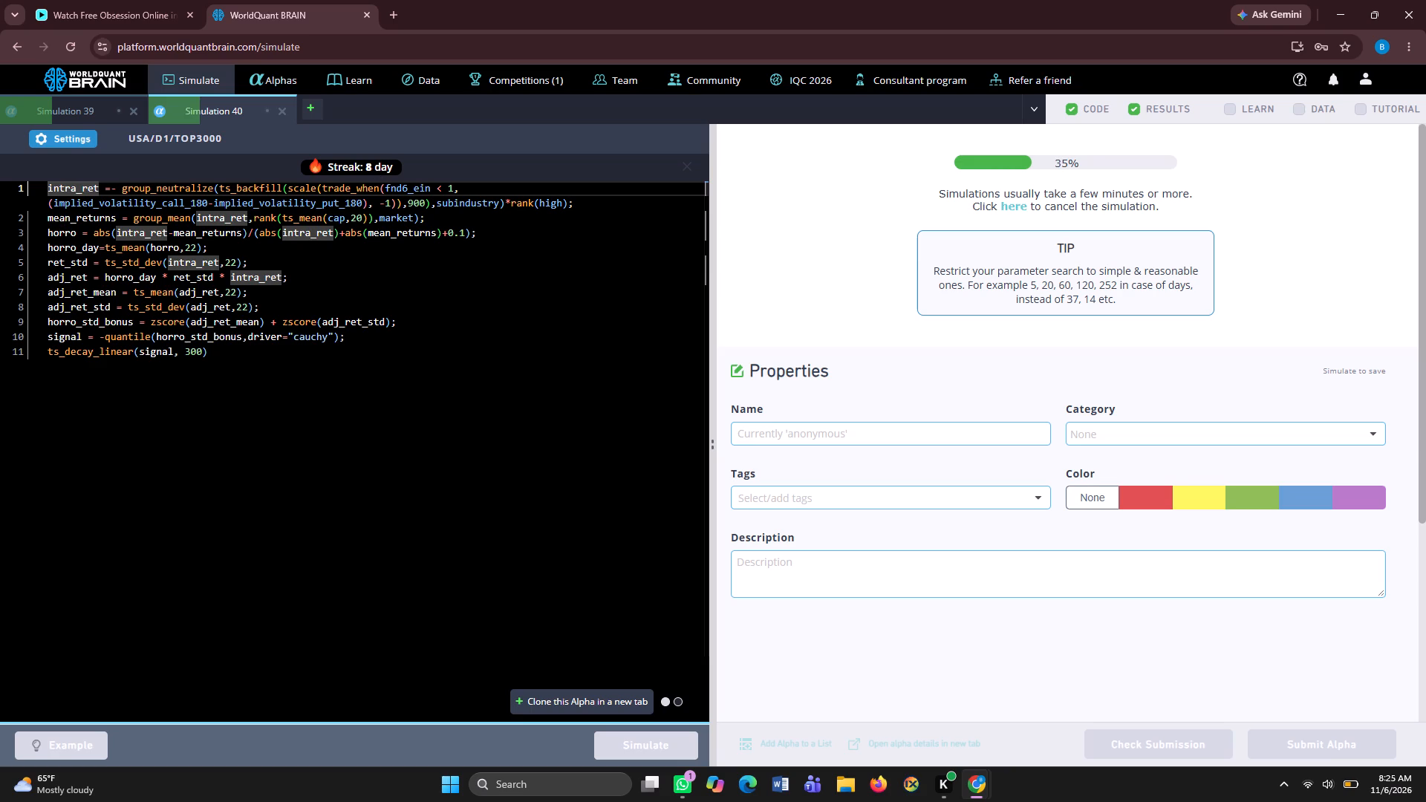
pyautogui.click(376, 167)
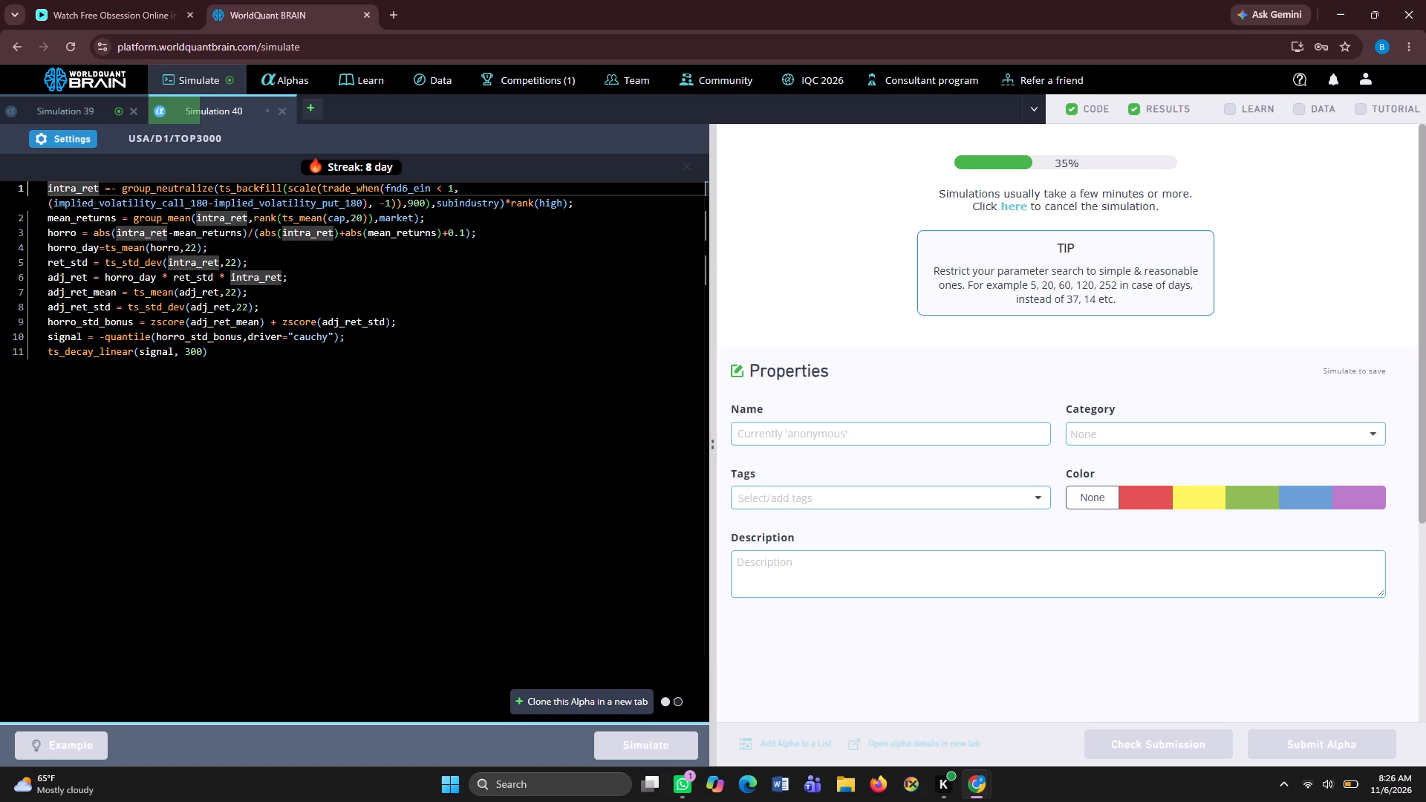
# Review the Simulation 39 results, run the self-correlation check on its alpha and try to submit it.
pyautogui.click(88, 102)
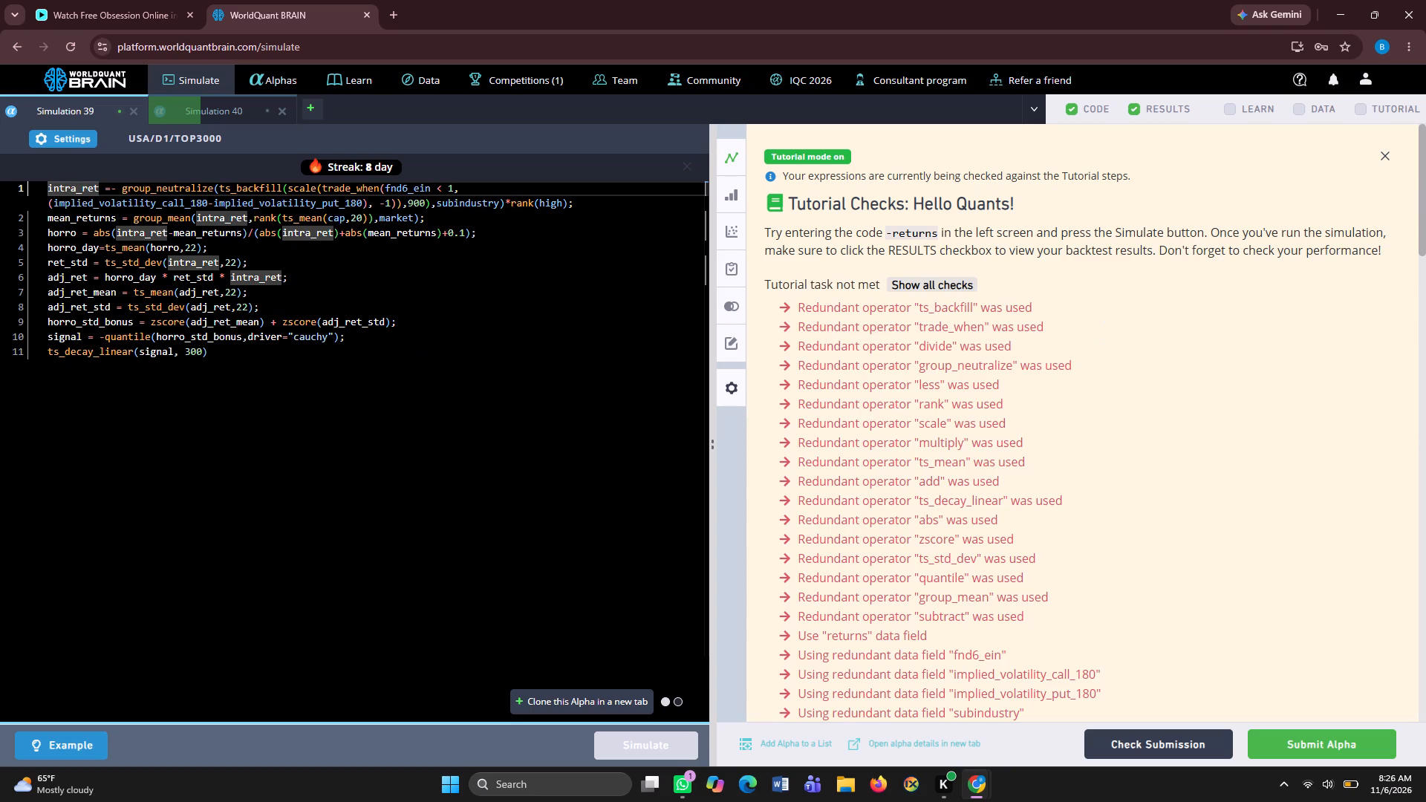
pyautogui.scroll(-2, 903, 526)
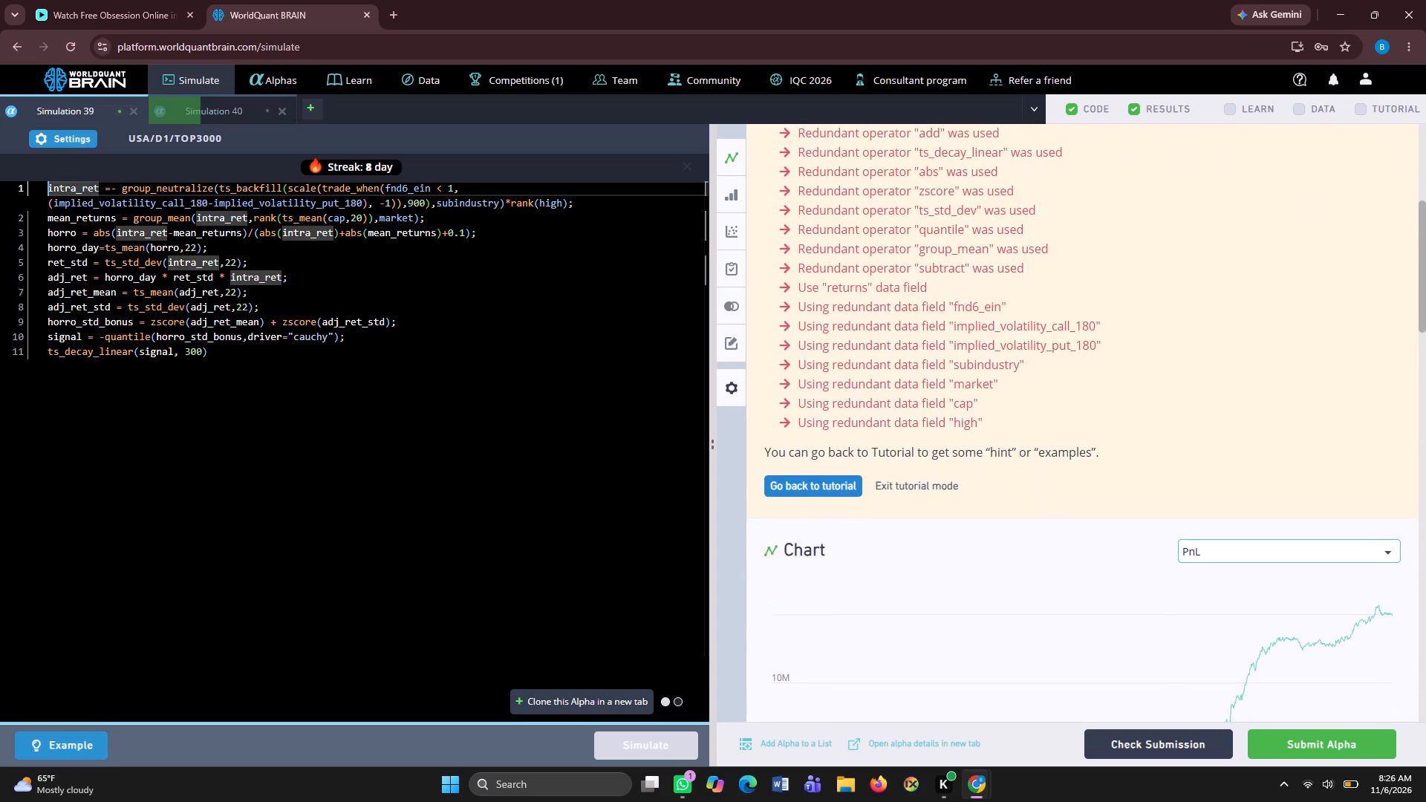
pyautogui.scroll(-3, 903, 526)
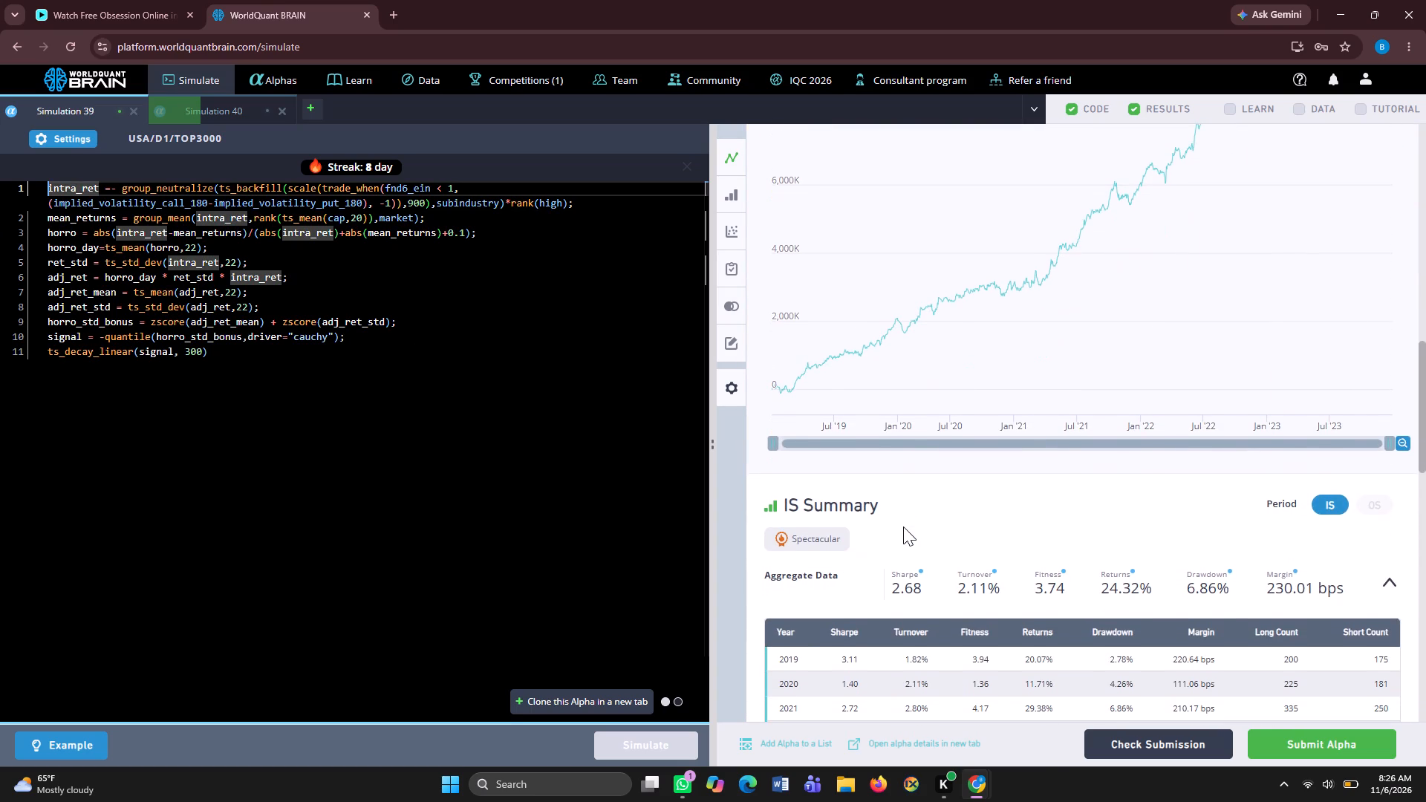
pyautogui.scroll(-2, 903, 526)
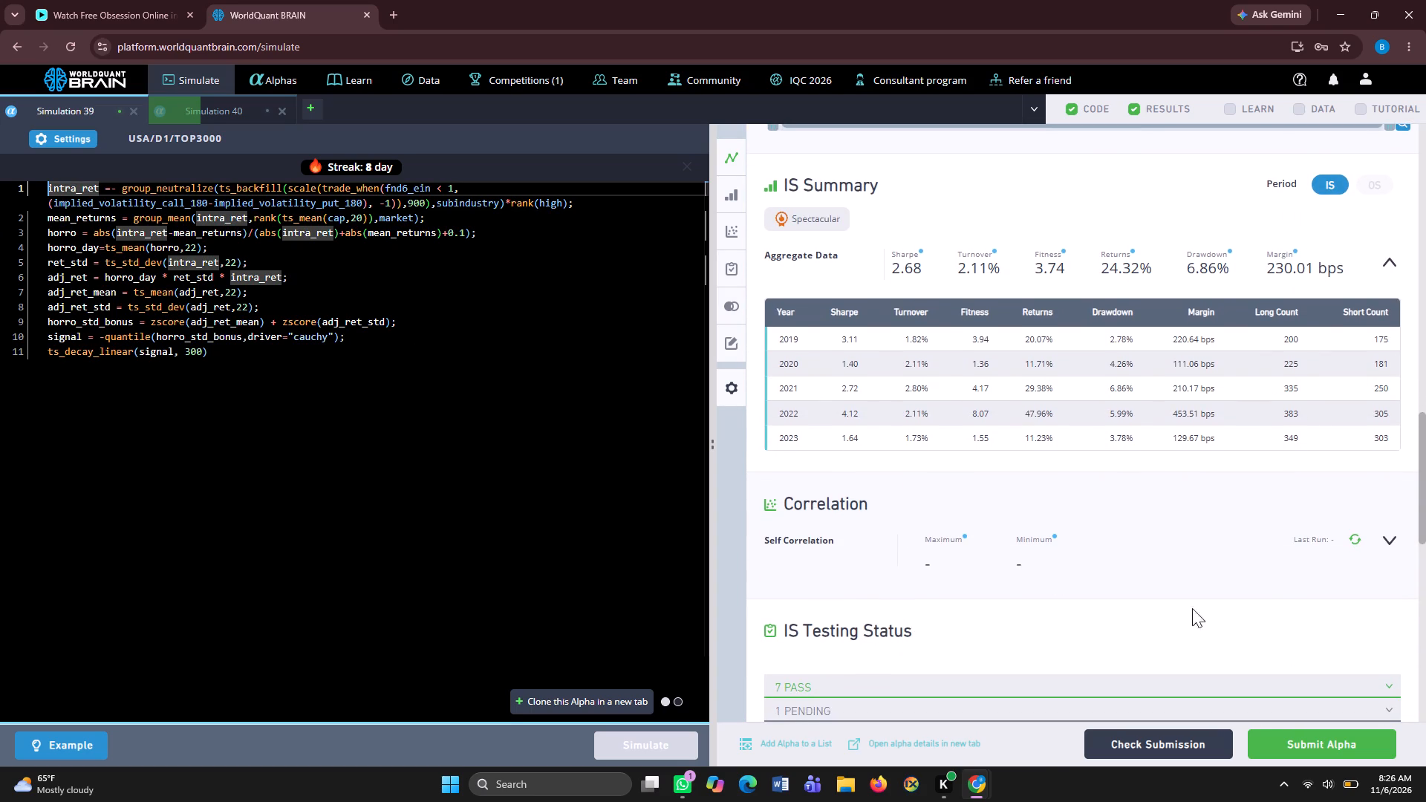
pyautogui.click(1358, 542)
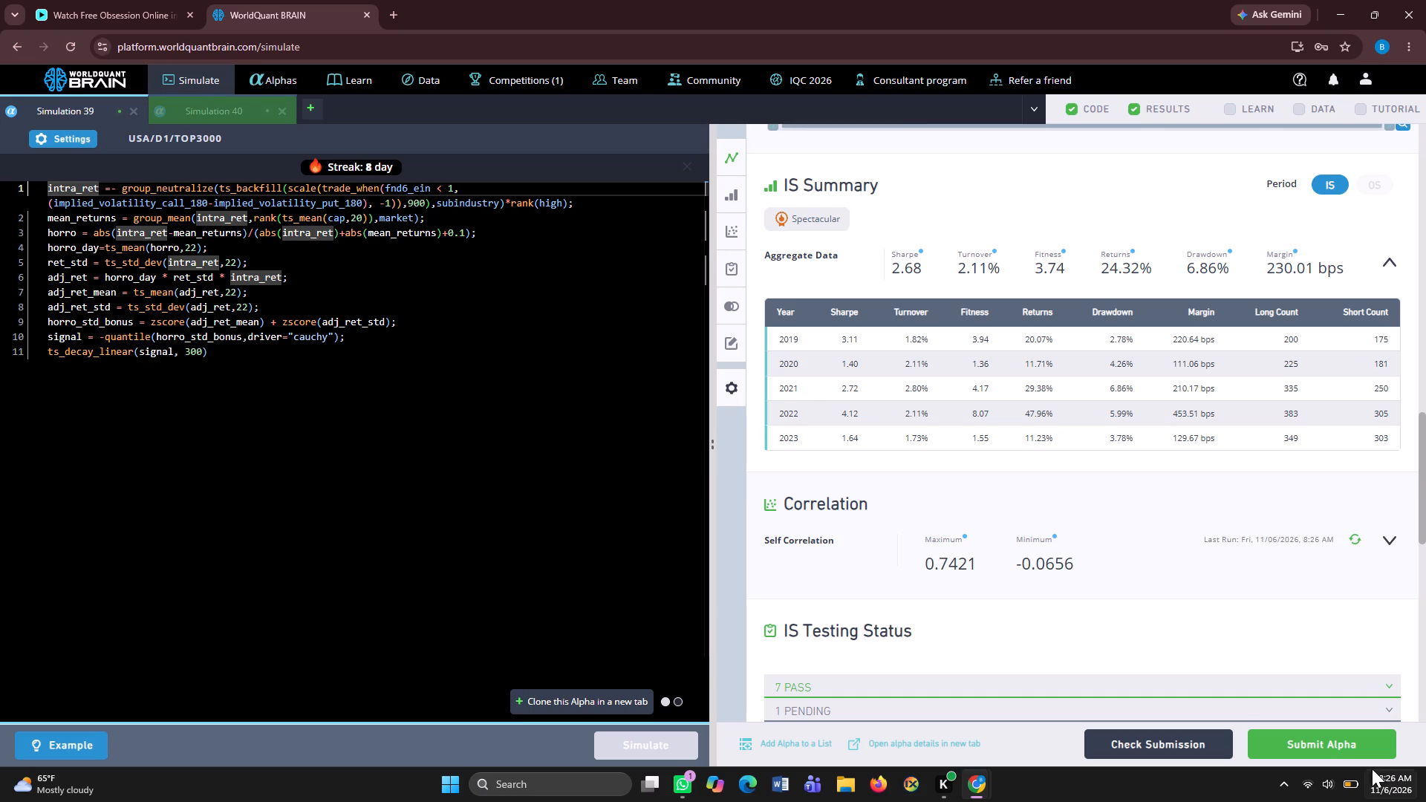
pyautogui.click(1350, 733)
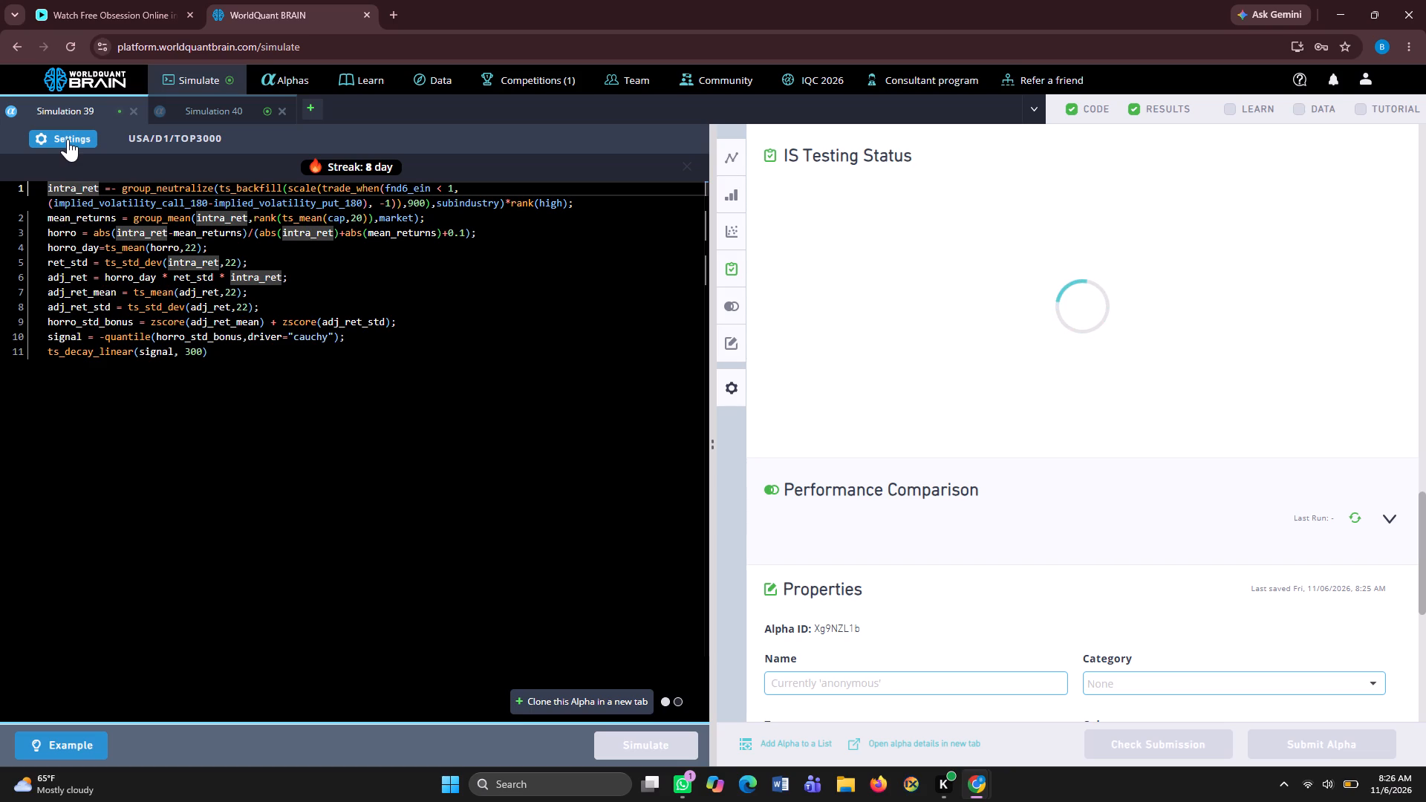
# In the Simulation 39 settings, set the decay to 1 and apply it.
pyautogui.click(68, 139)
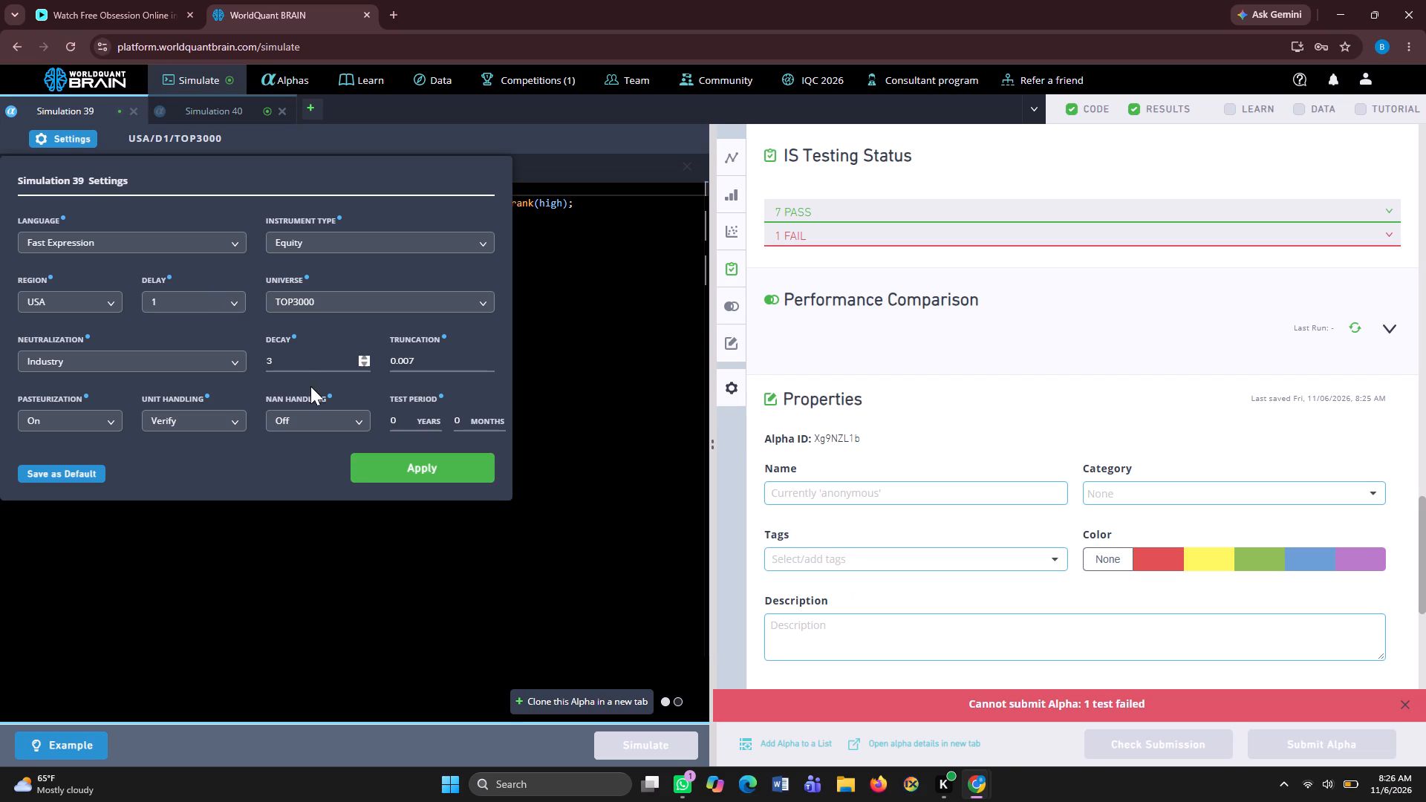
pyautogui.click(292, 366)
pyautogui.press('BackSpace')
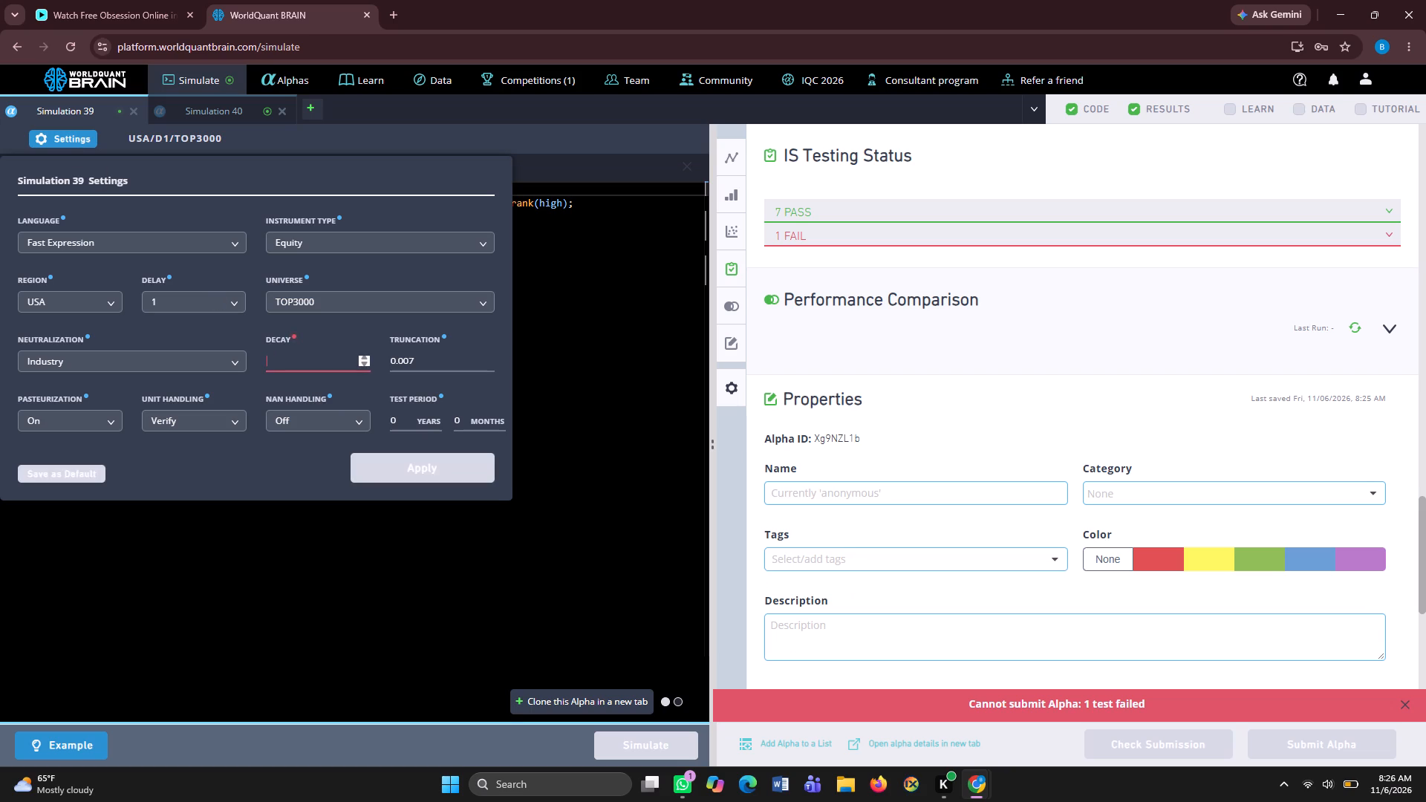
pyautogui.press('1')
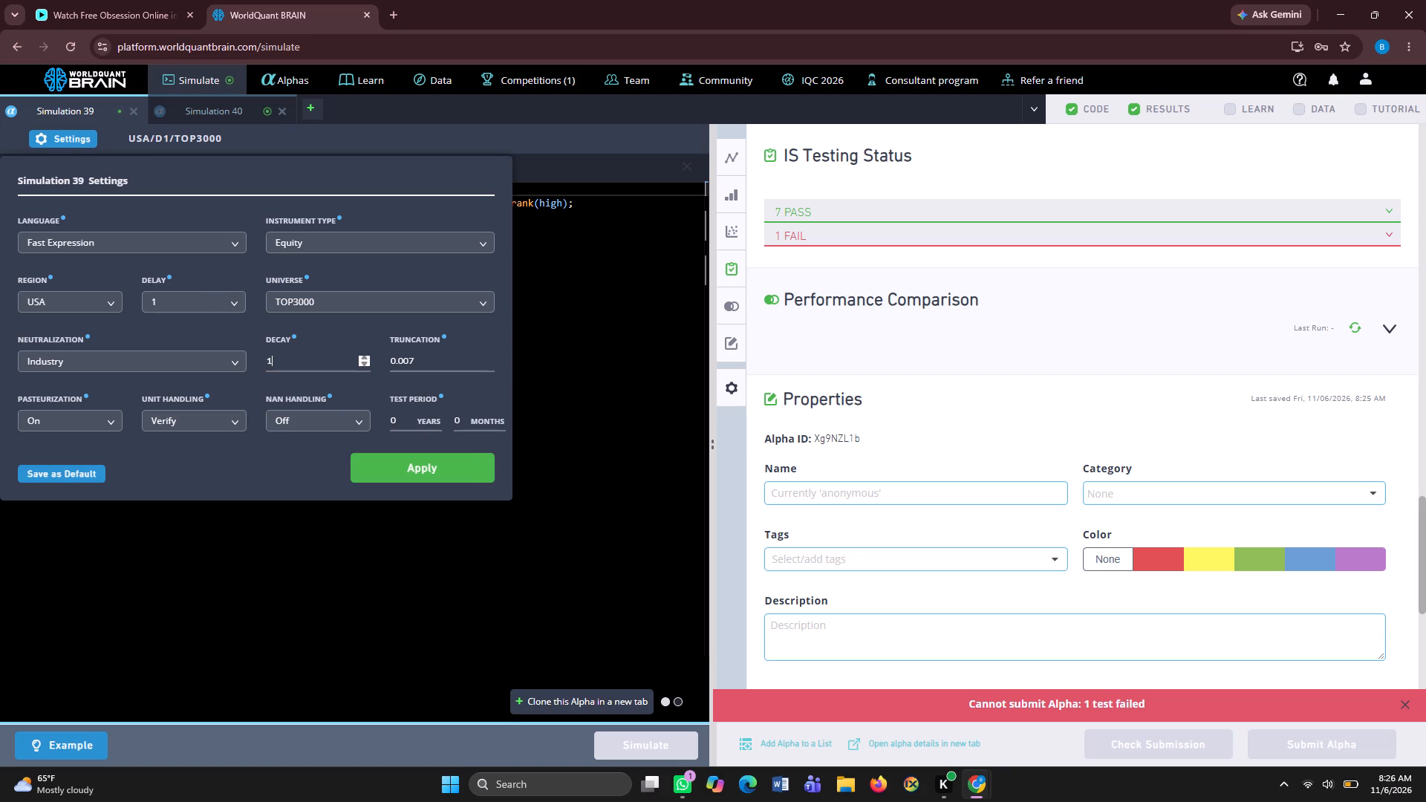
pyautogui.click(463, 463)
# Clone the Simulation 39 alpha with its new decay setting in a new tab and simulate the clone.
pyautogui.click(573, 693)
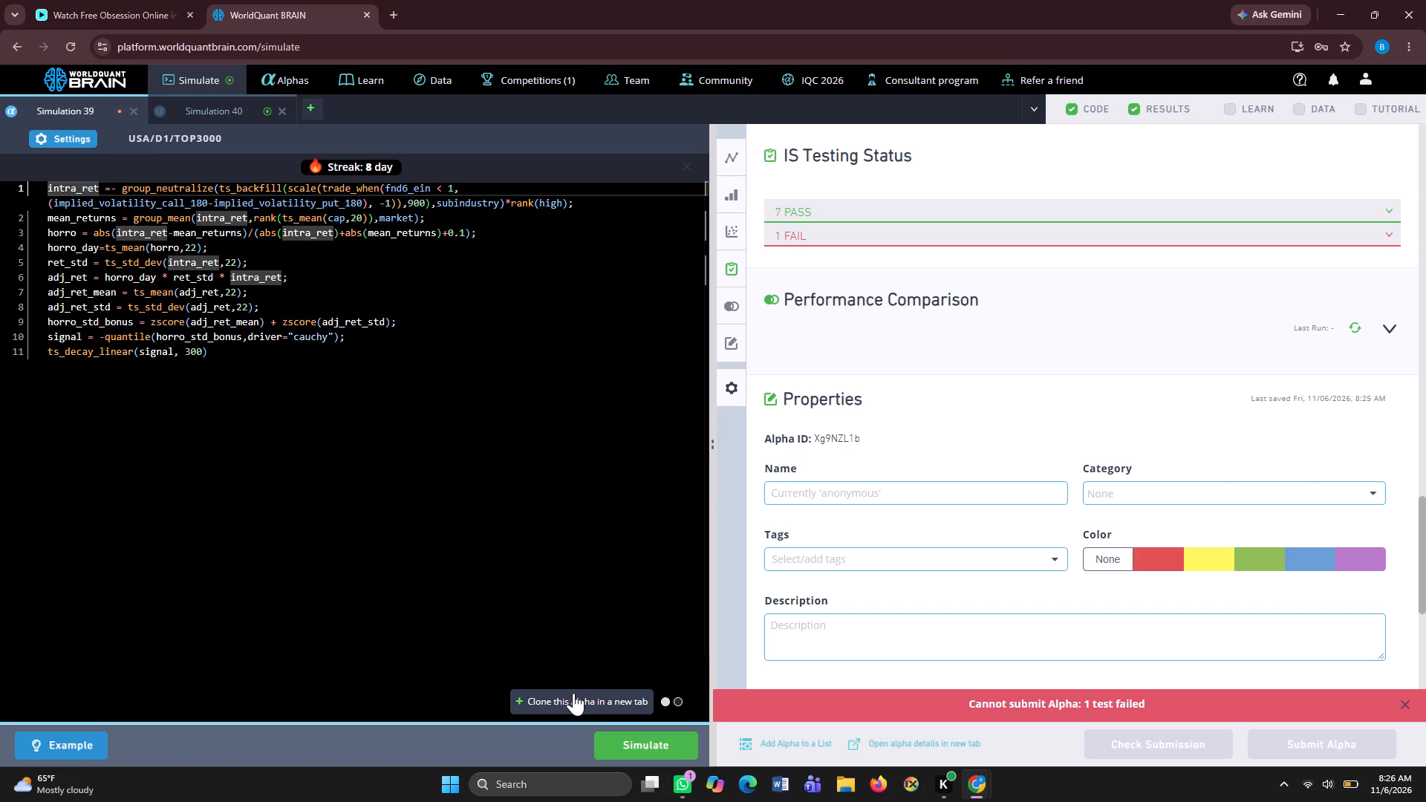
pyautogui.click(624, 738)
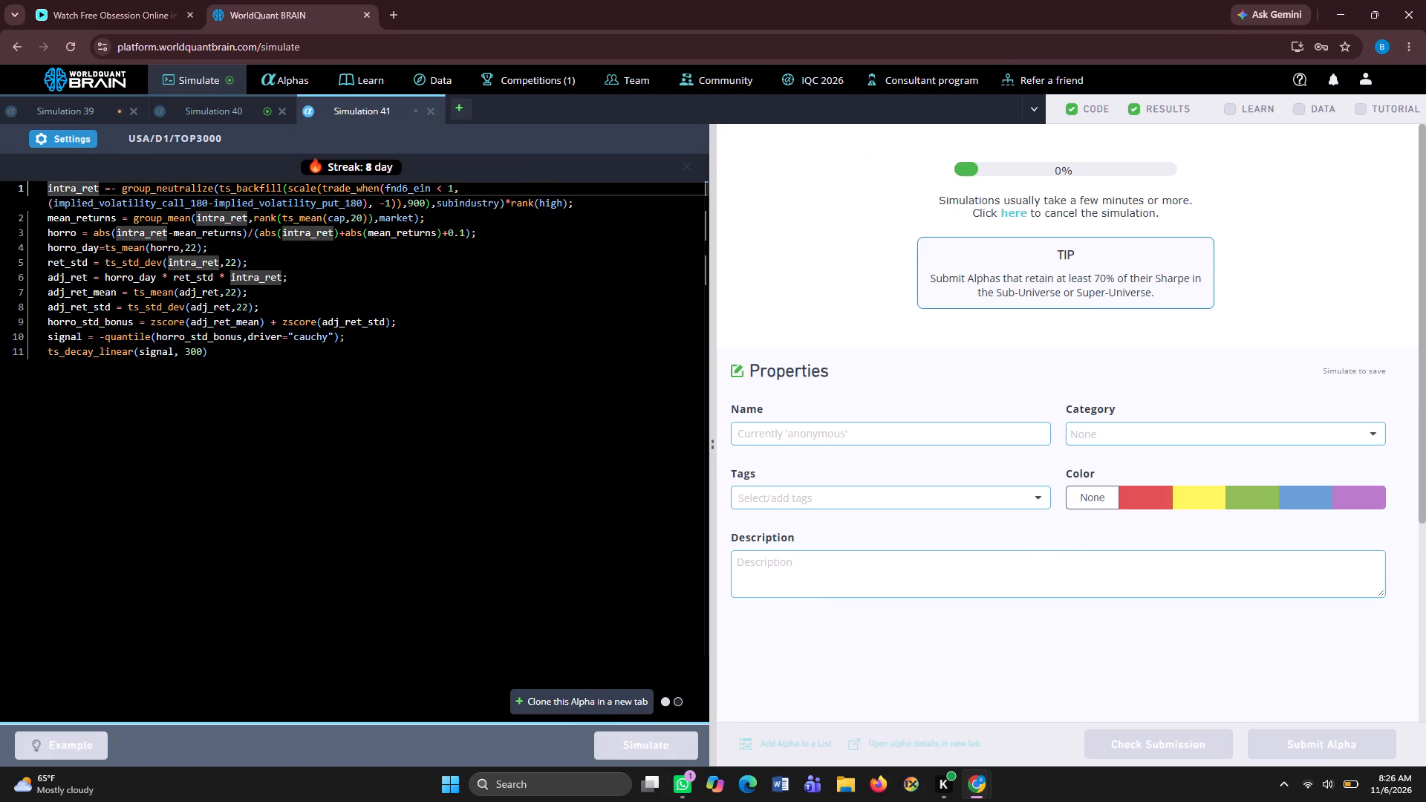
# Close the Simulation 39 tab, discarding its unsimulated changes.
pyautogui.click(129, 112)
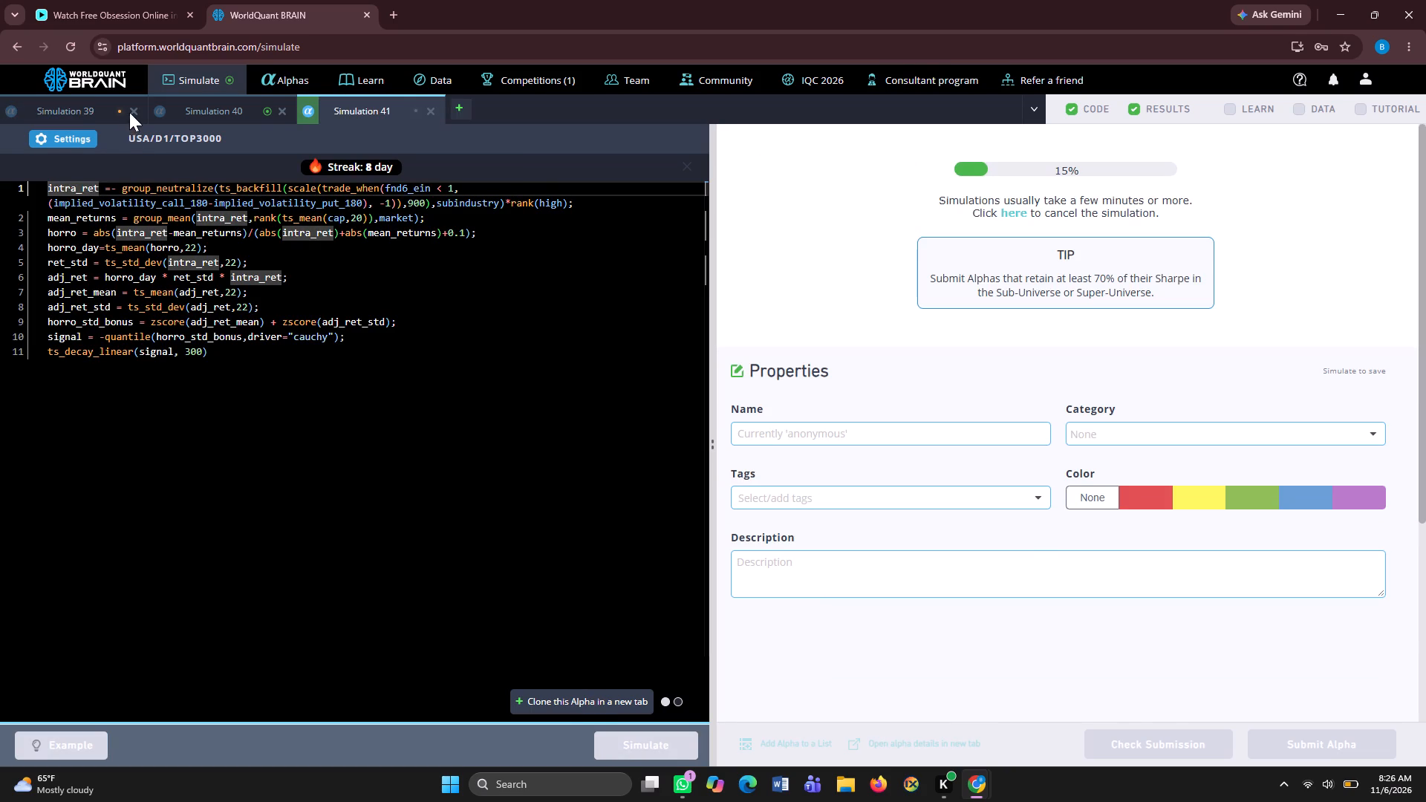
pyautogui.click(738, 474)
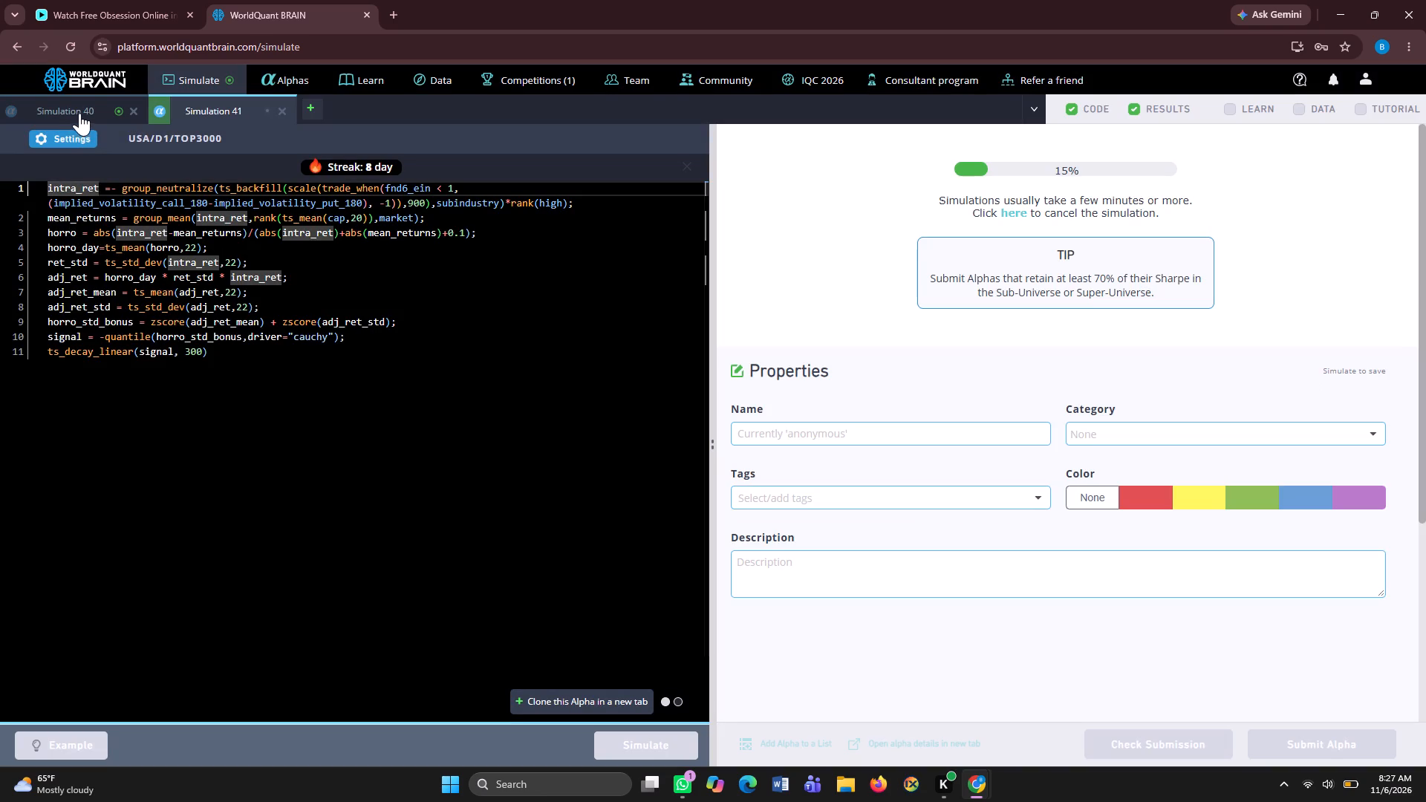
# Review the Simulation 40 results including the test period, run the self-correlation check on its alpha and try to submit it.
pyautogui.click(85, 106)
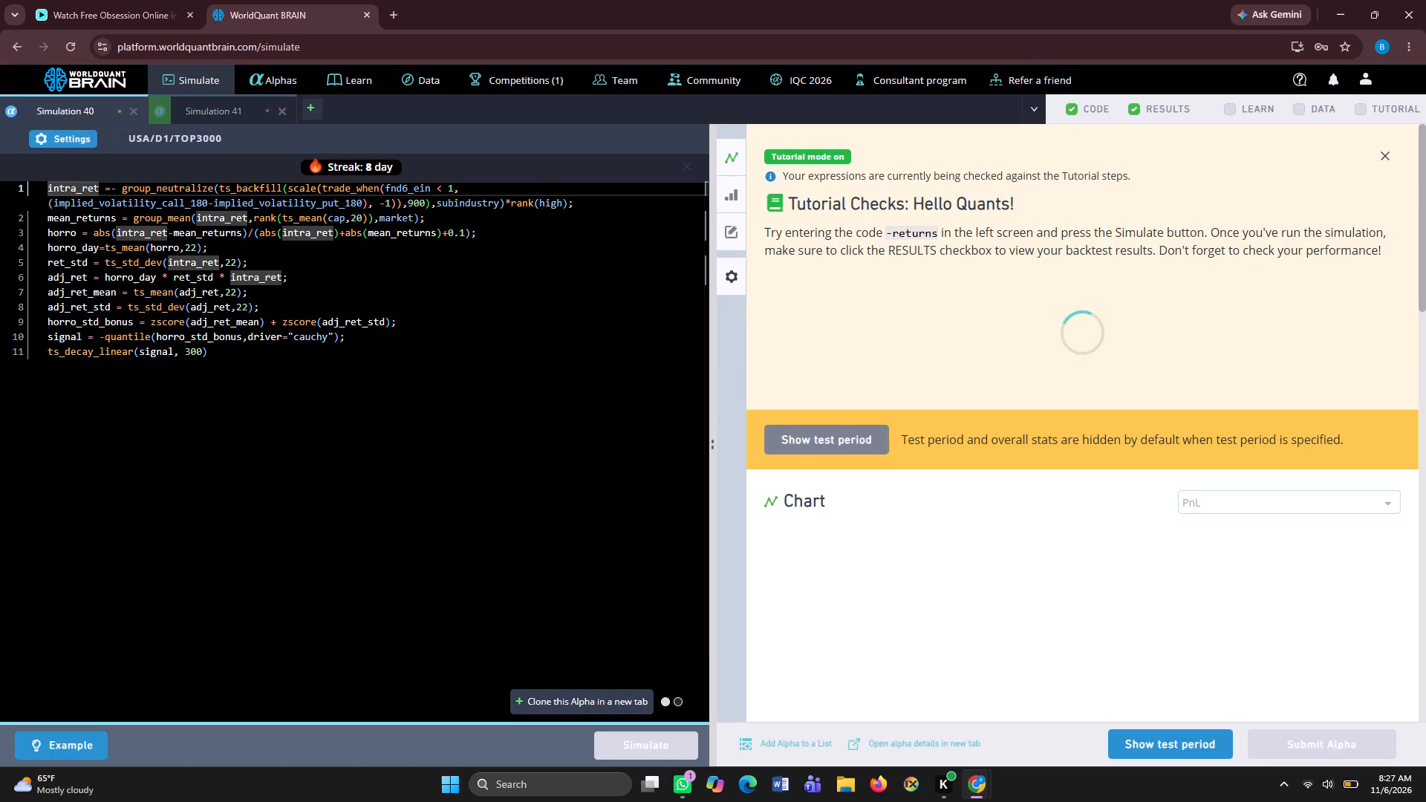
pyautogui.click(1136, 746)
pyautogui.scroll(-3, 1105, 639)
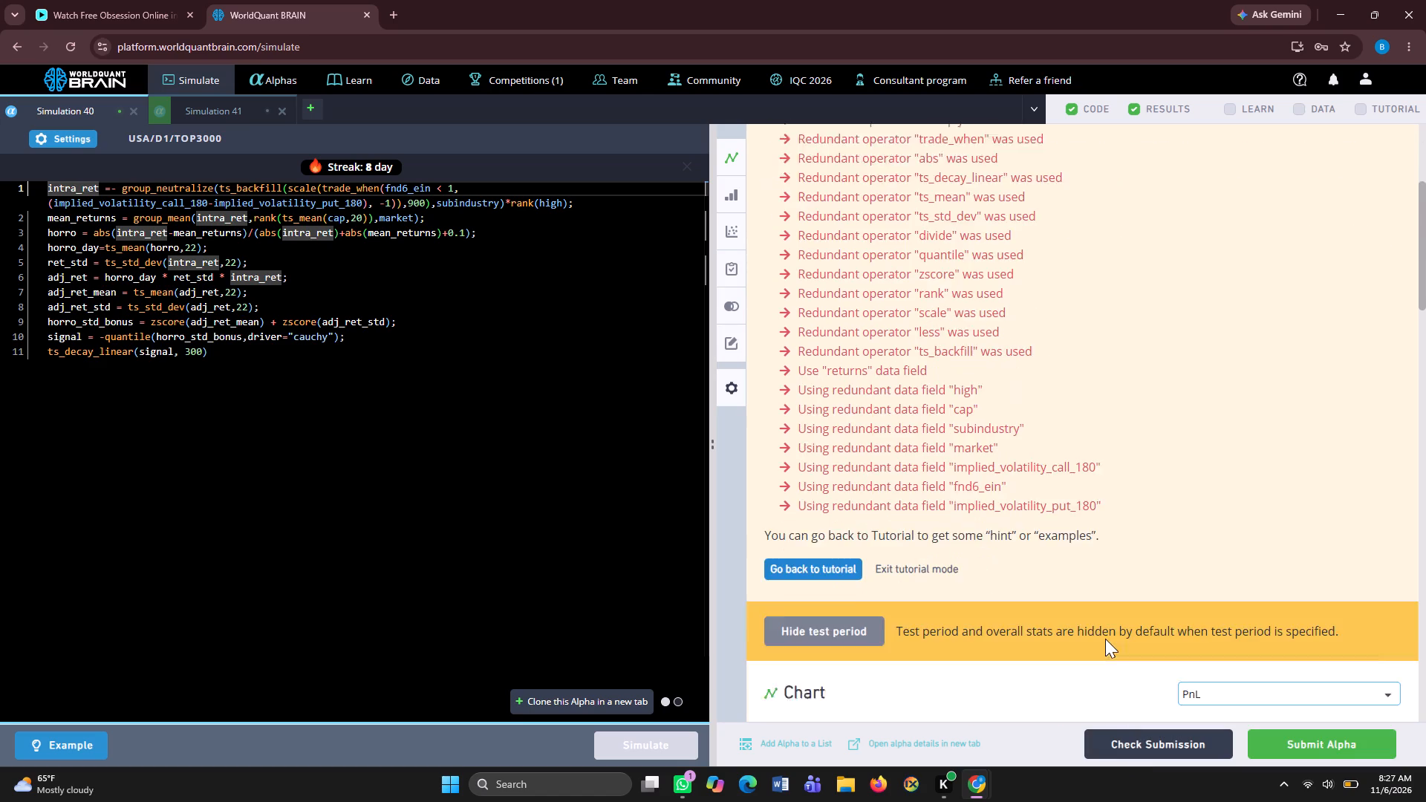
pyautogui.scroll(-6, 1105, 639)
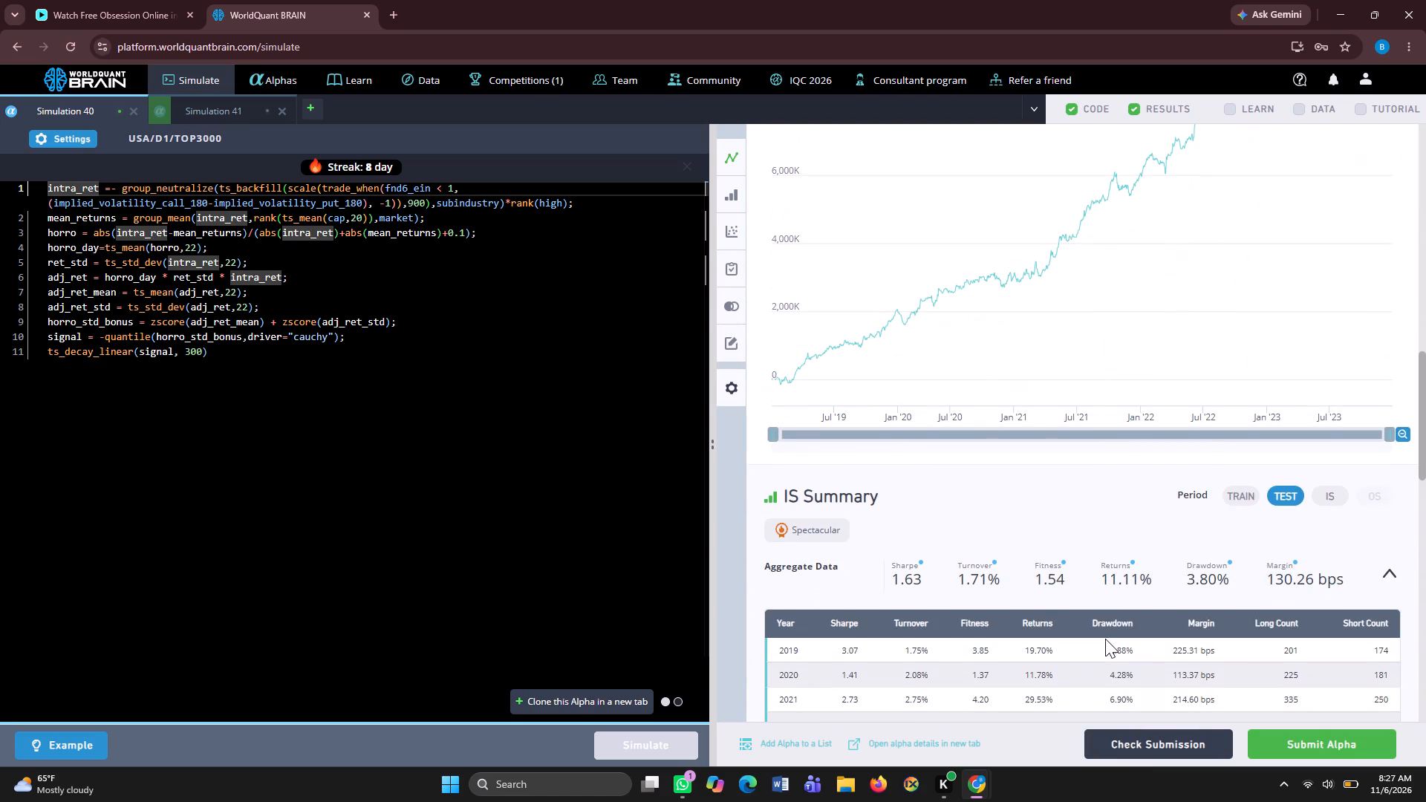
pyautogui.scroll(-3, 1105, 639)
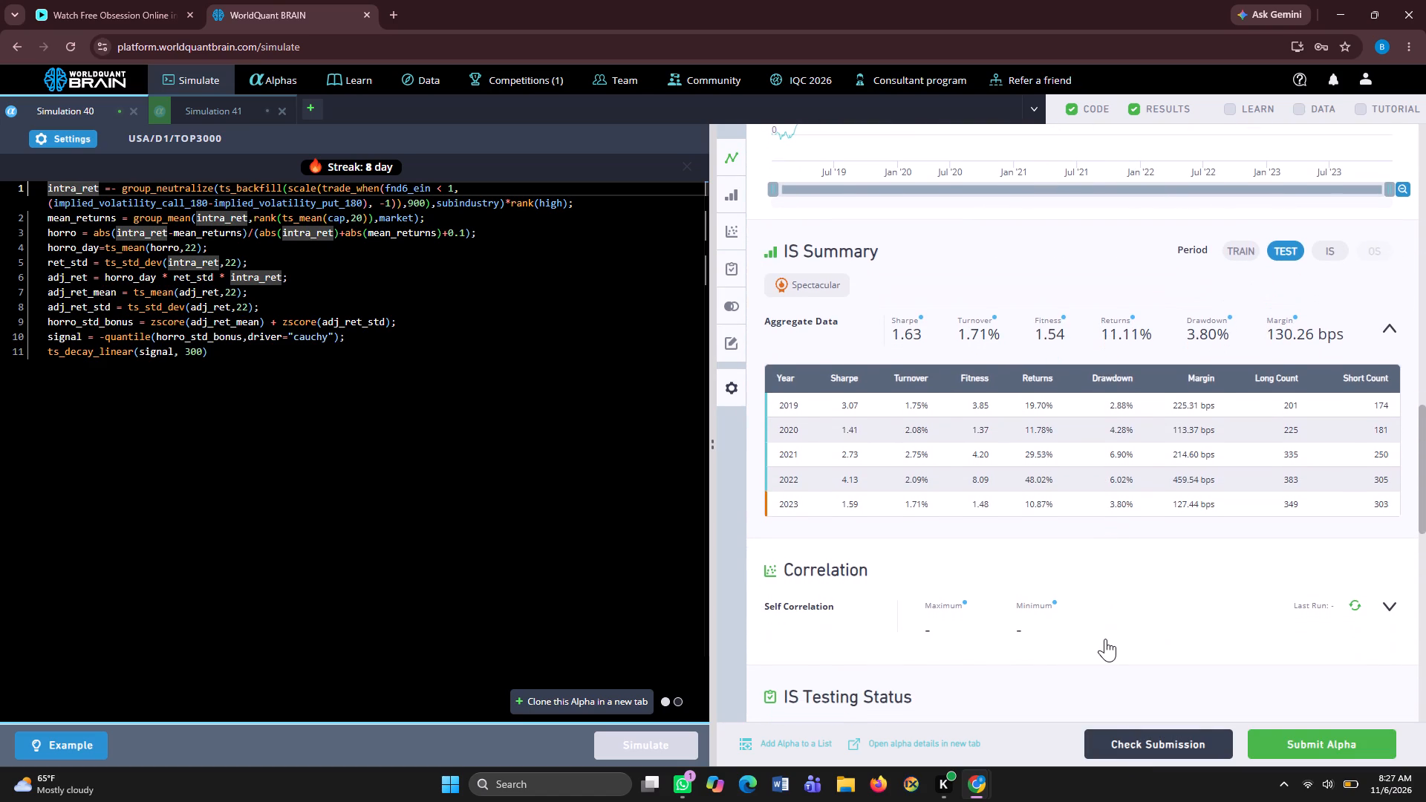
pyautogui.click(1352, 607)
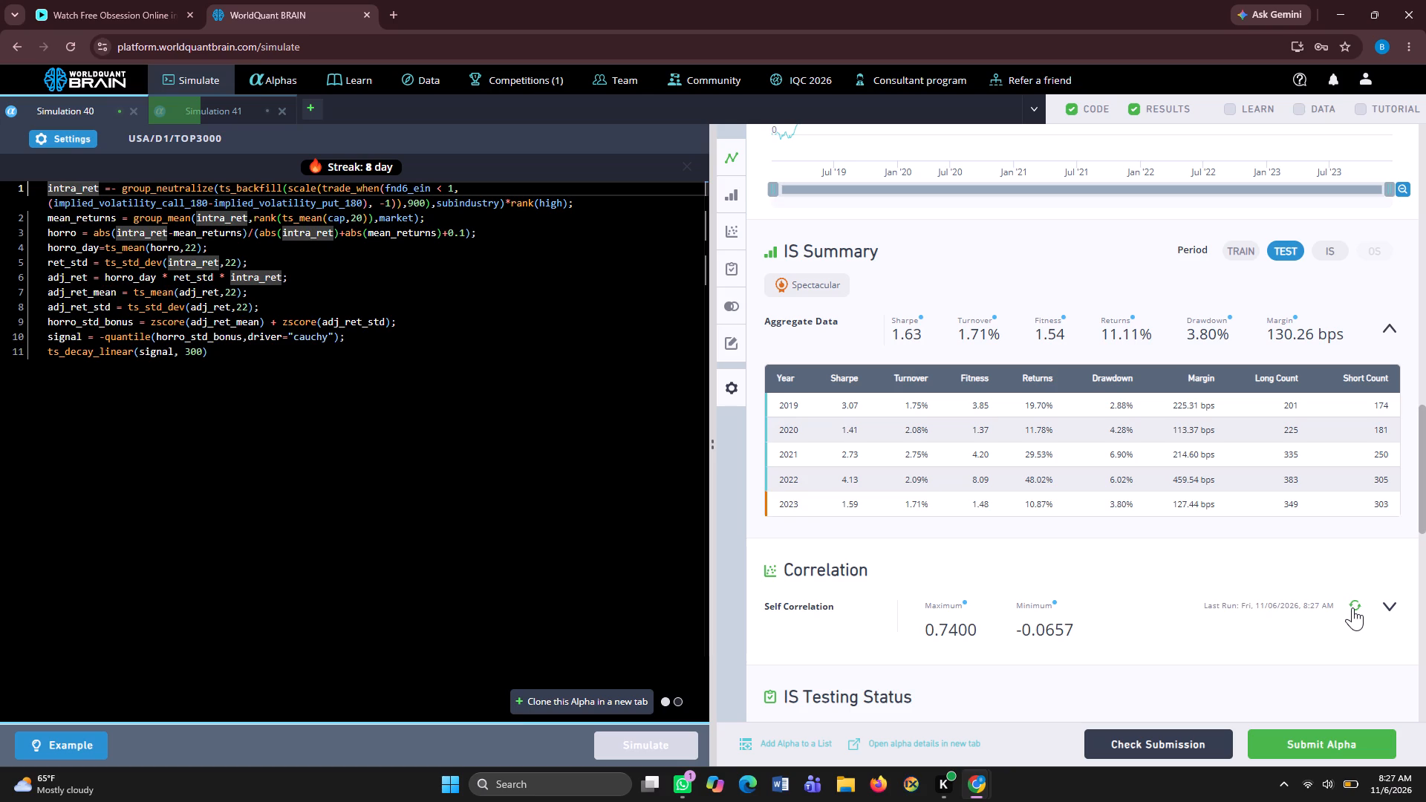
pyautogui.click(1327, 740)
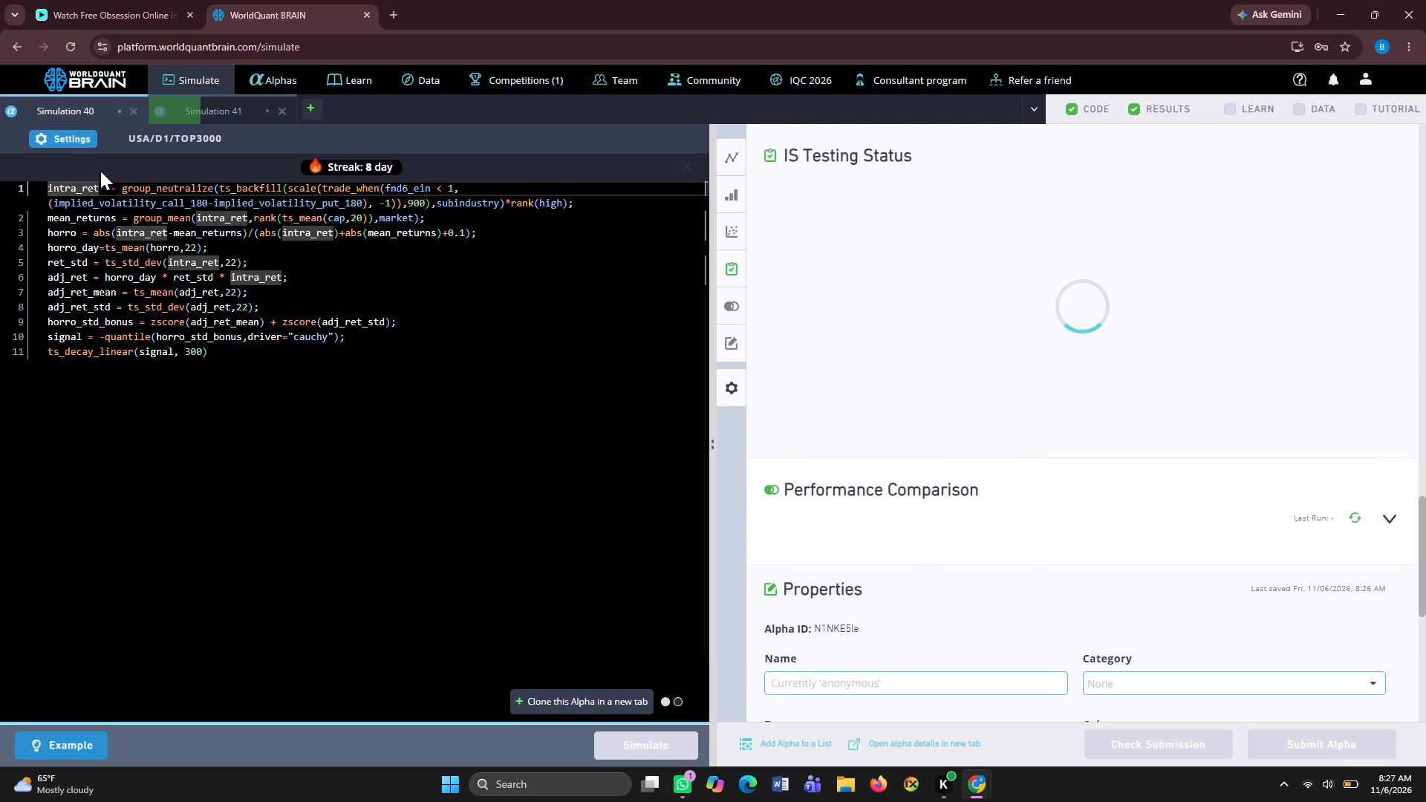
# In the Simulation 40 settings, set the decay to 1 and apply it.
pyautogui.click(81, 134)
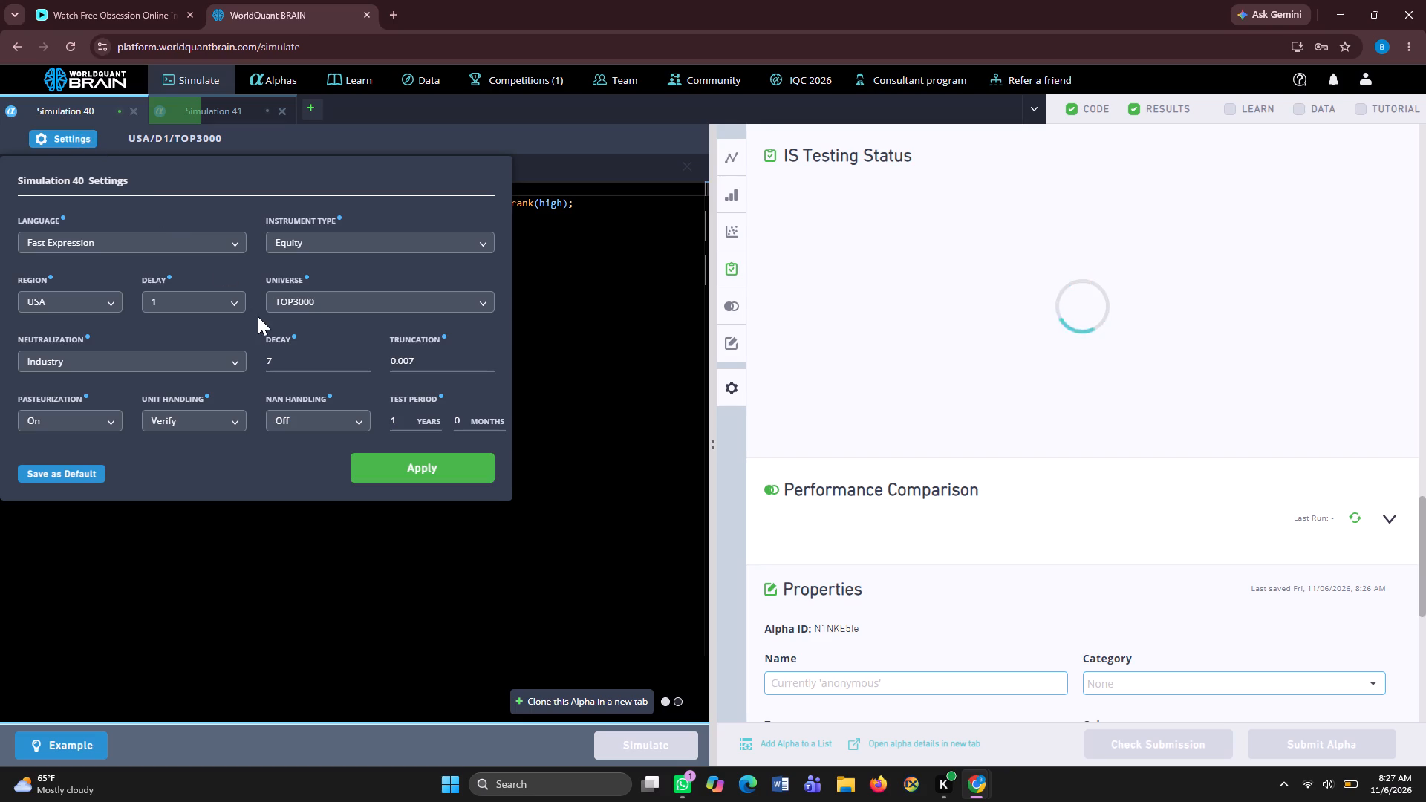
pyautogui.click(312, 360)
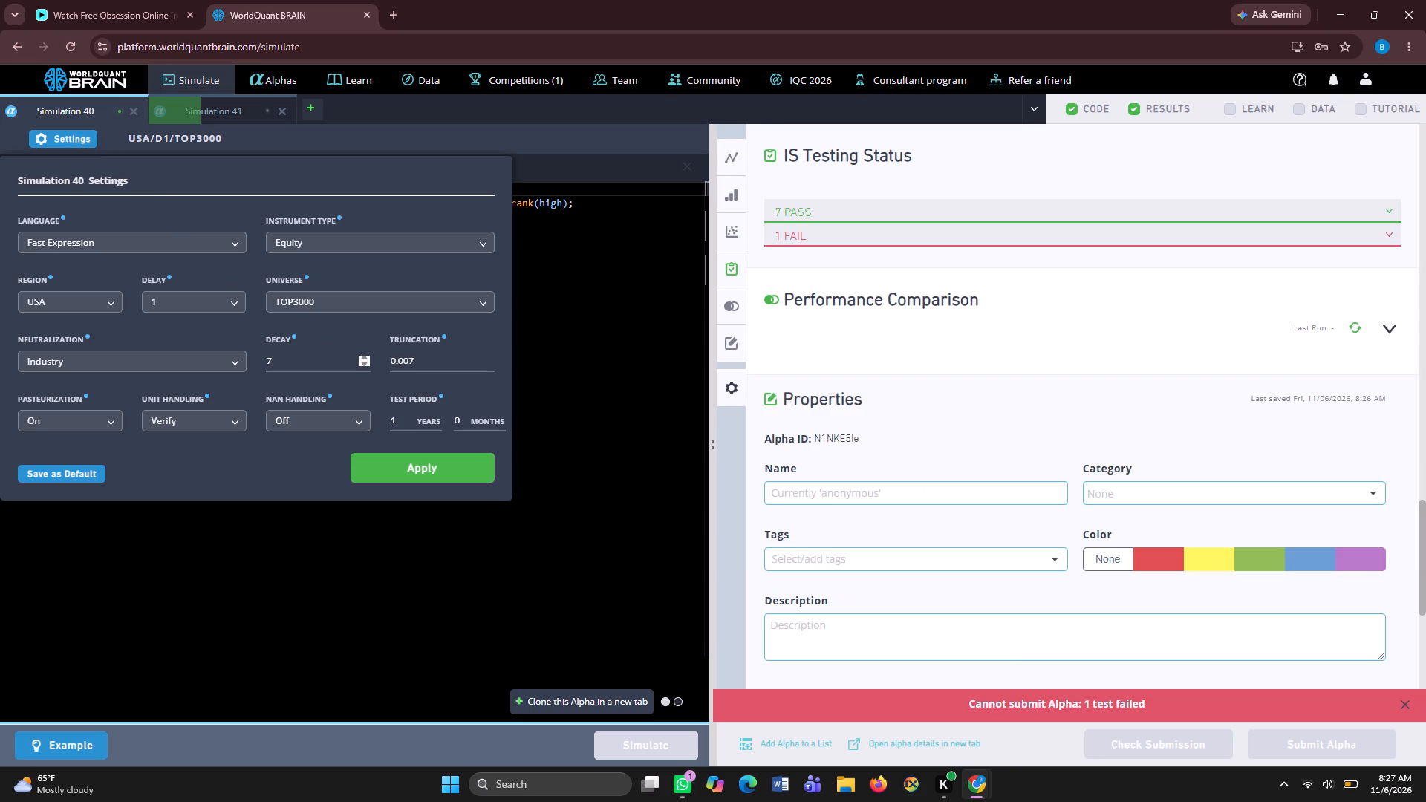
pyautogui.press('BackSpace')
pyautogui.press('1')
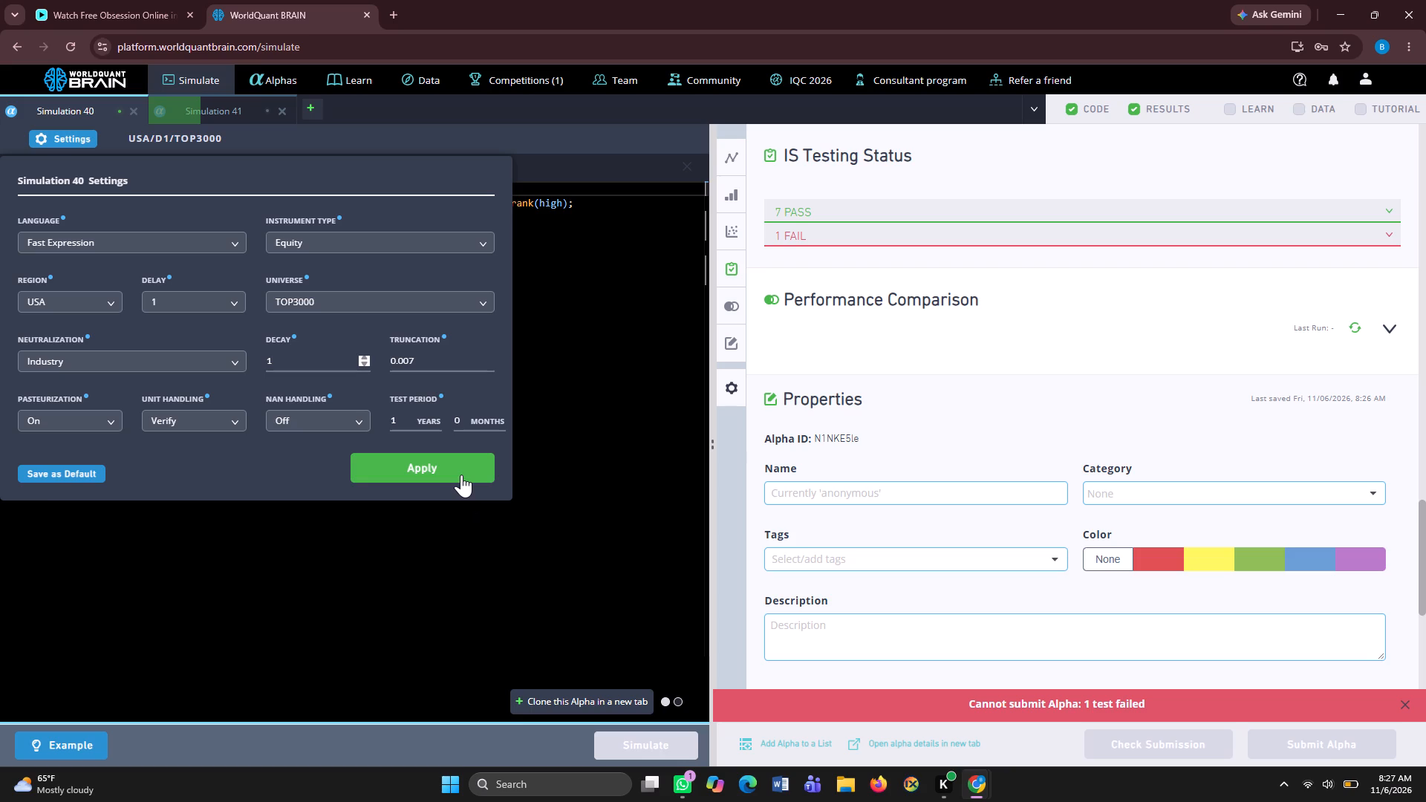
pyautogui.click(461, 475)
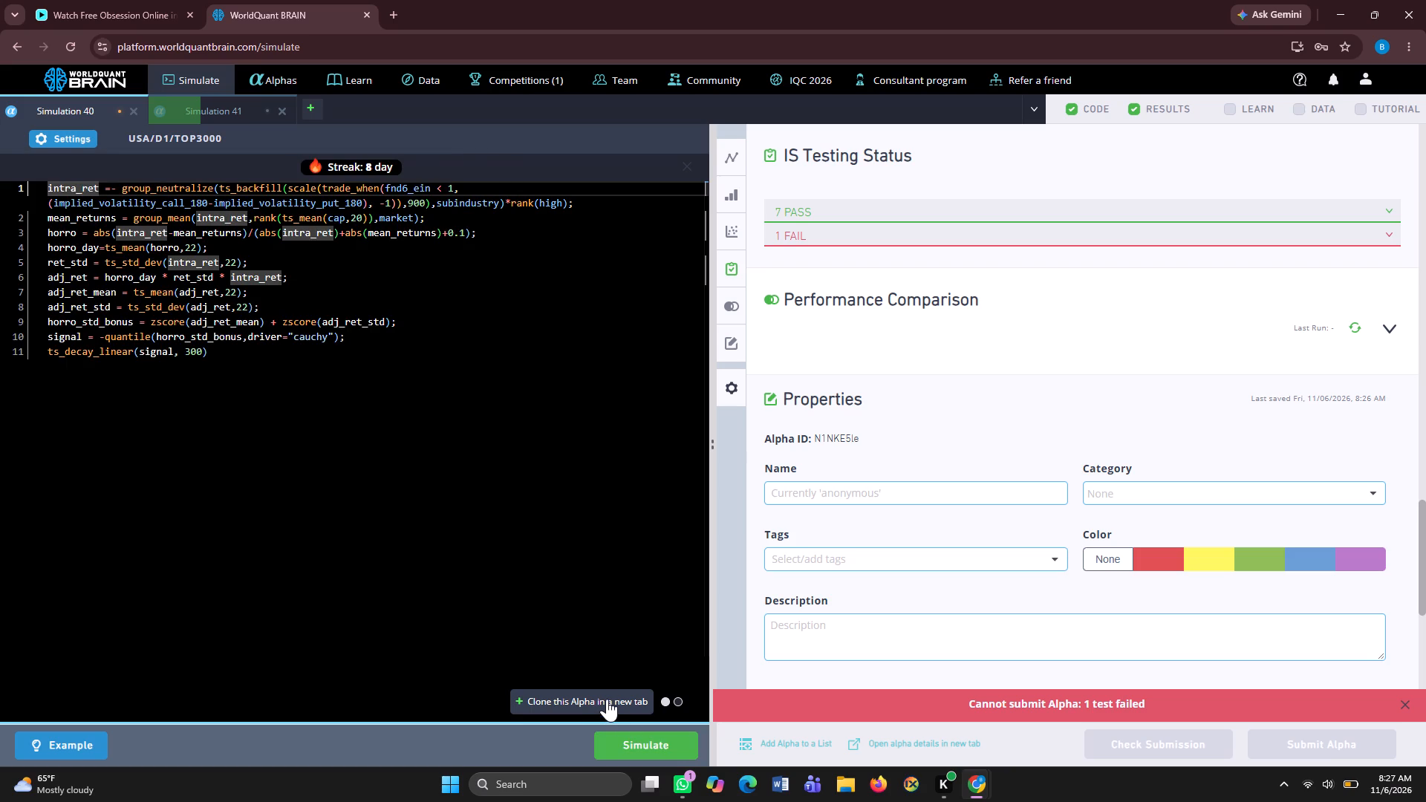
# Clone the Simulation 40 alpha with its new decay setting in a new tab and simulate the clone.
pyautogui.click(607, 699)
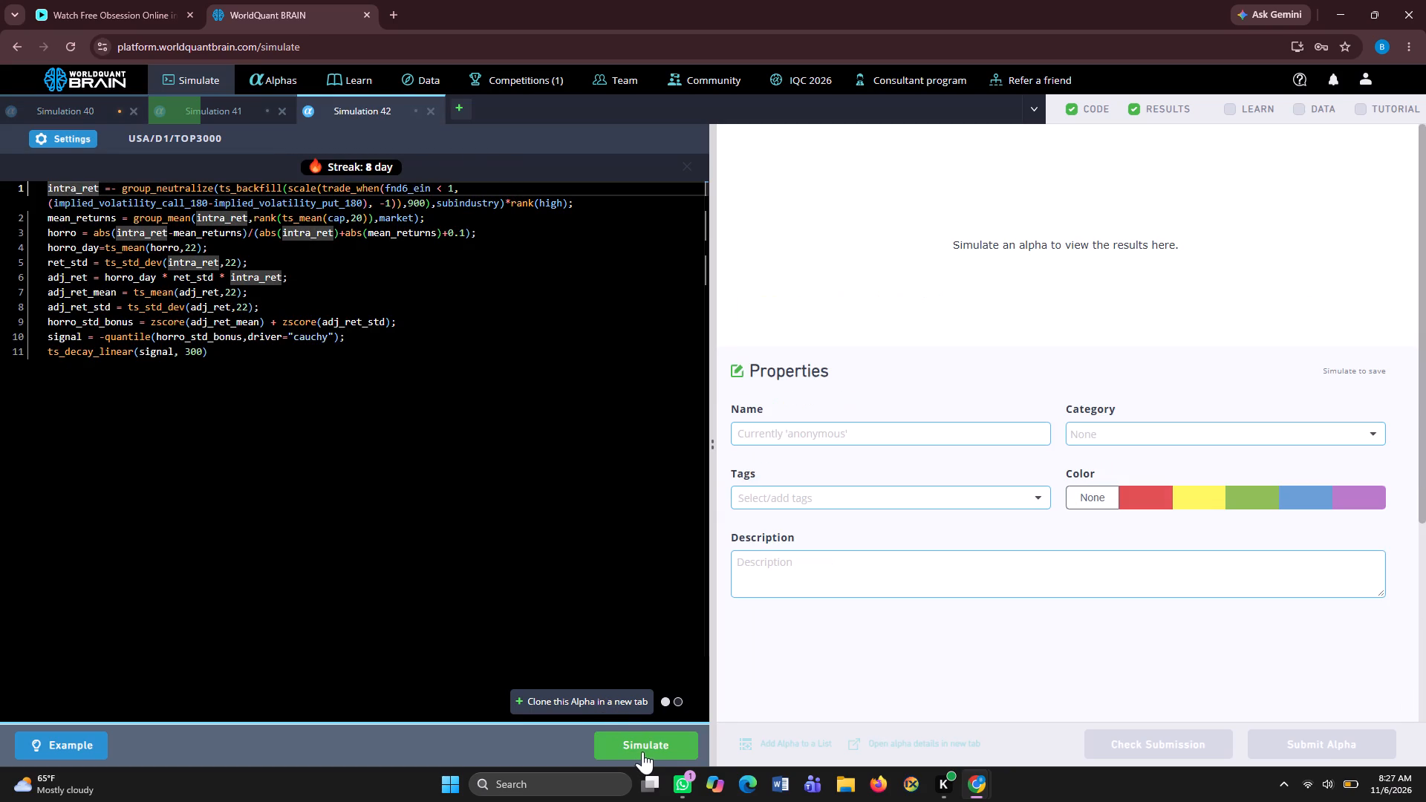
pyautogui.click(643, 751)
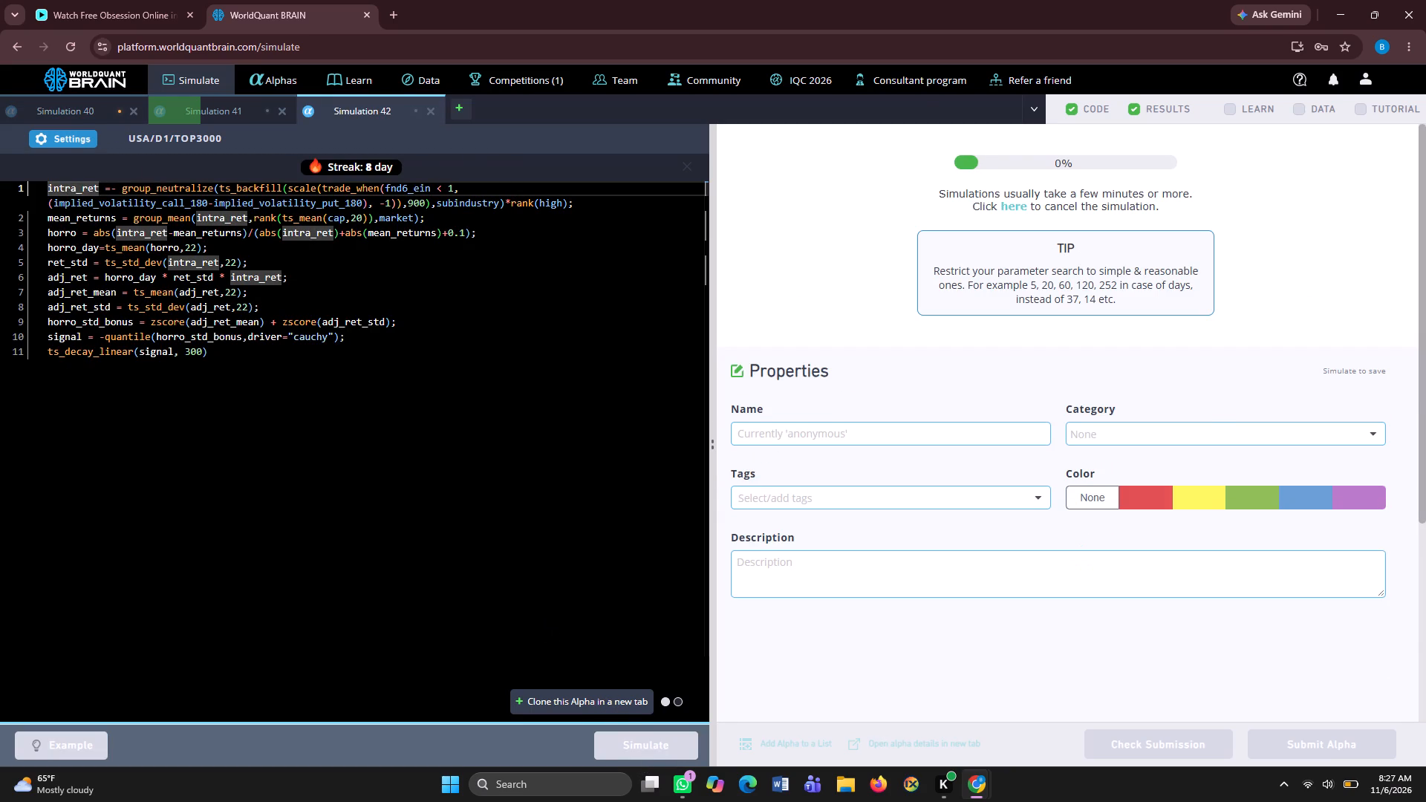
# Close the Simulation 40 tab, discarding its unsimulated changes.
pyautogui.click(133, 117)
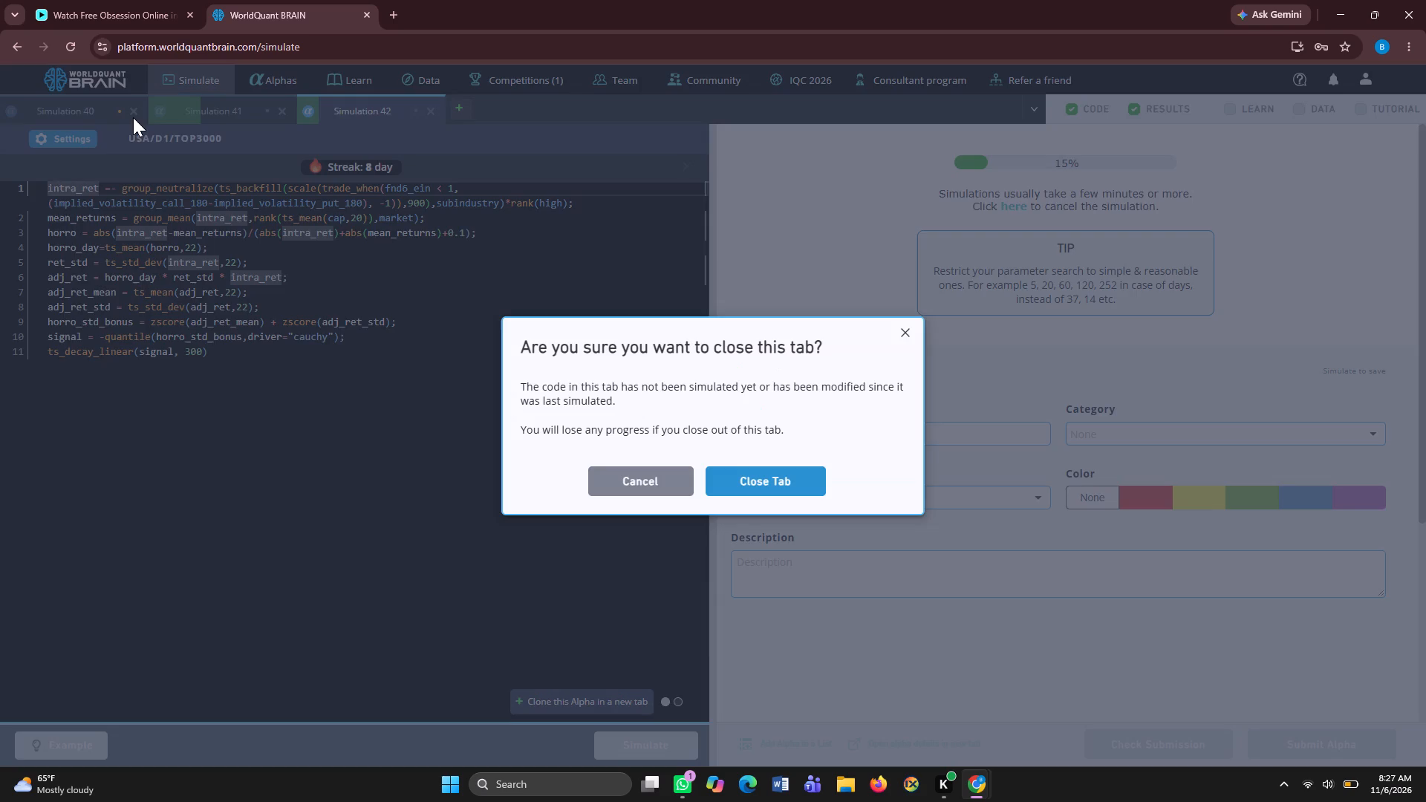
pyautogui.click(745, 475)
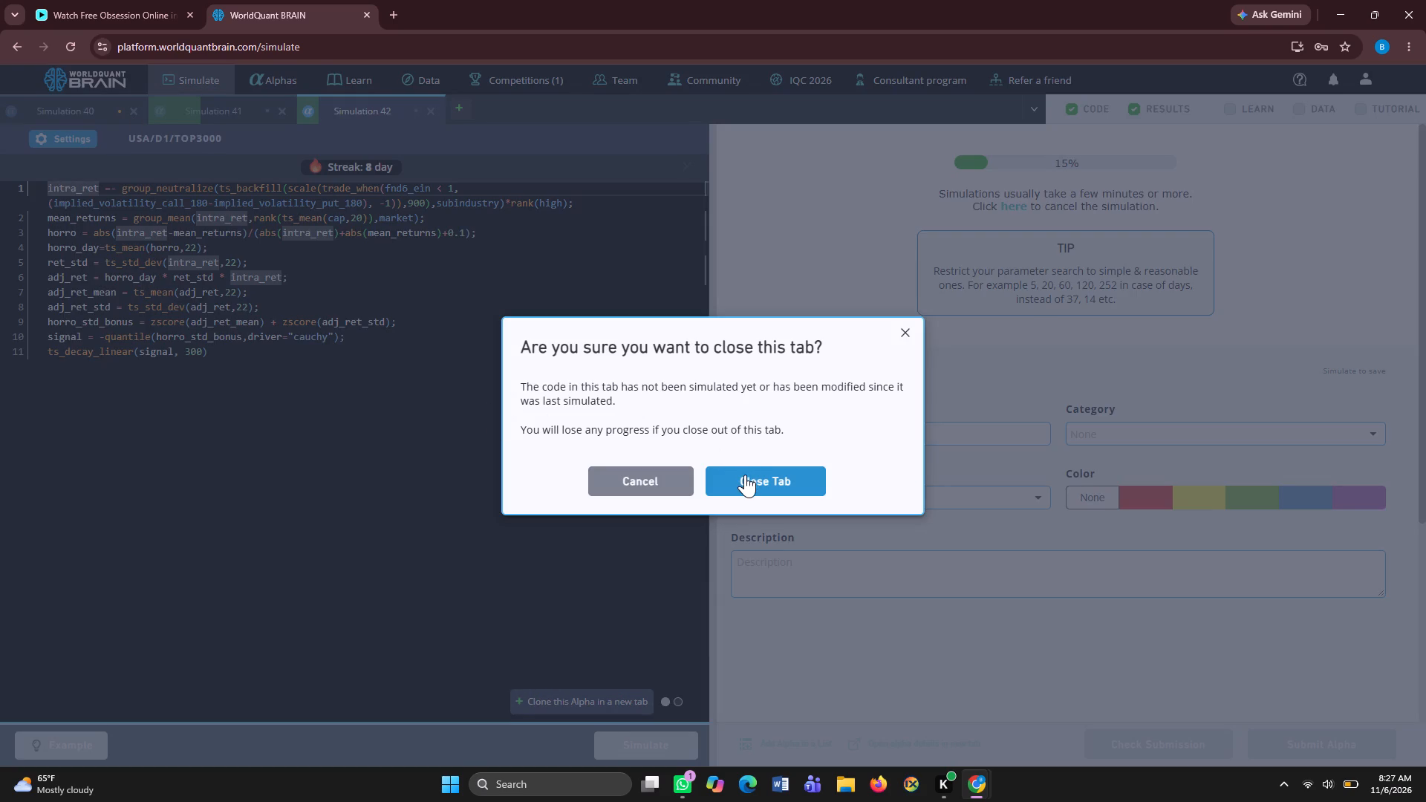
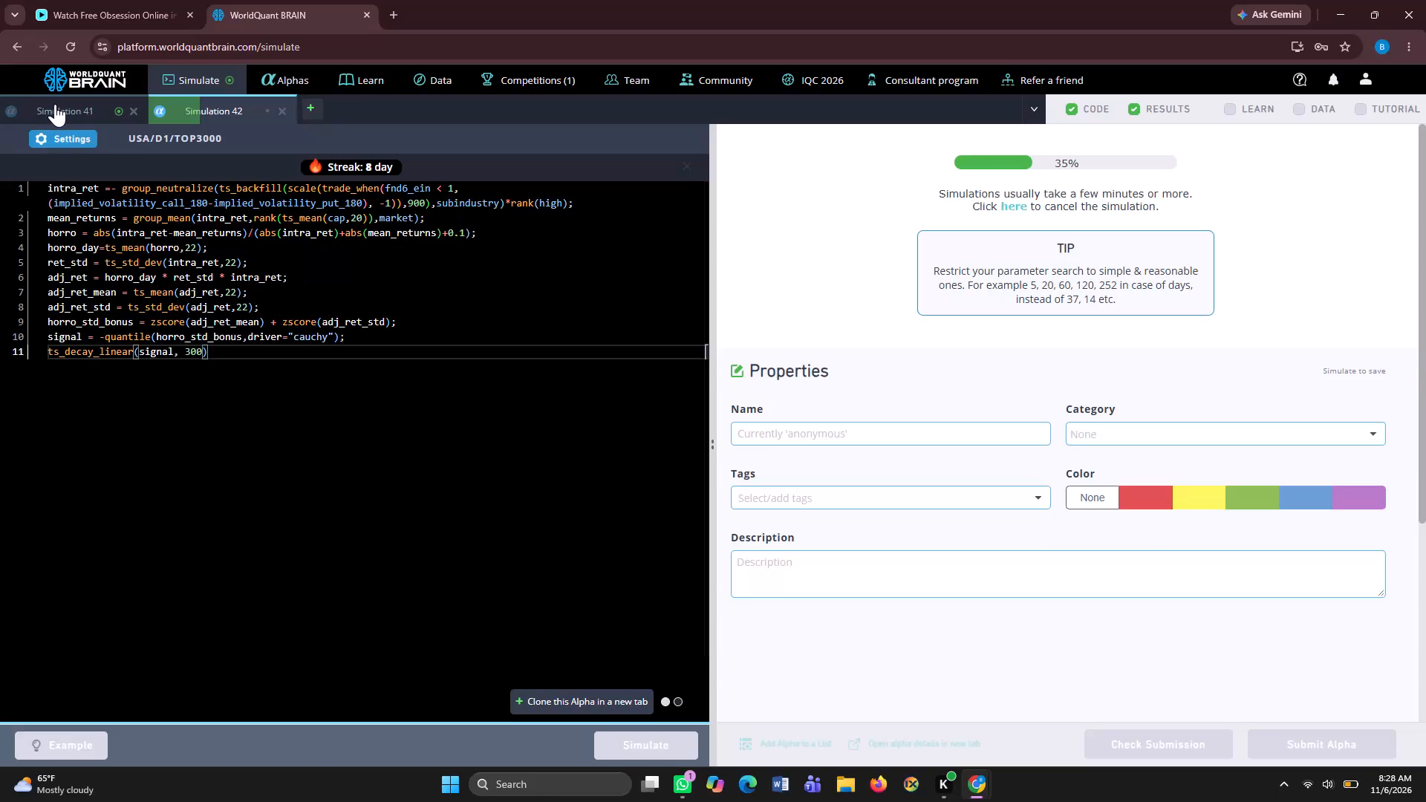
# Run the self-correlation check on the Simulation 41 alpha and try to submit it.
pyautogui.click(55, 104)
pyautogui.scroll(-3, 1018, 607)
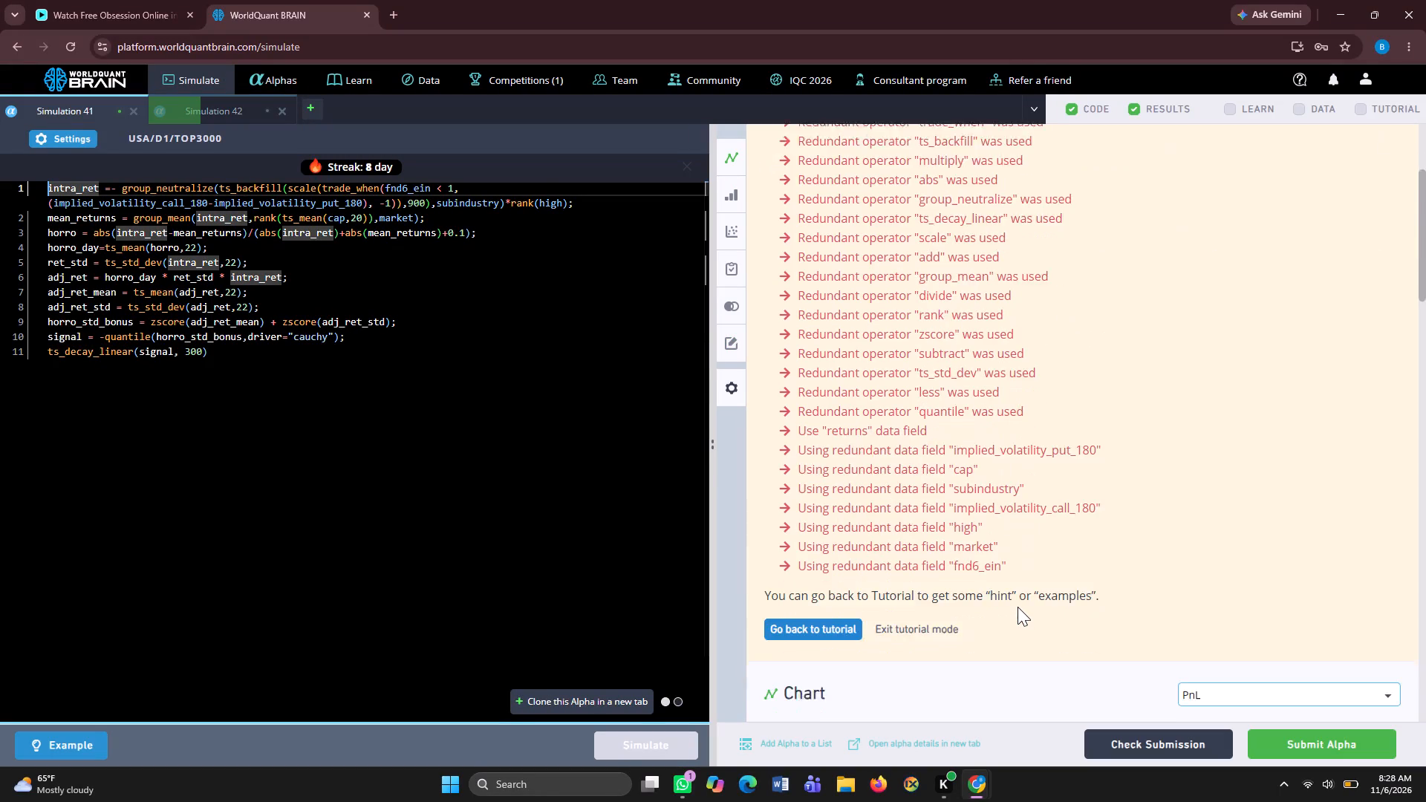
pyautogui.scroll(-4, 1018, 607)
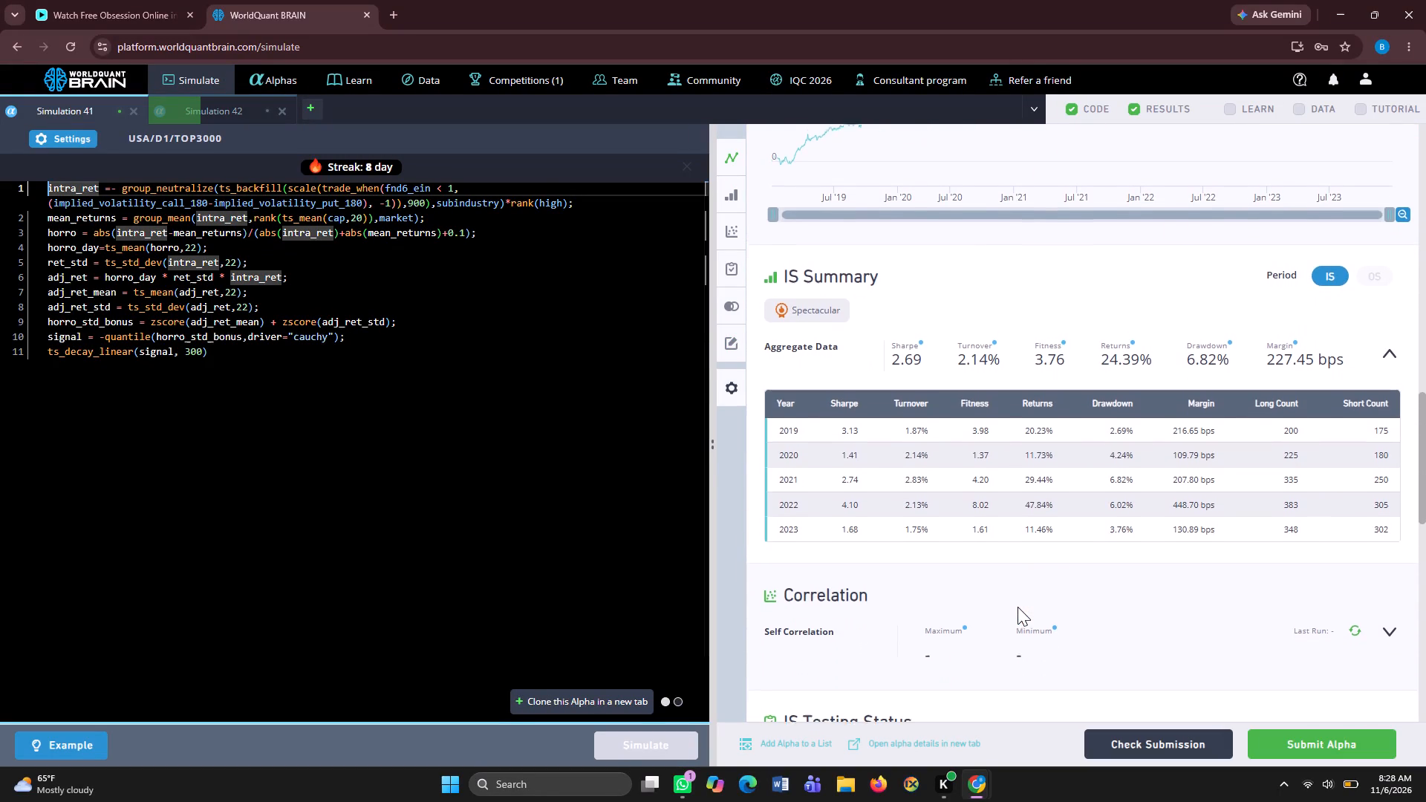
pyautogui.click(1353, 627)
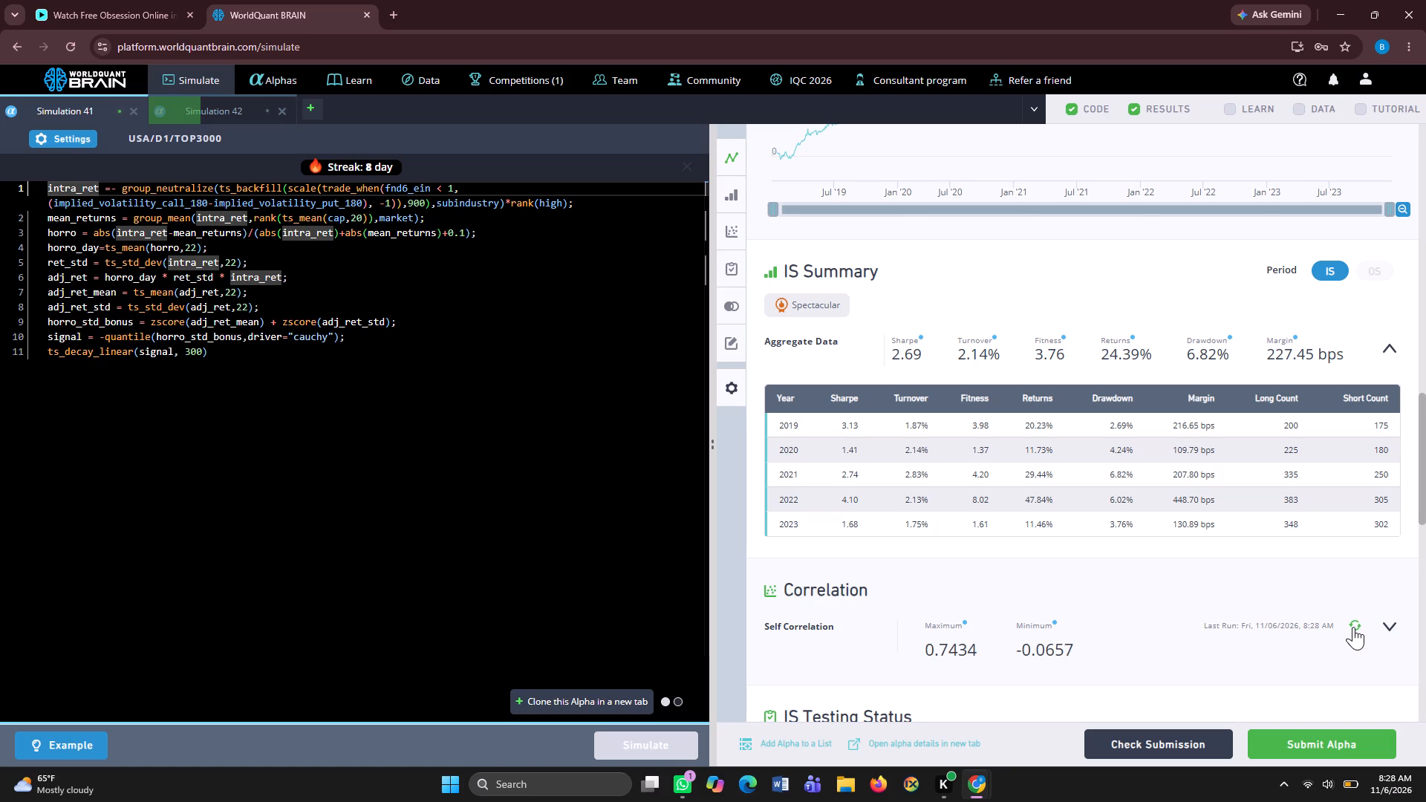
pyautogui.click(1327, 746)
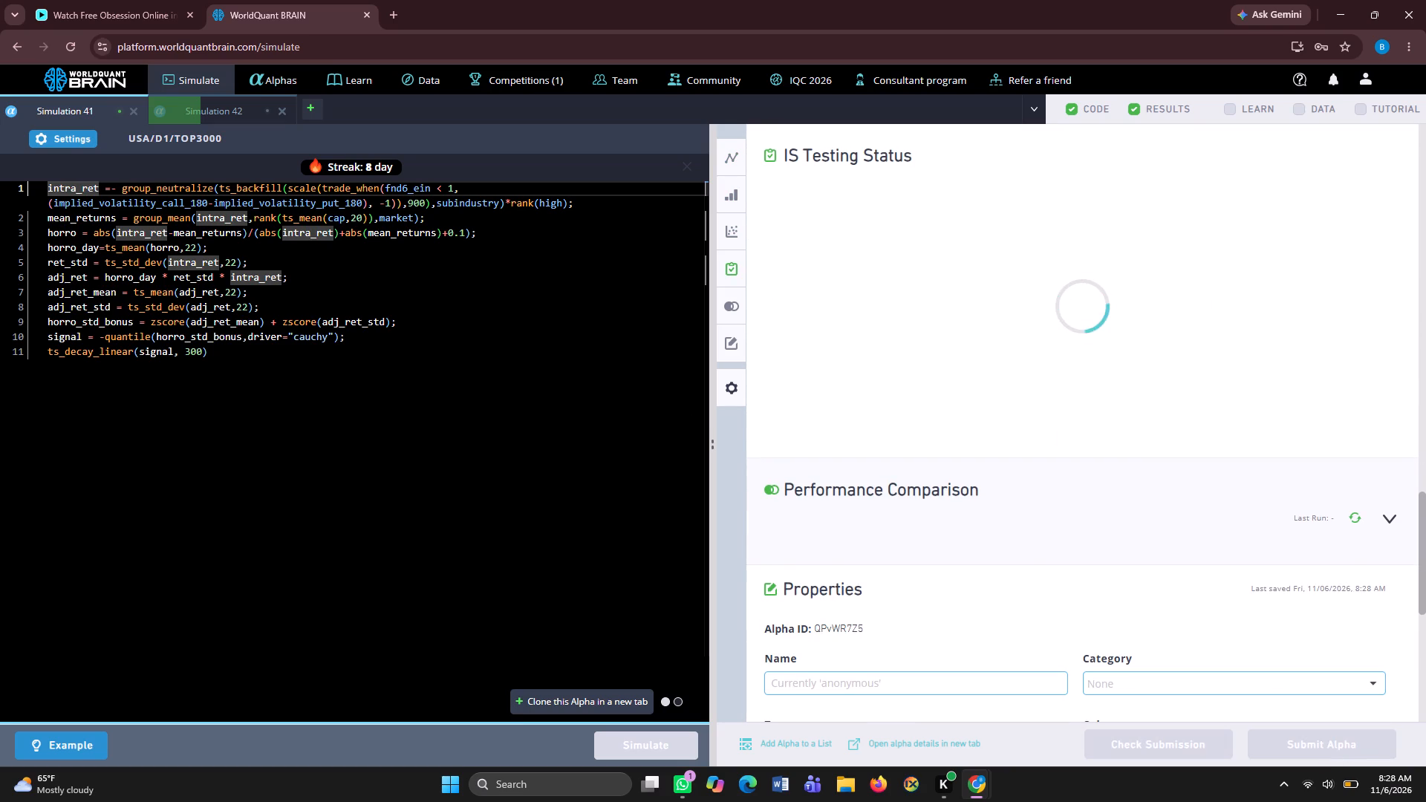
# In the Simulation 41 settings, set the truncation to 0.009 and apply it.
pyautogui.click(76, 132)
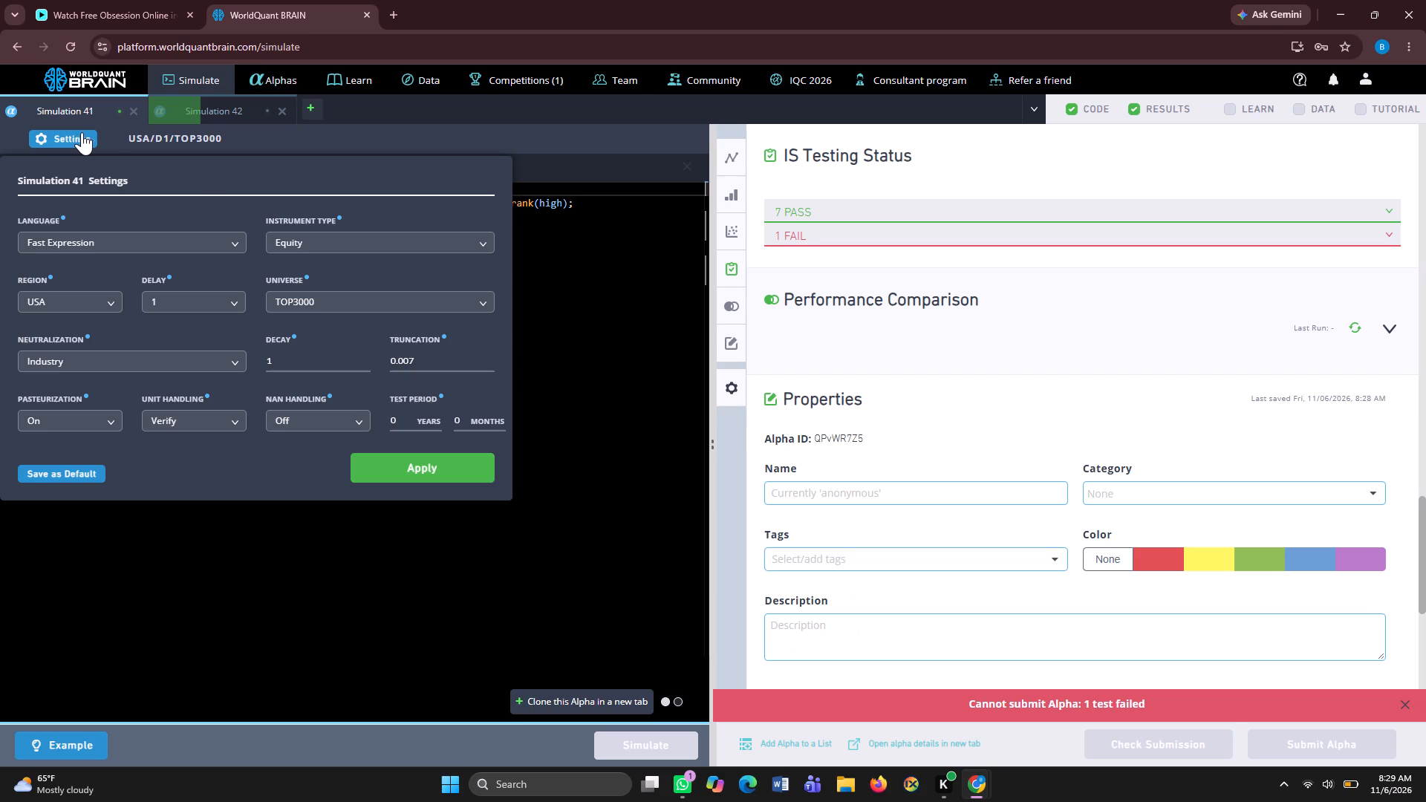
pyautogui.click(418, 363)
pyautogui.press('BackSpace')
pyautogui.press('9')
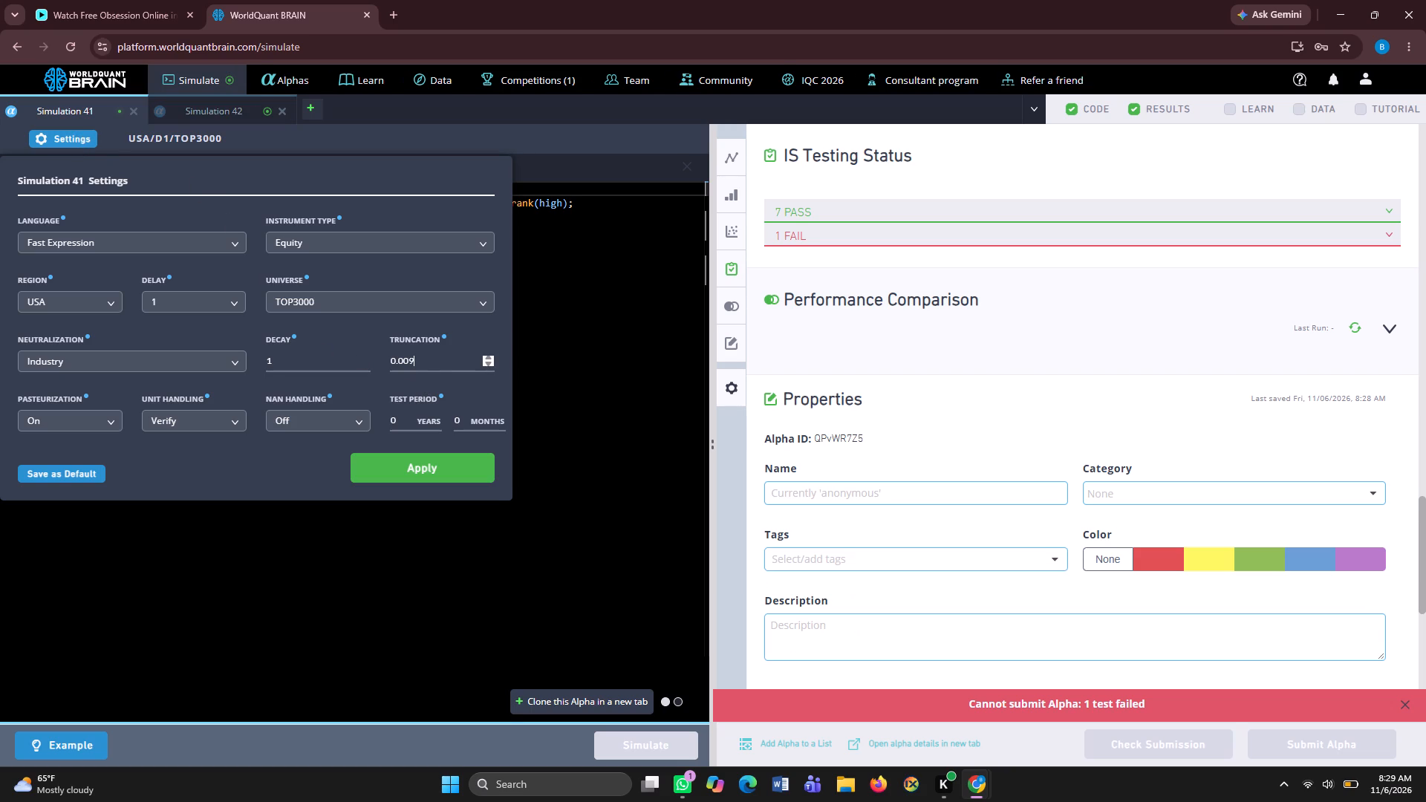
pyautogui.click(404, 466)
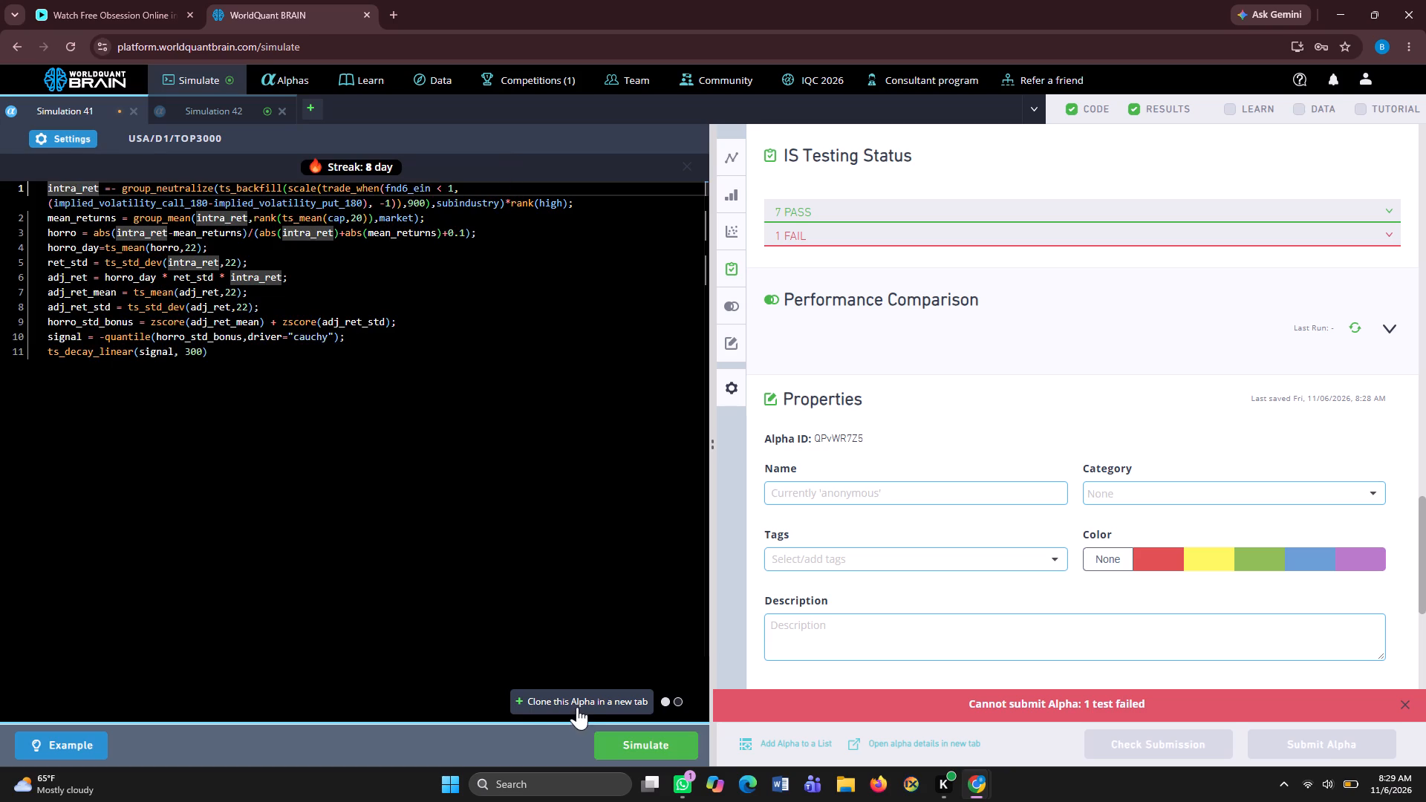
# Clone the Simulation 41 alpha with its new truncation setting in a new tab and simulate the clone.
pyautogui.click(588, 695)
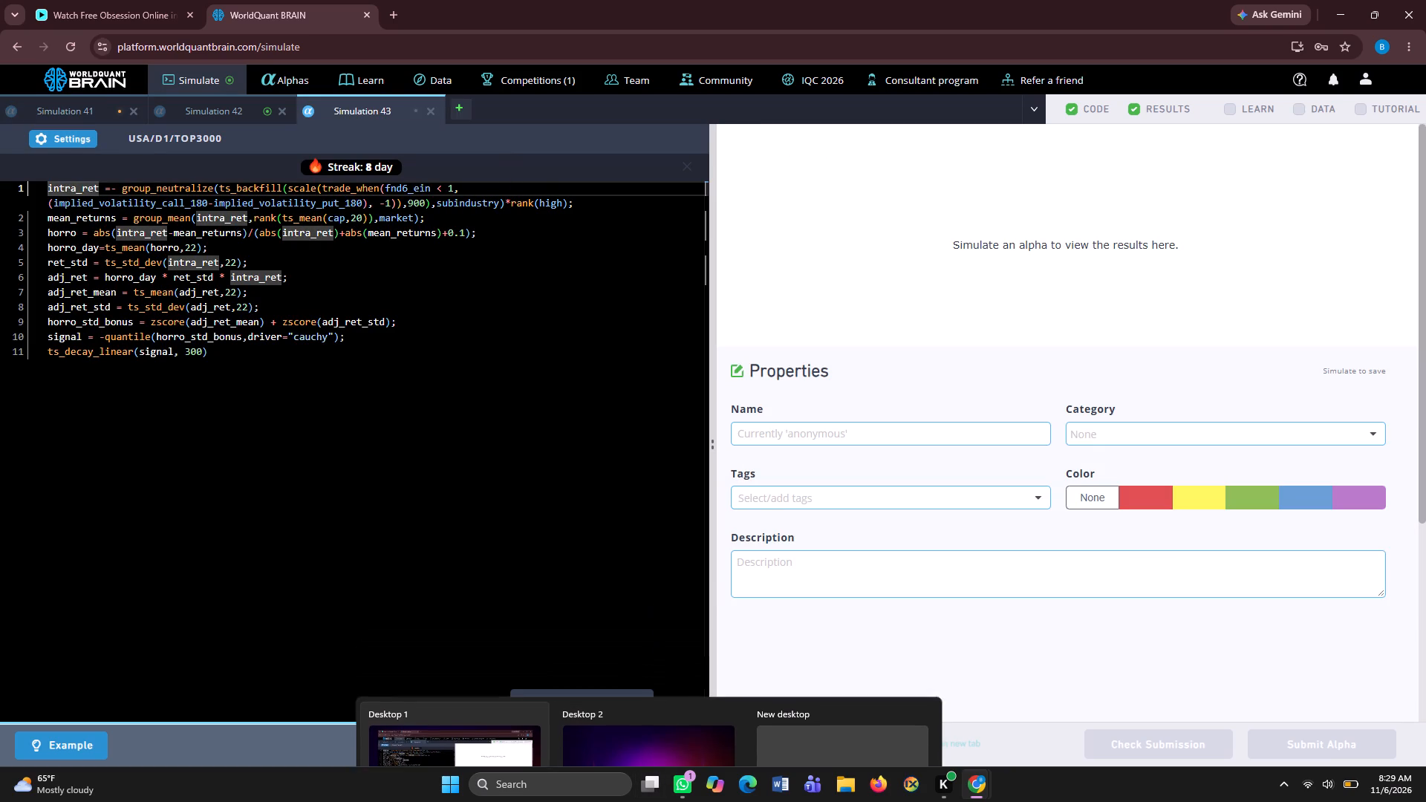
pyautogui.click(658, 736)
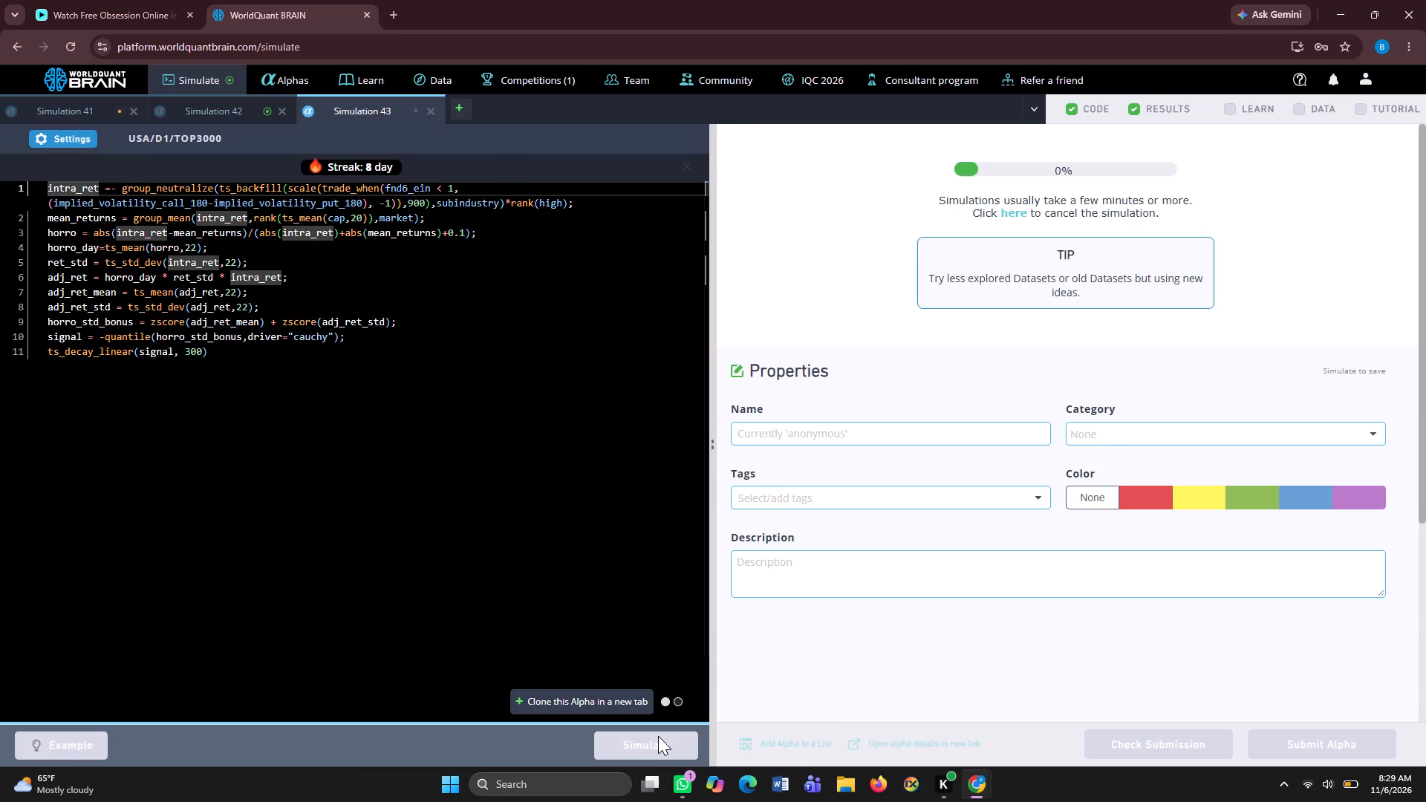
# Close the Simulation 41 tab, discarding its unsimulated changes.
pyautogui.click(133, 113)
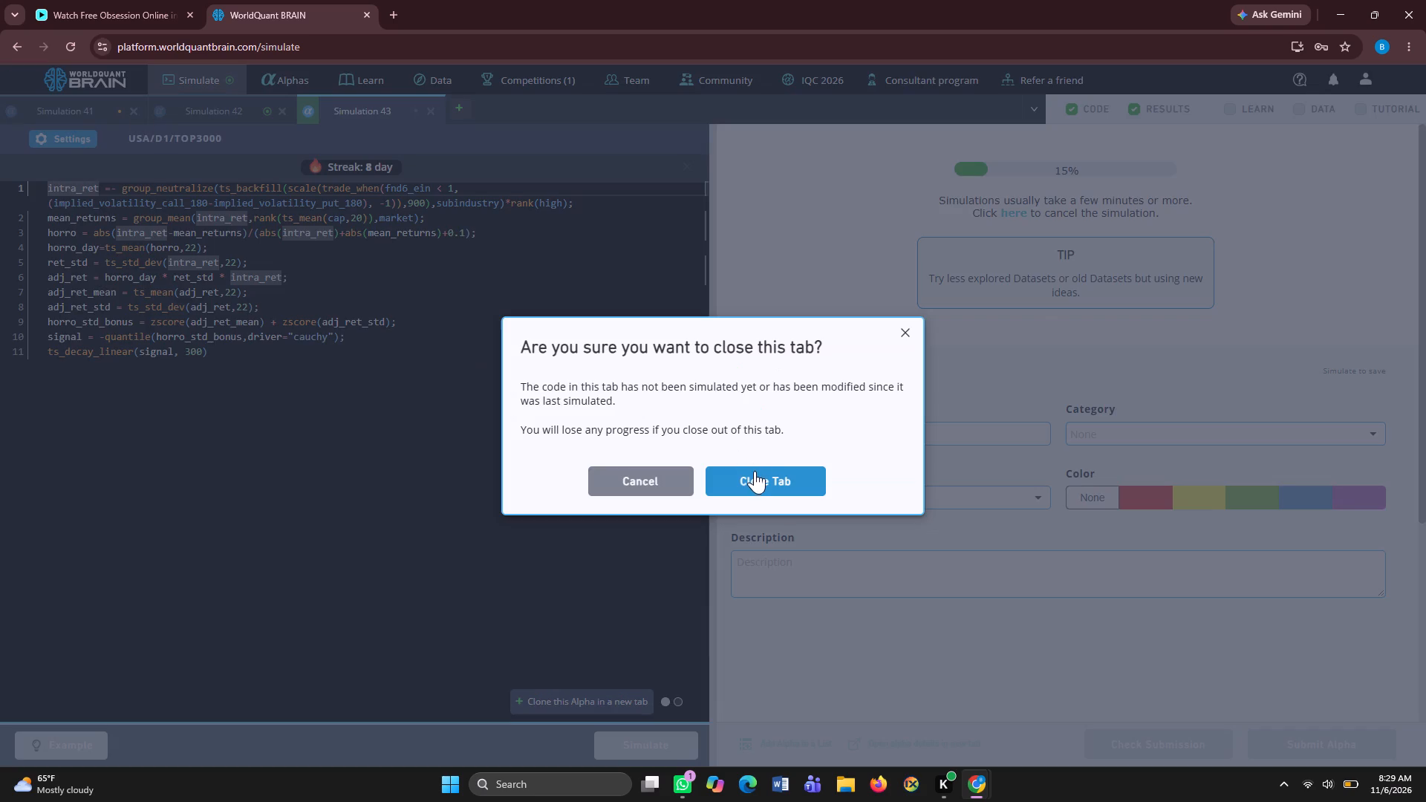
pyautogui.click(755, 472)
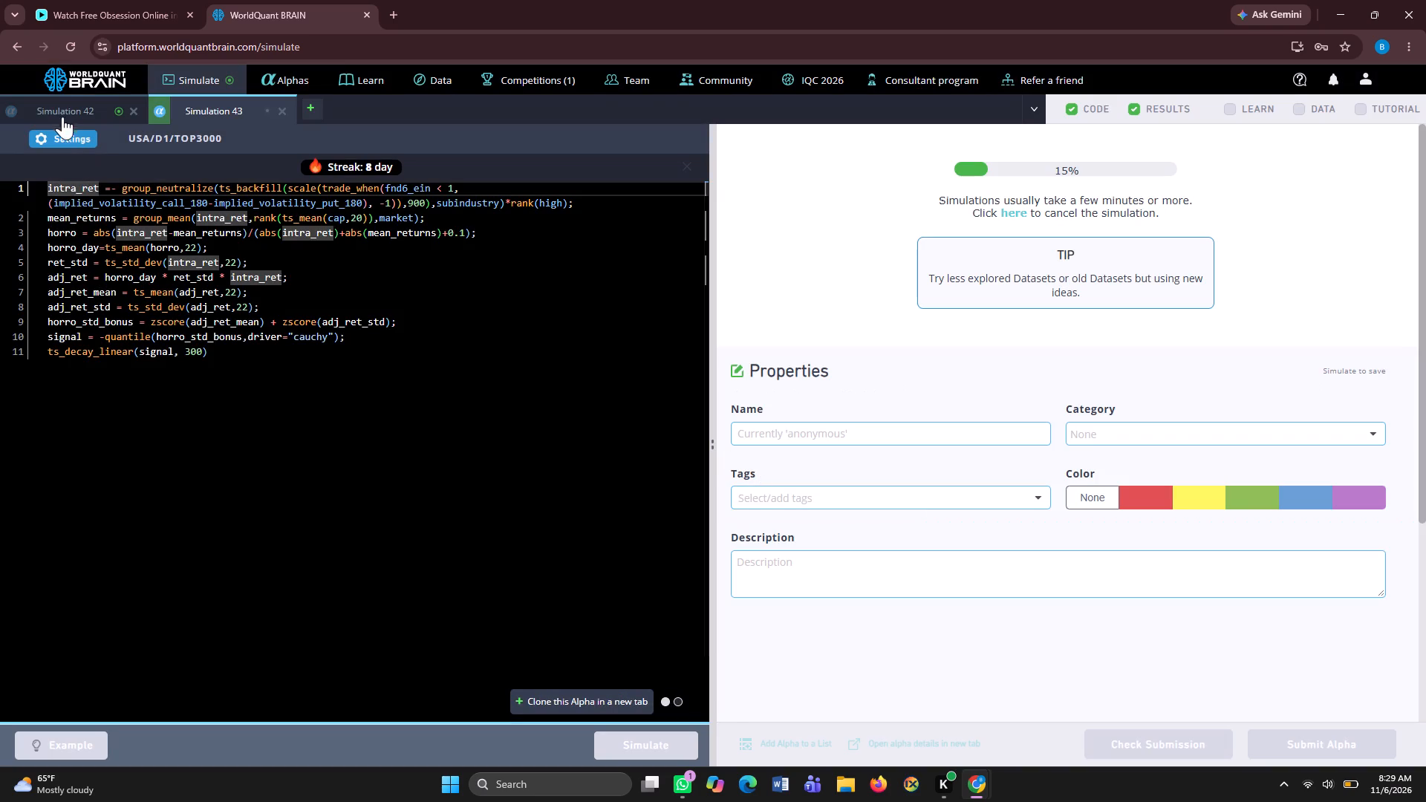
# Review the Simulation 42 results including the test period, run the self-correlation check on its alpha and try to submit it.
pyautogui.click(67, 100)
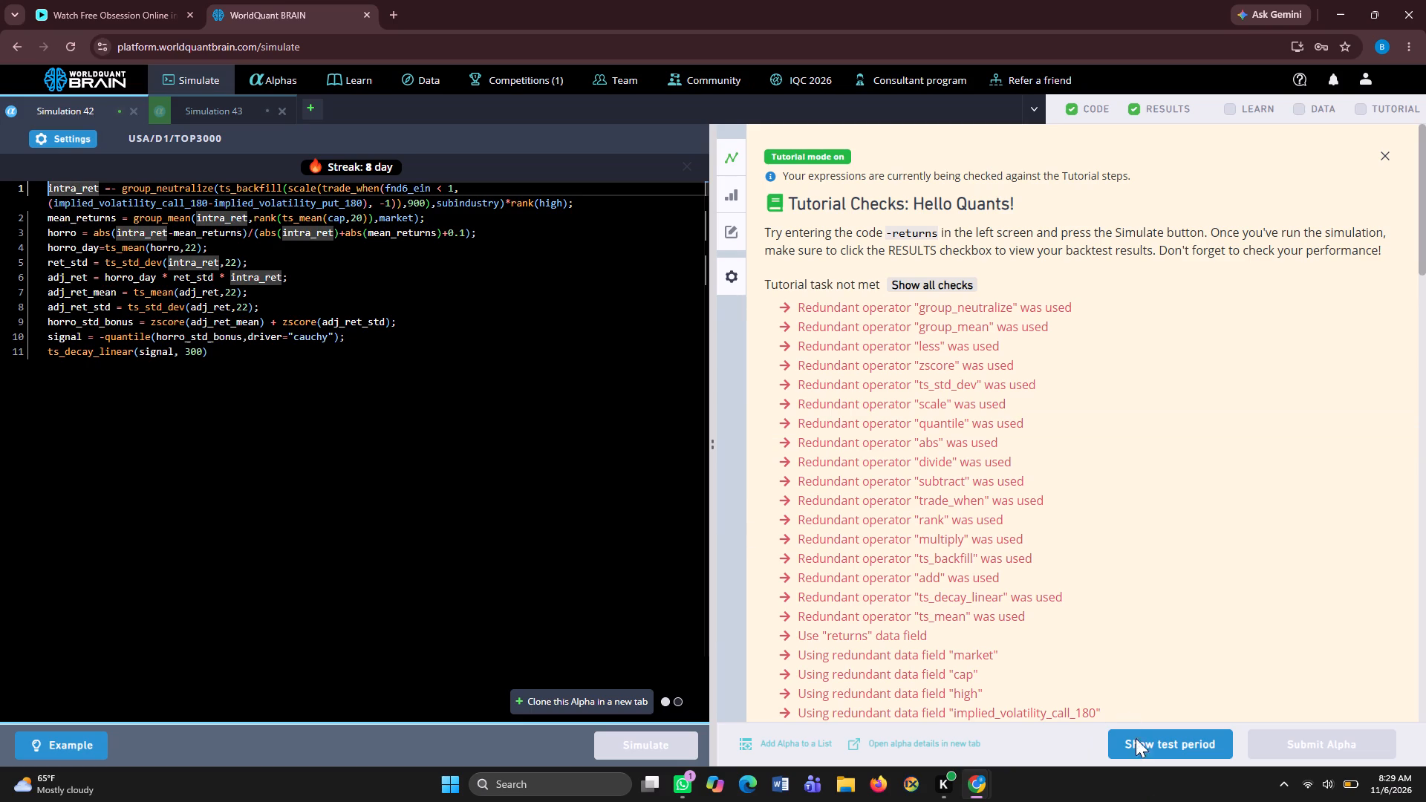
pyautogui.click(1140, 750)
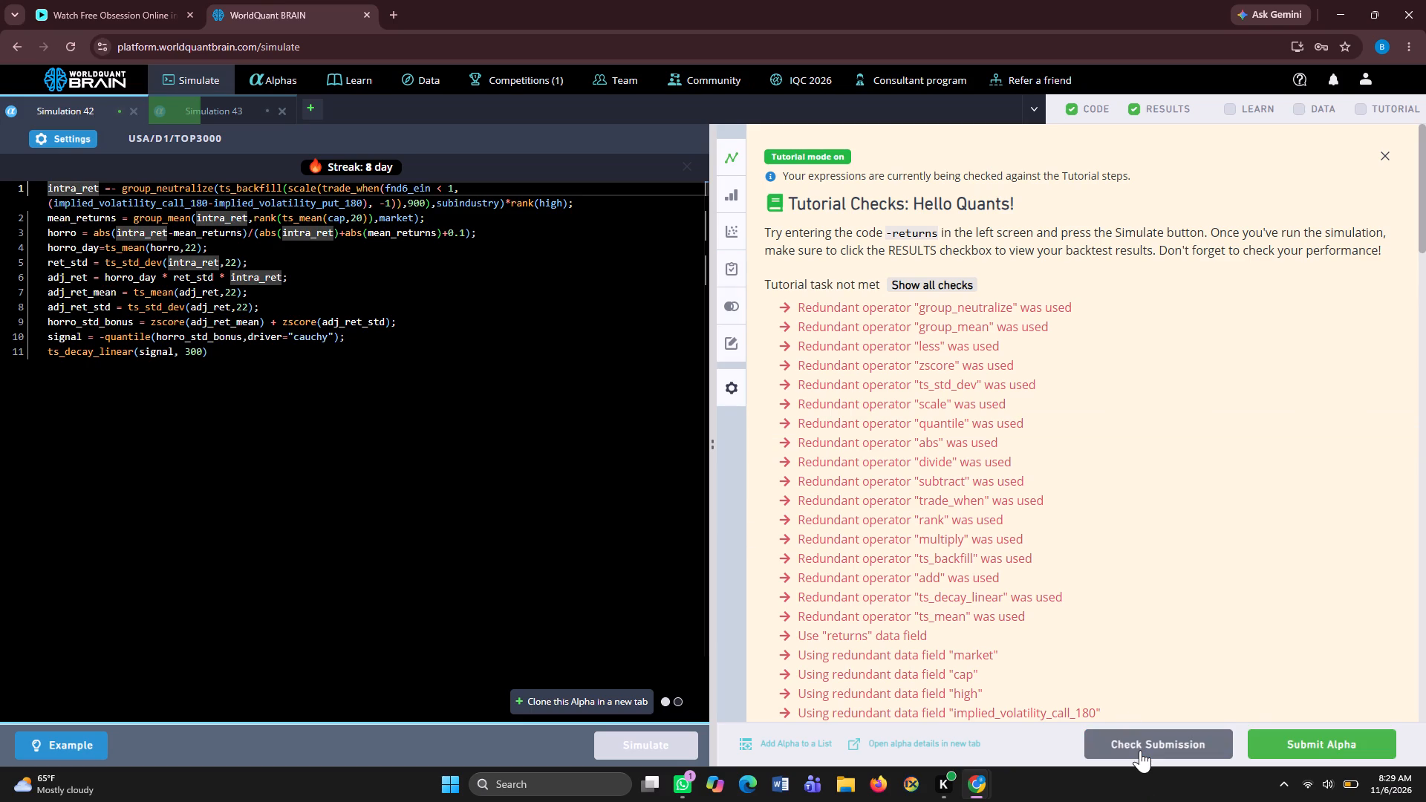
pyautogui.scroll(-5, 1117, 665)
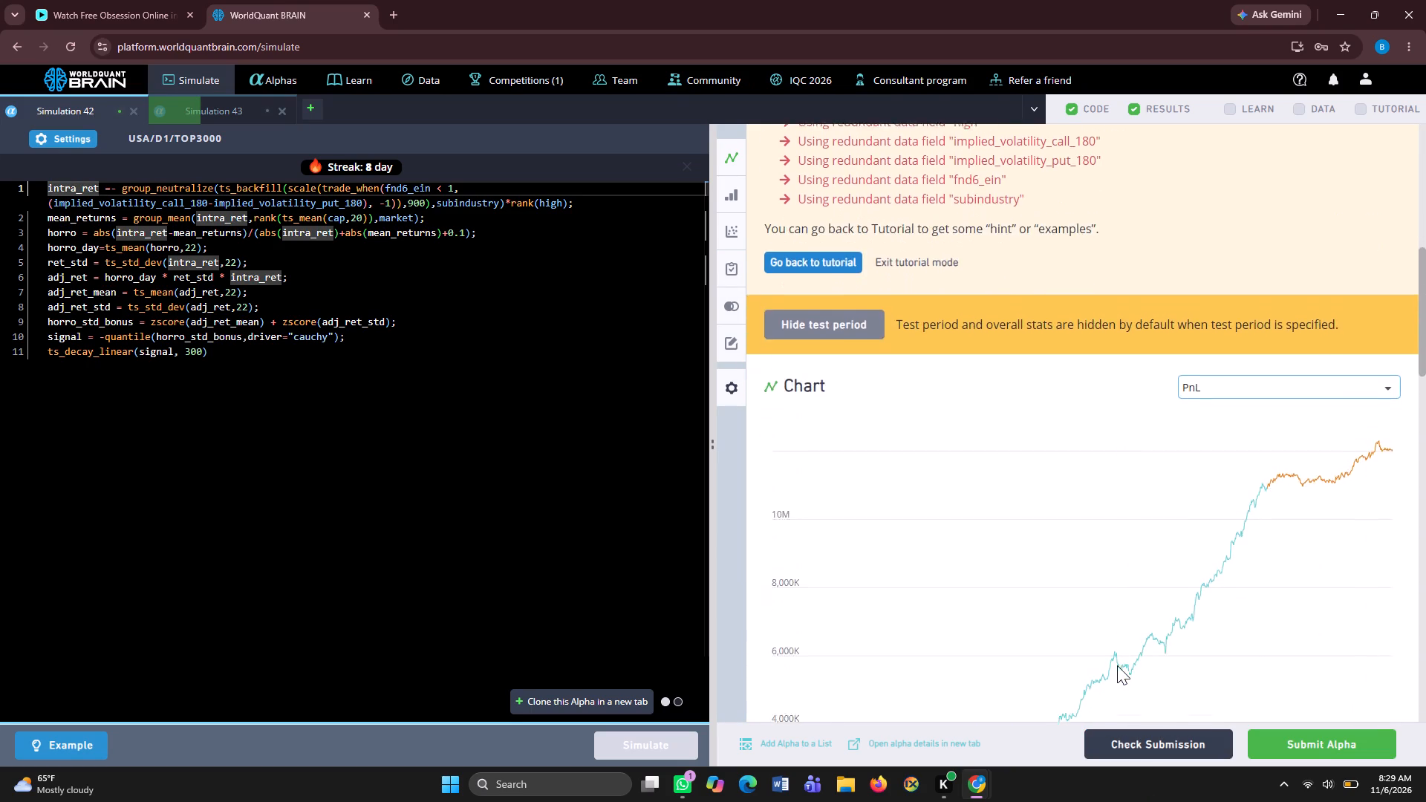
pyautogui.scroll(-7, 1117, 665)
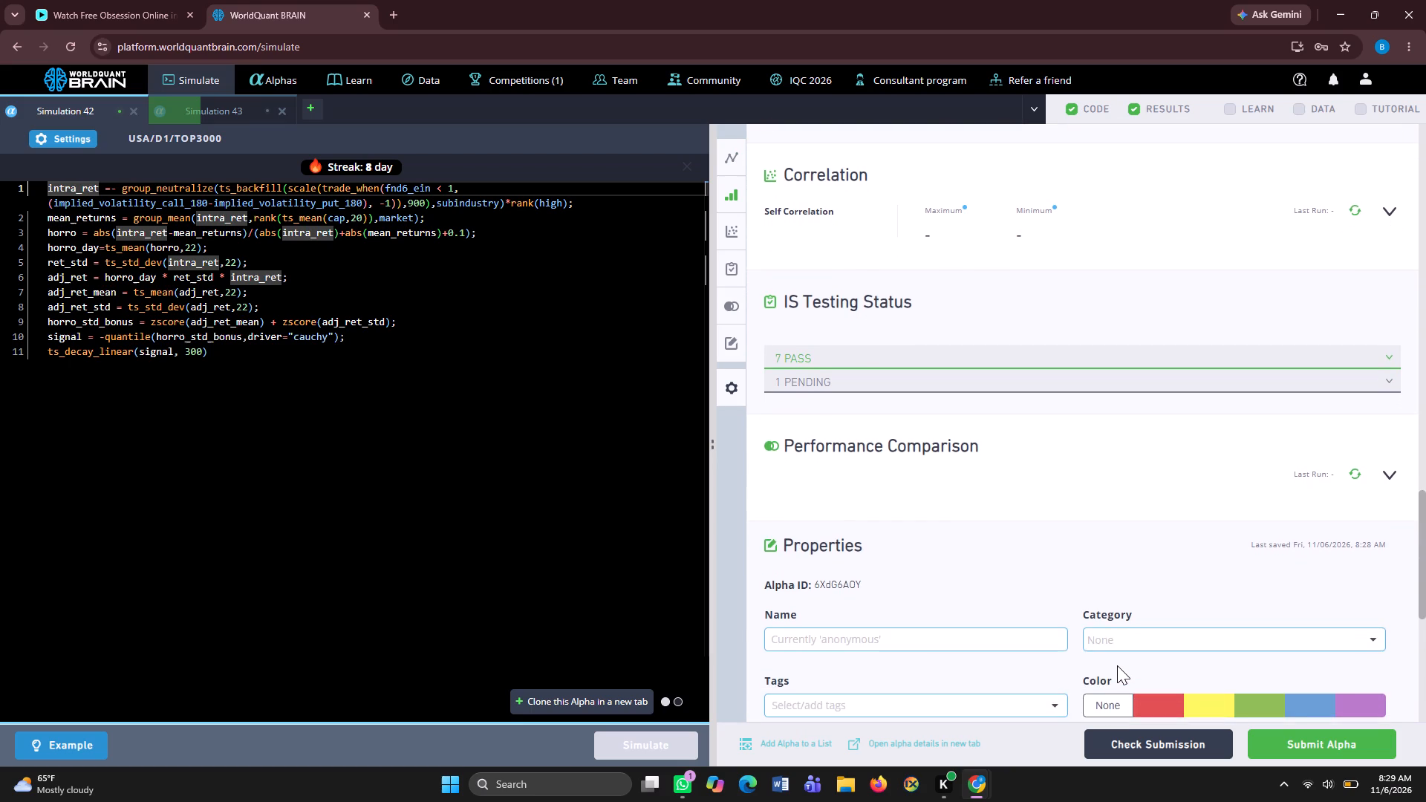
pyautogui.scroll(1, 1117, 665)
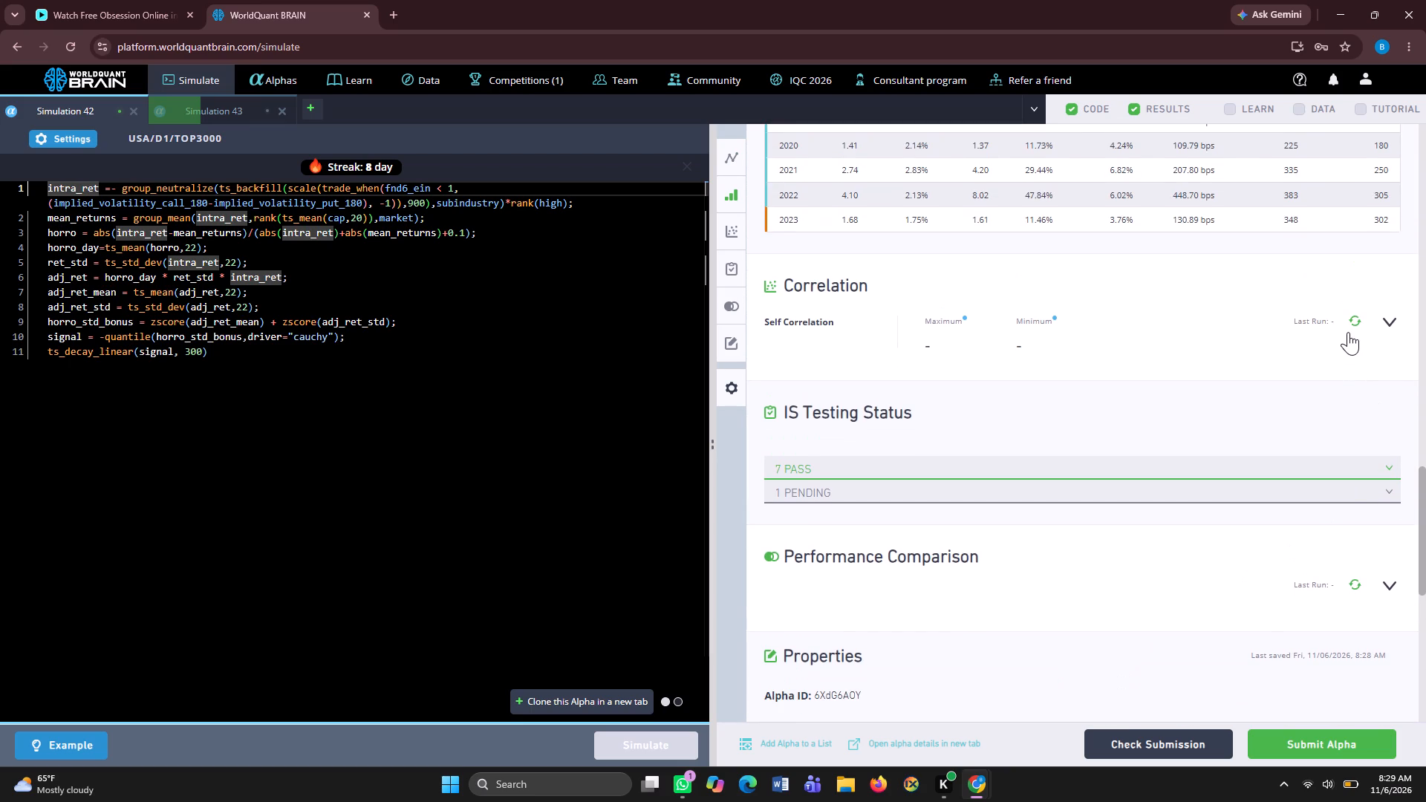
pyautogui.click(1349, 319)
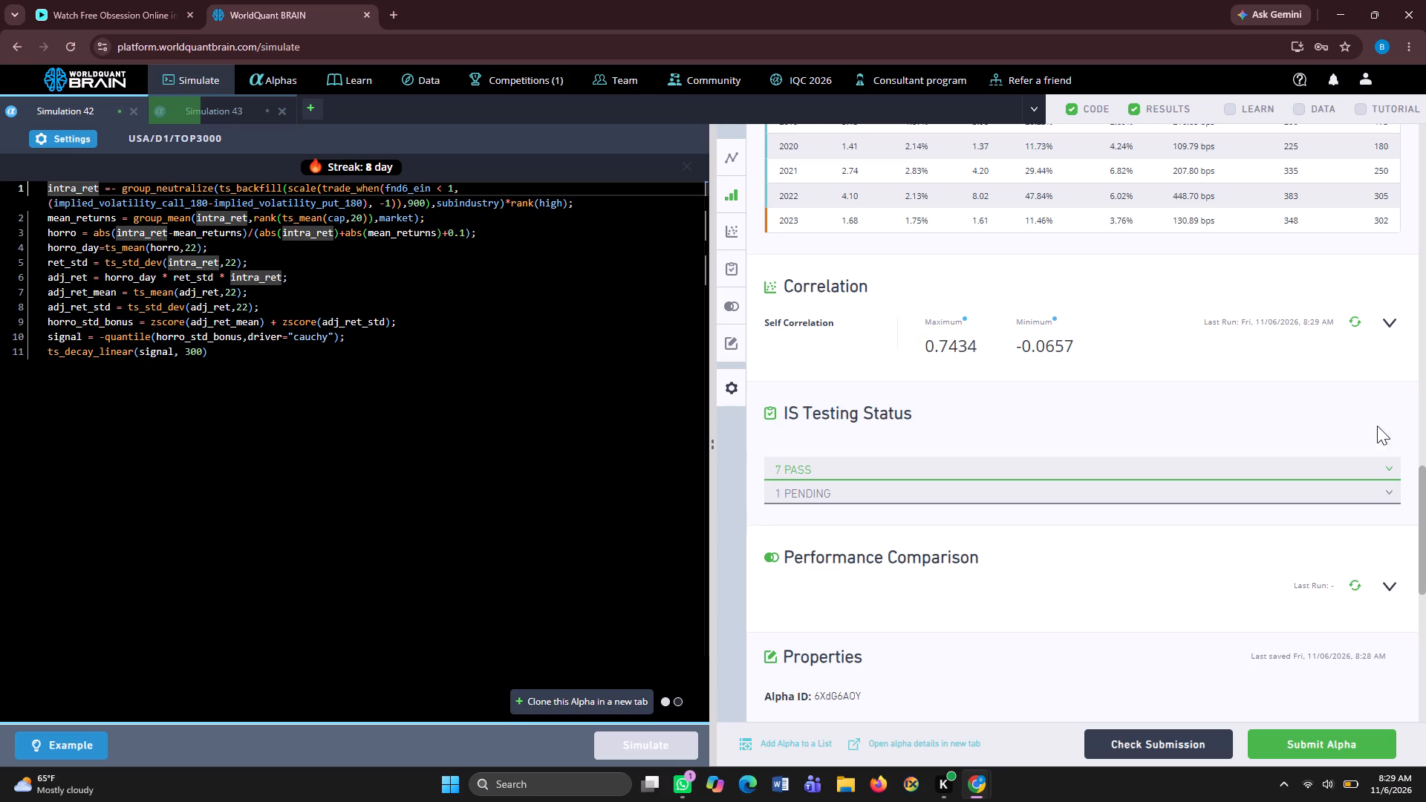
pyautogui.click(1355, 750)
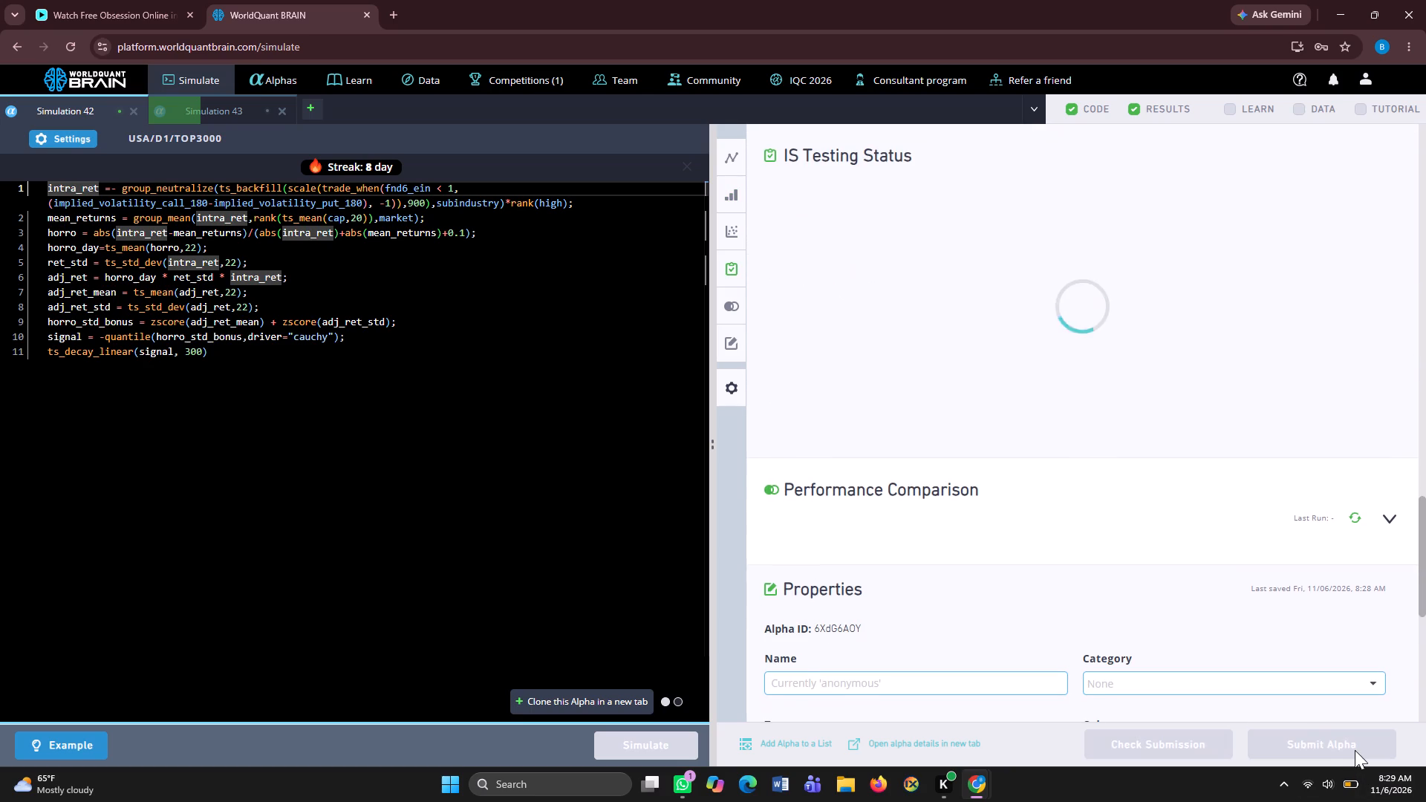
# In the Simulation 42 settings, set the truncation to 0.008 and apply it.
pyautogui.click(65, 133)
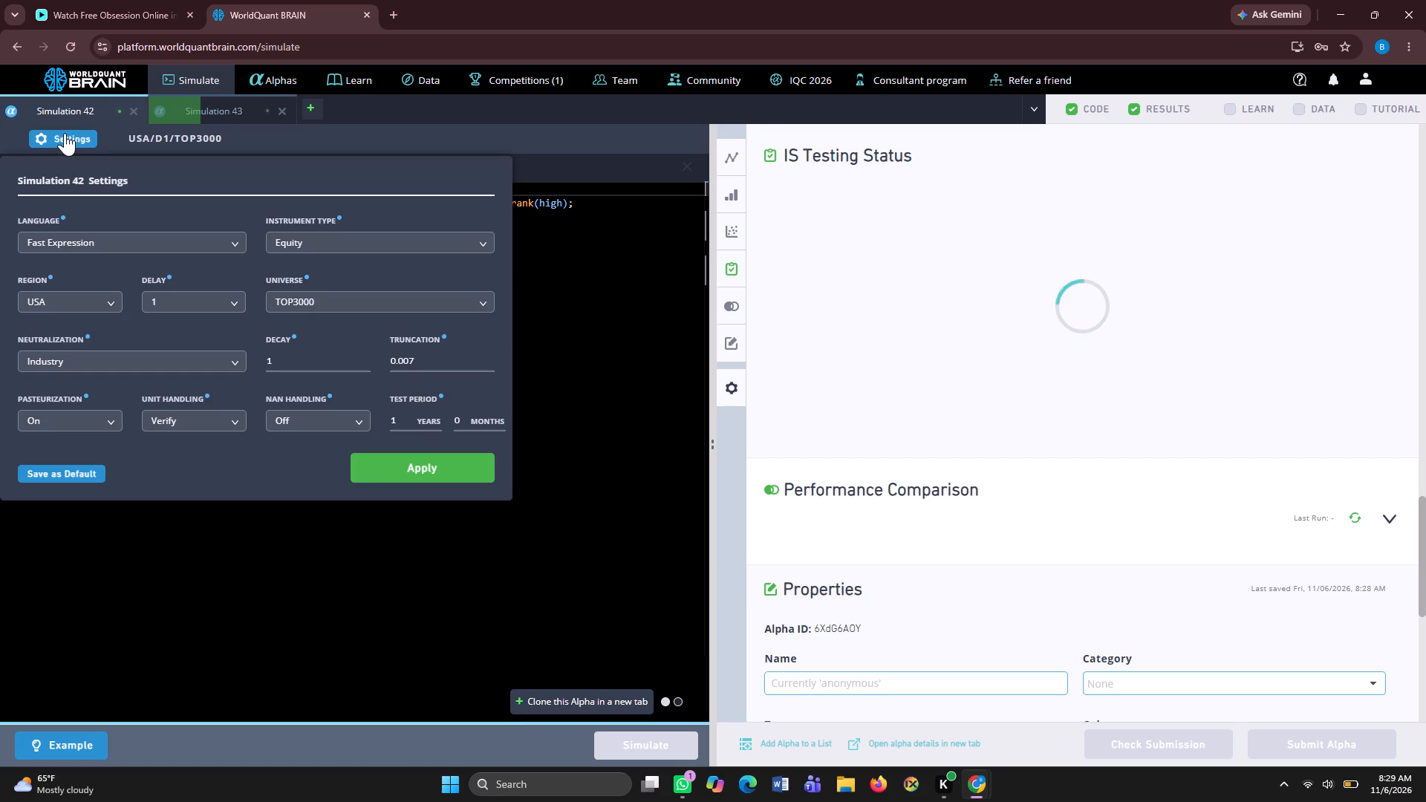
pyautogui.click(415, 365)
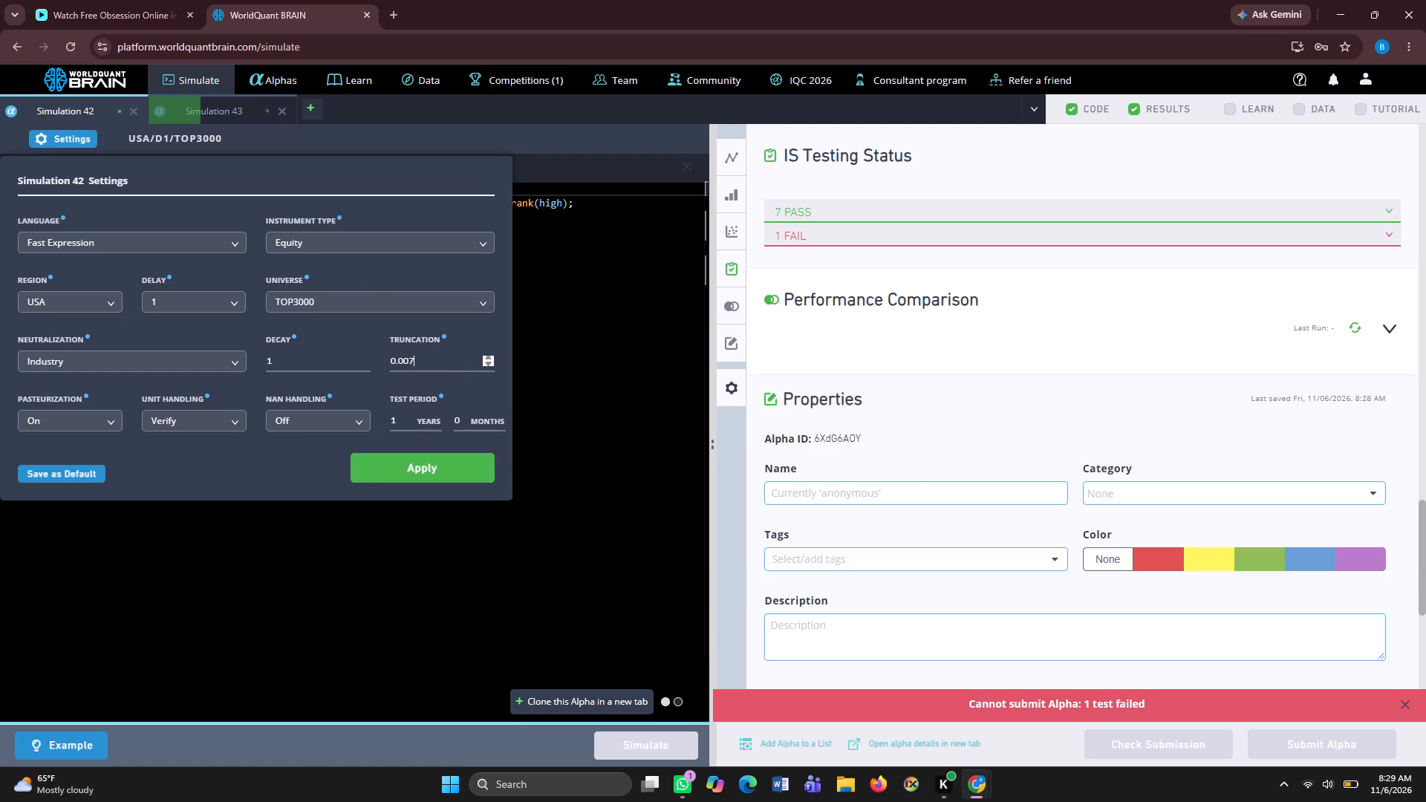
pyautogui.press('BackSpace')
pyautogui.press('8')
pyautogui.click(451, 469)
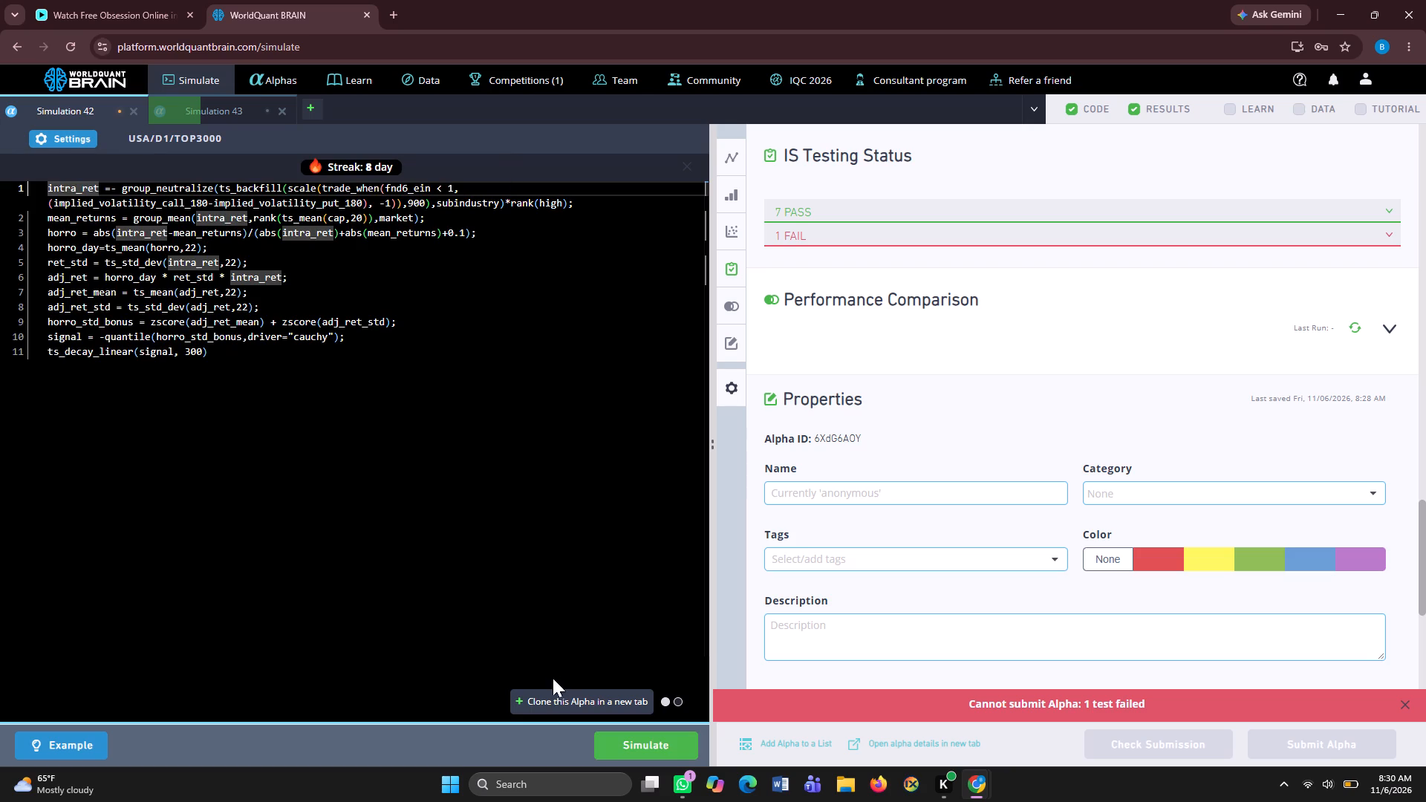
# Clone the Simulation 42 alpha with its new truncation setting in a new tab and simulate the clone.
pyautogui.click(553, 702)
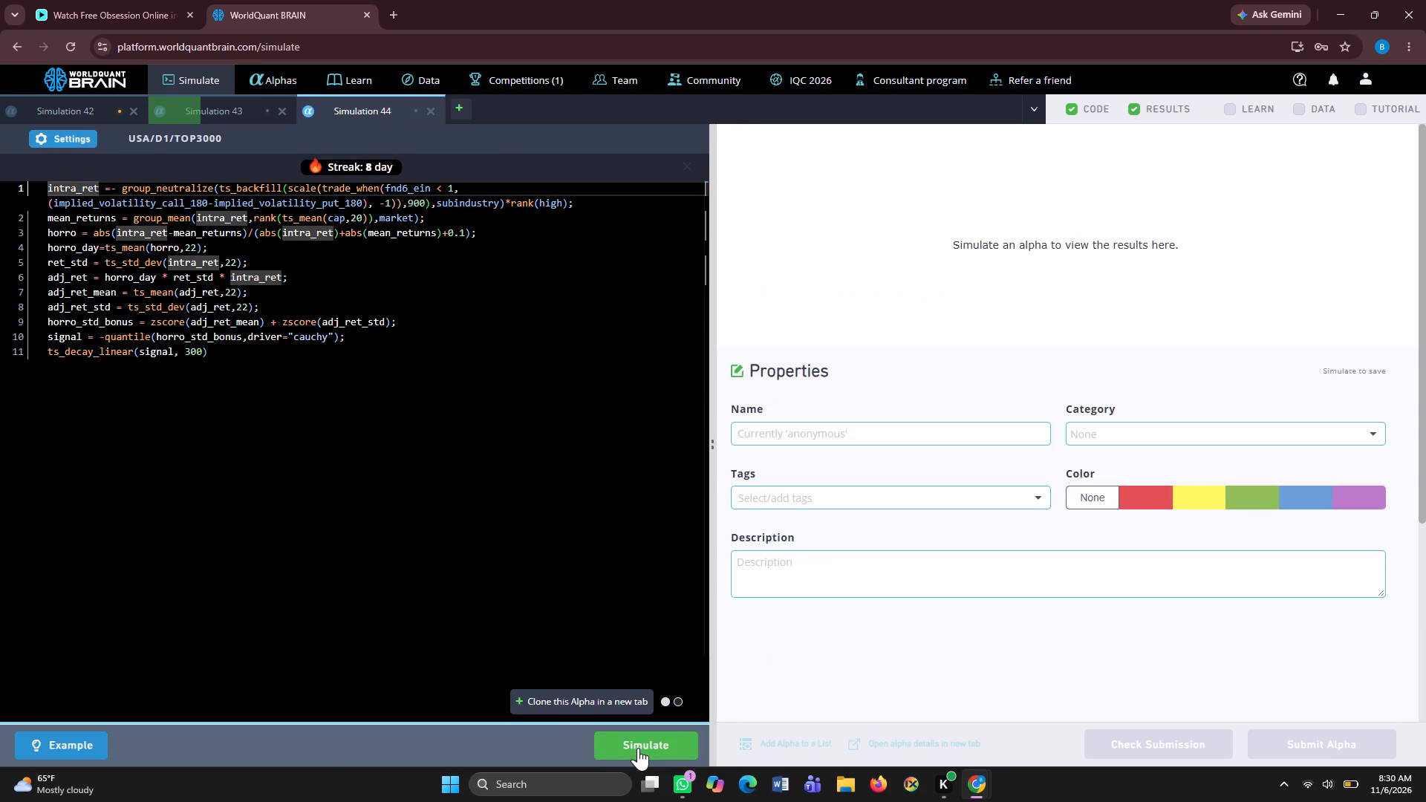
pyautogui.click(638, 748)
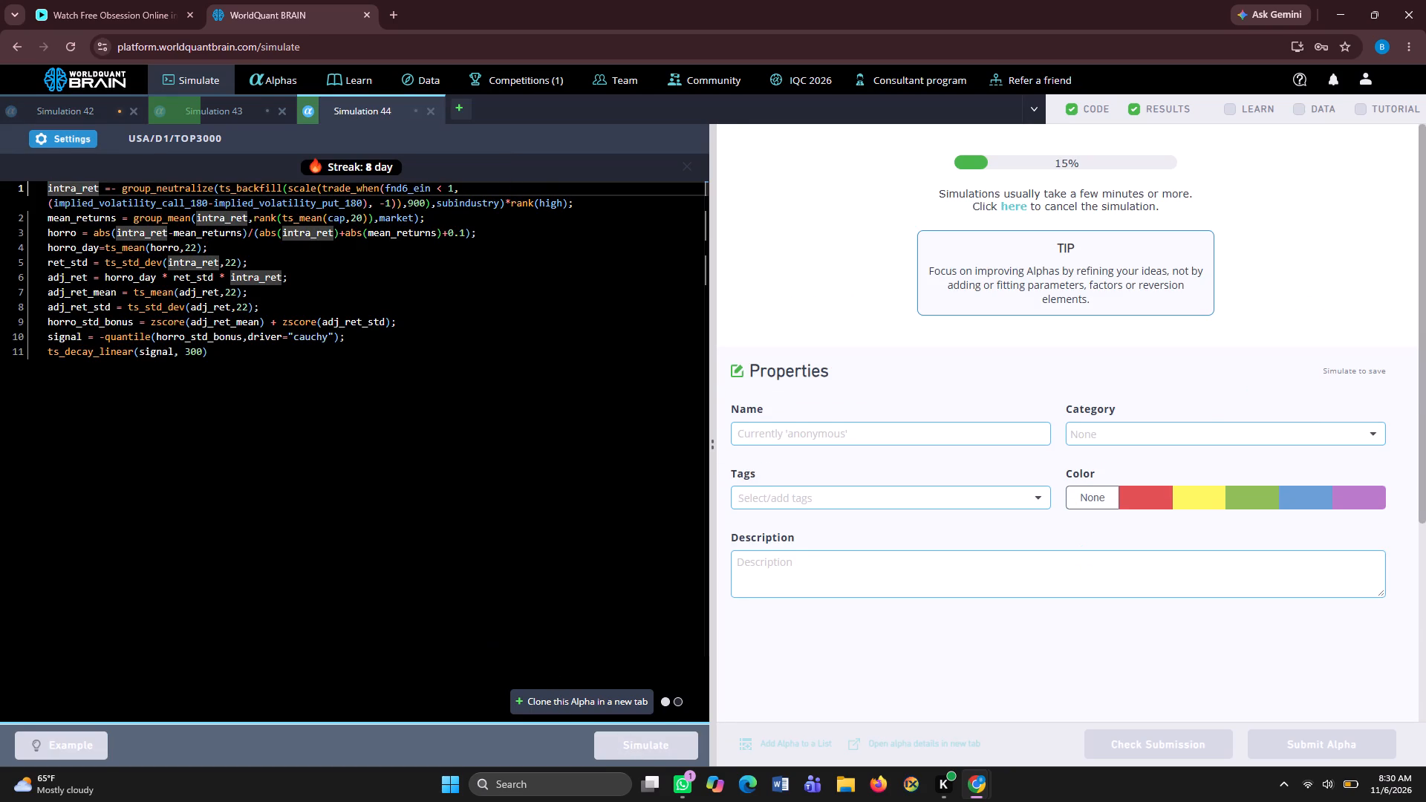
# Close the Simulation 42 tab, discarding its unsimulated changes.
pyautogui.click(136, 106)
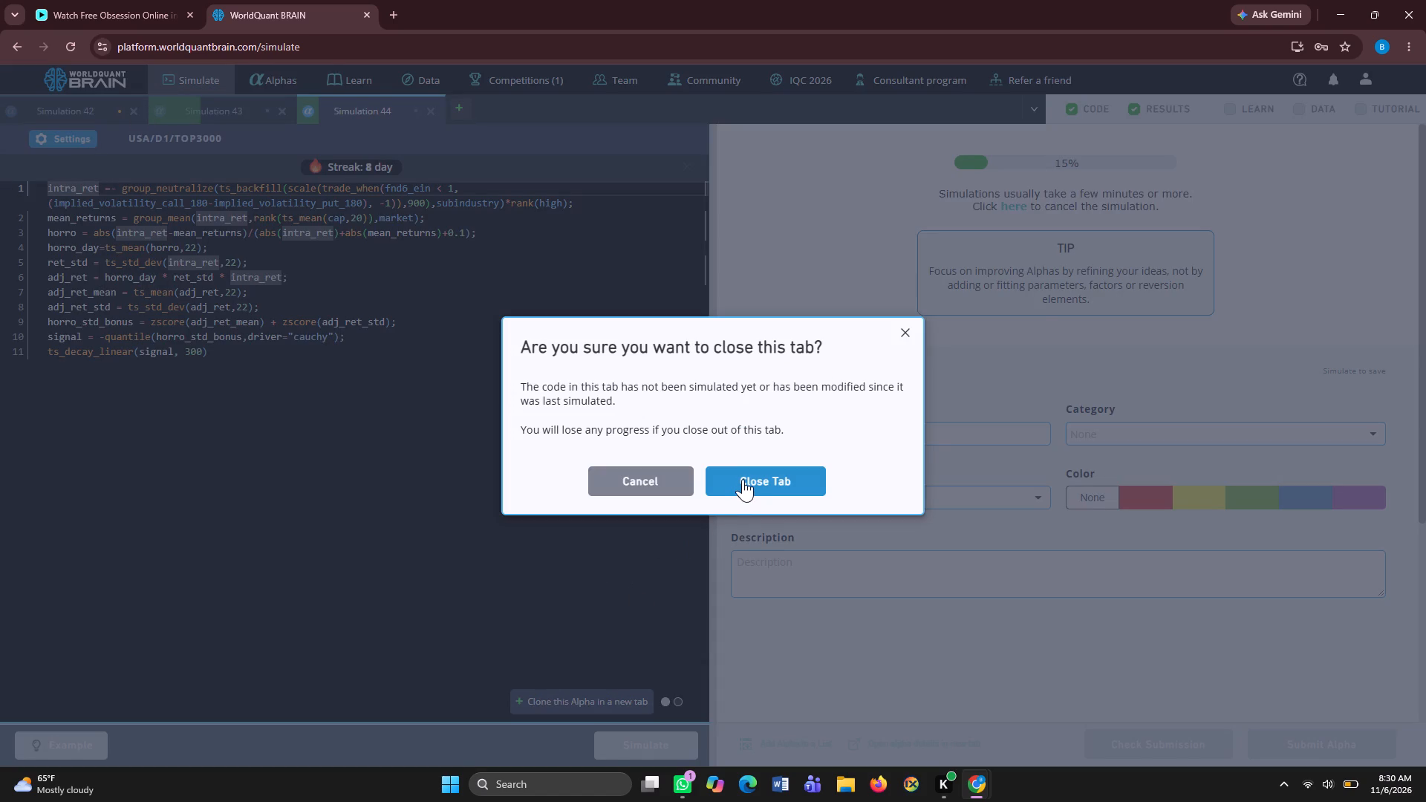
pyautogui.click(743, 478)
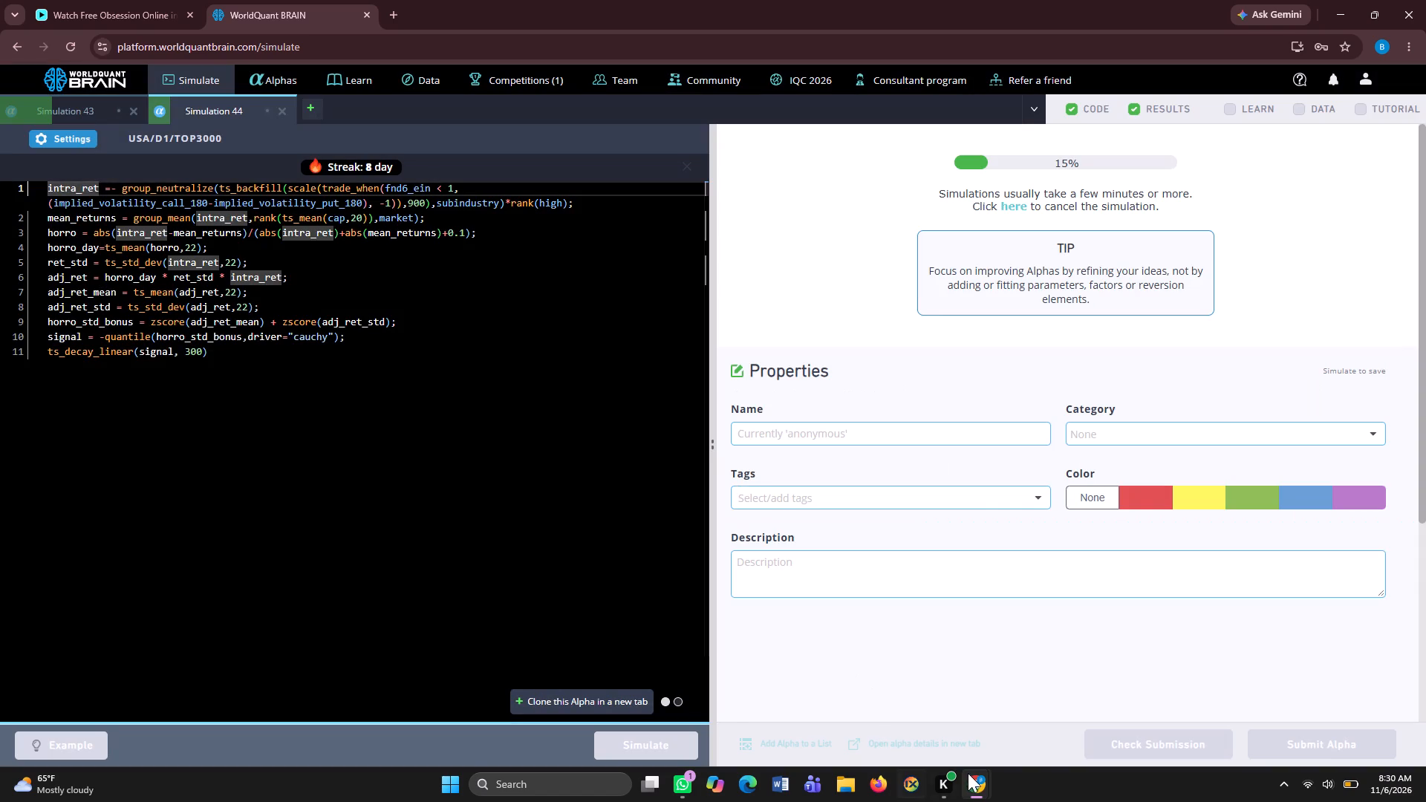
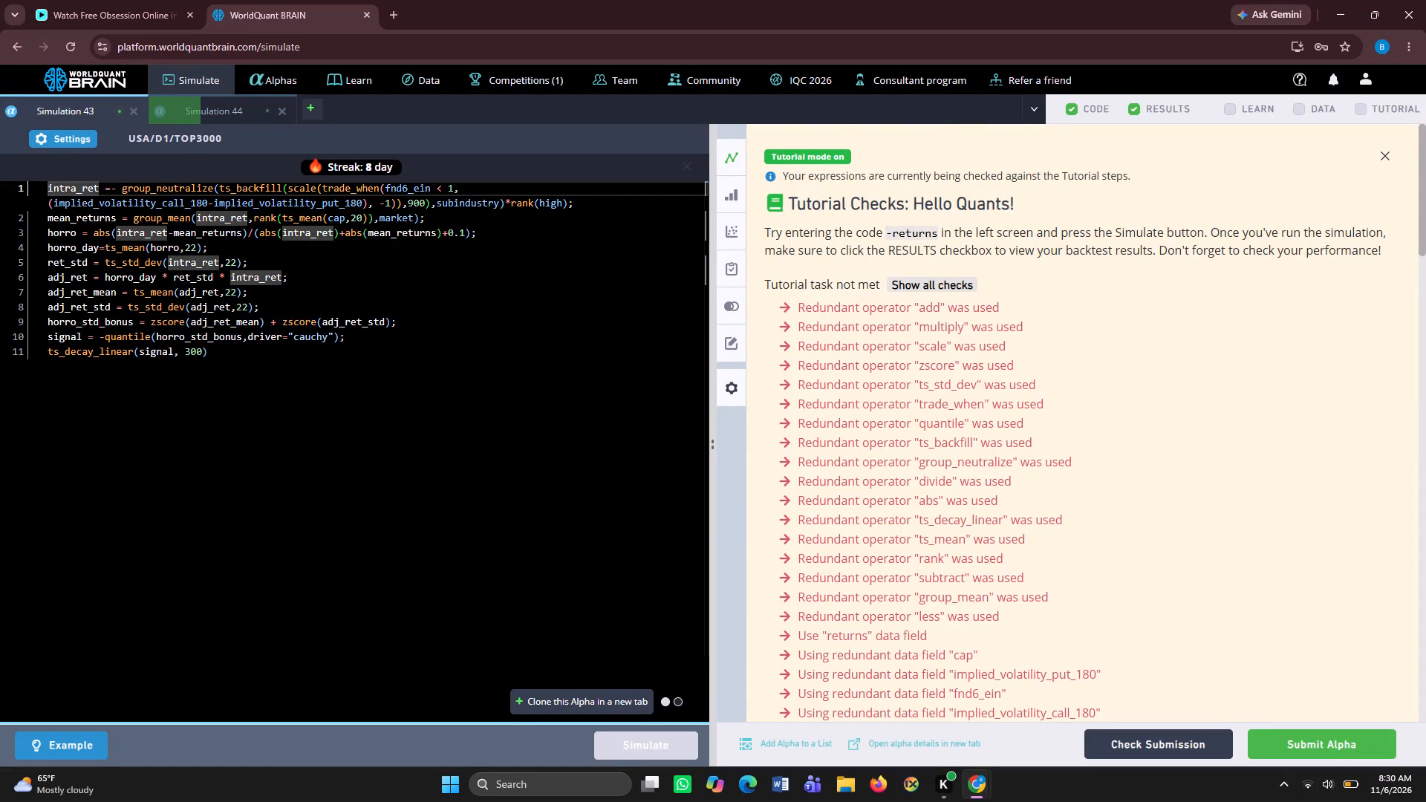
# Review the Simulation 43 results, run the self-correlation check on its alpha and try to submit it.
pyautogui.scroll(-4, 954, 514)
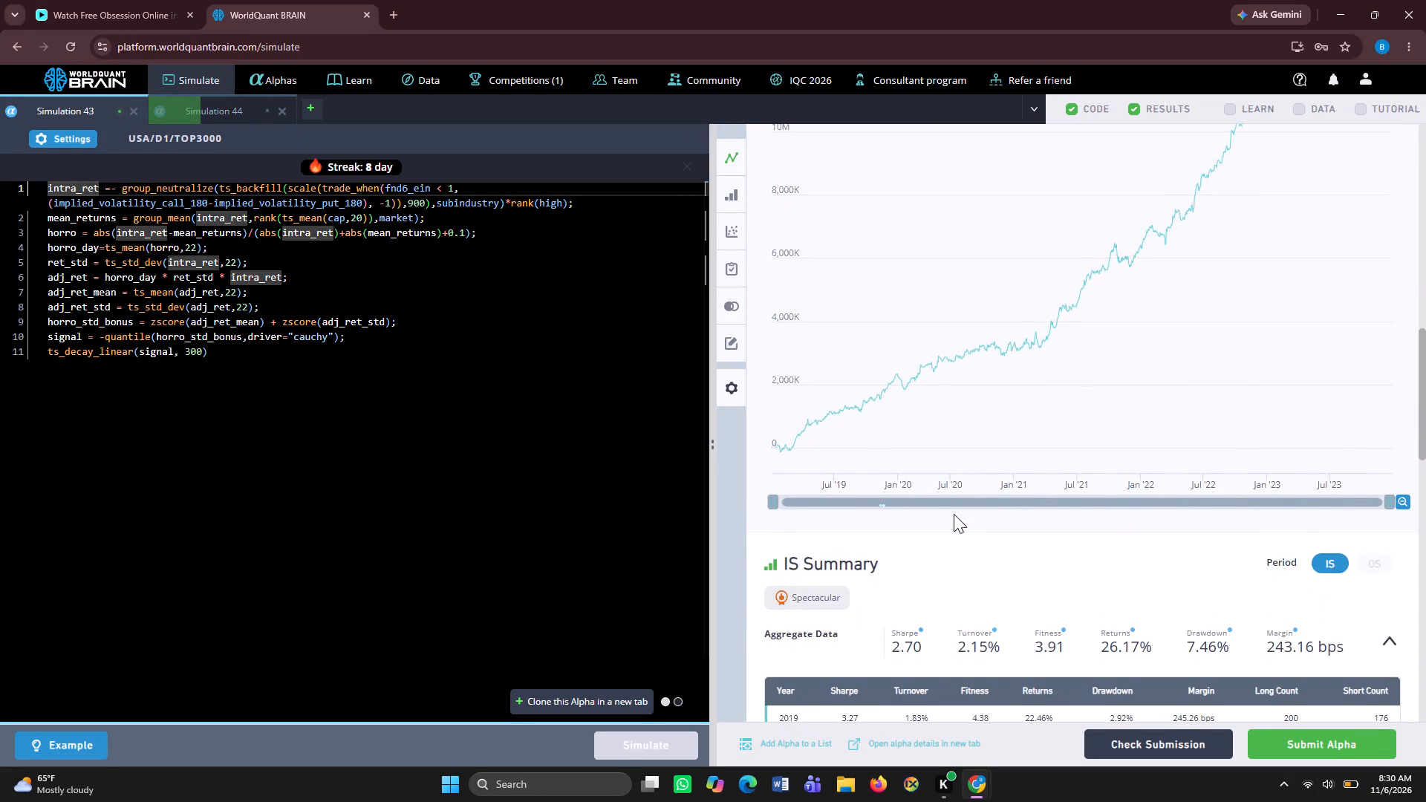
pyautogui.scroll(-2, 954, 514)
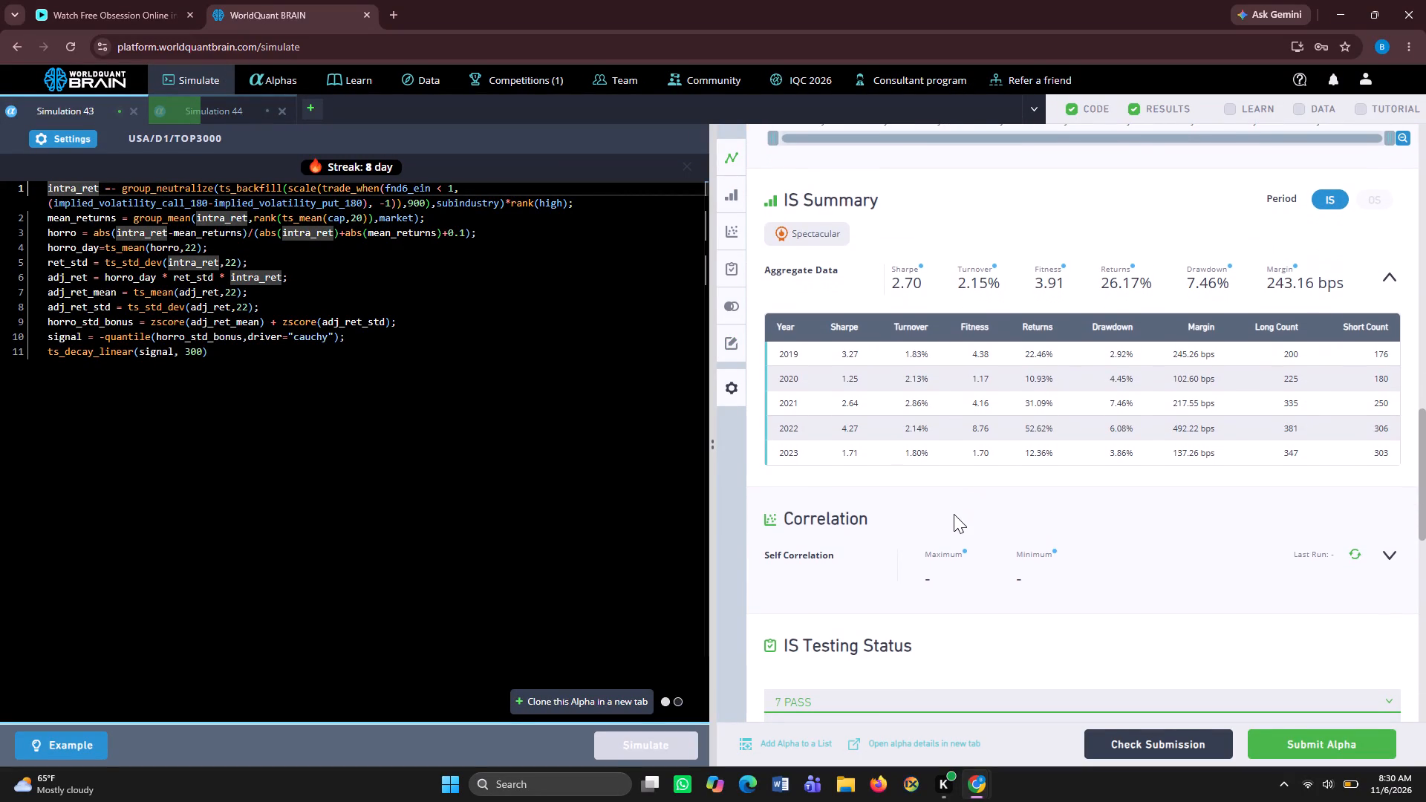
pyautogui.click(1360, 558)
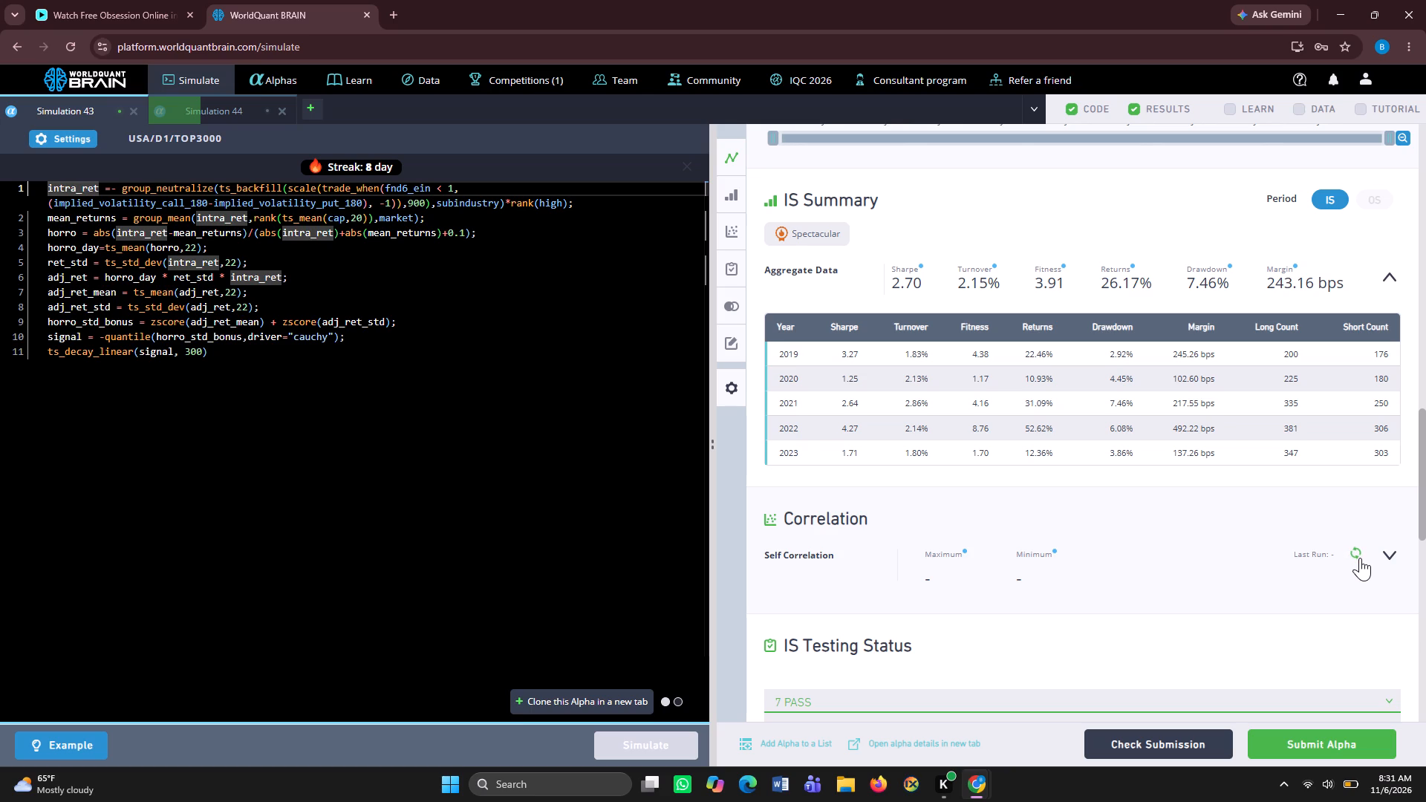
pyautogui.click(1344, 746)
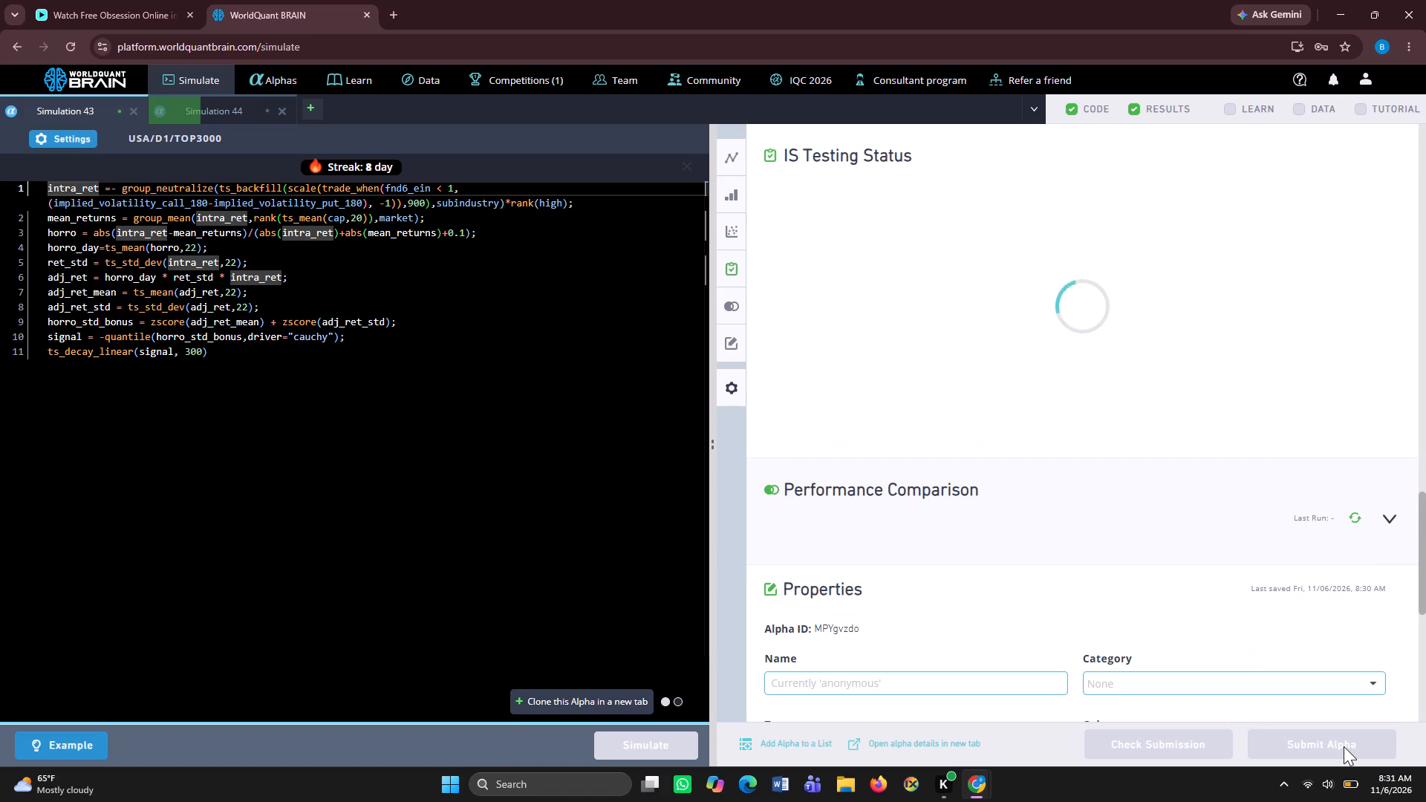
# In the mean_returns line of the Simulation 43 code, set the ts_mean window for cap to 200, keeping the simulation settings as they are.
pyautogui.click(80, 136)
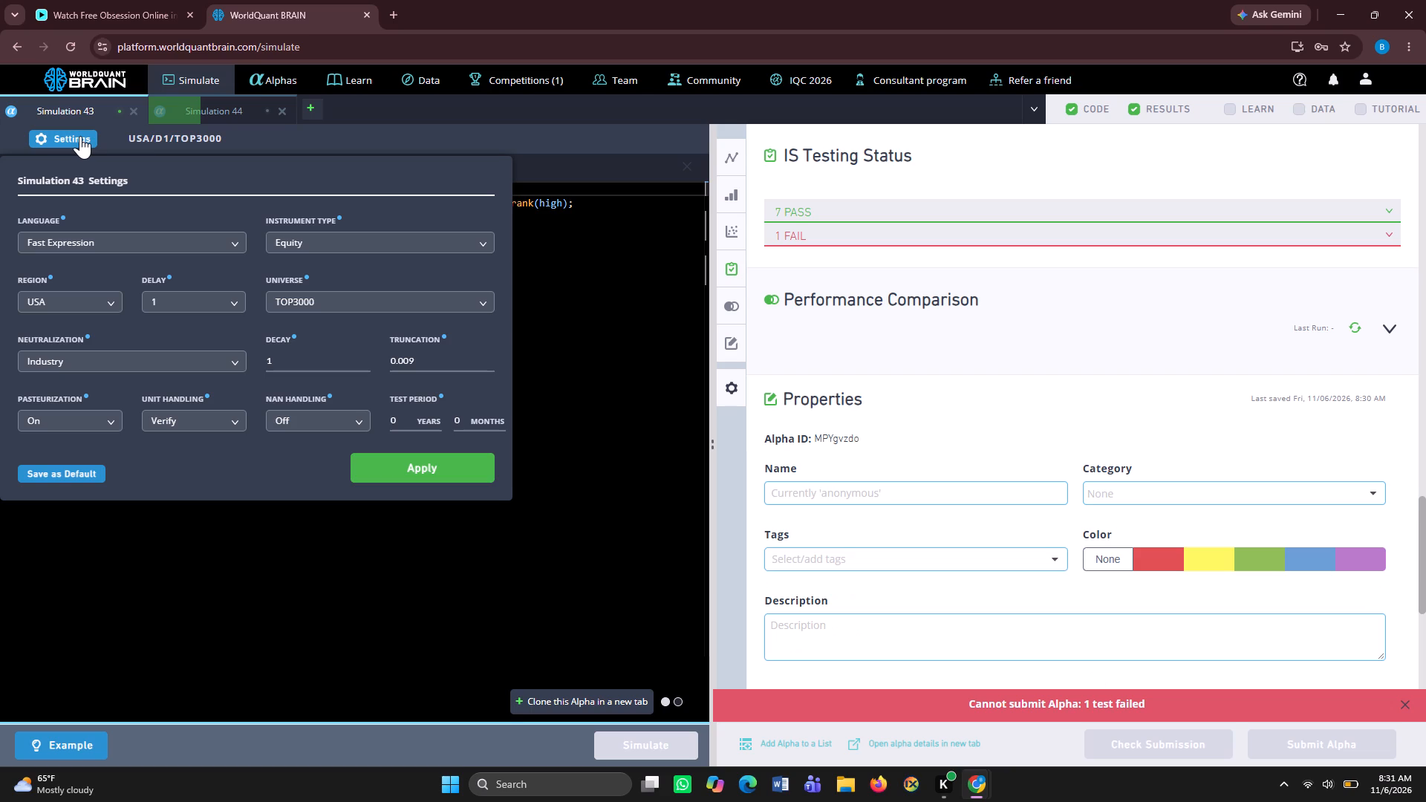
pyautogui.click(404, 466)
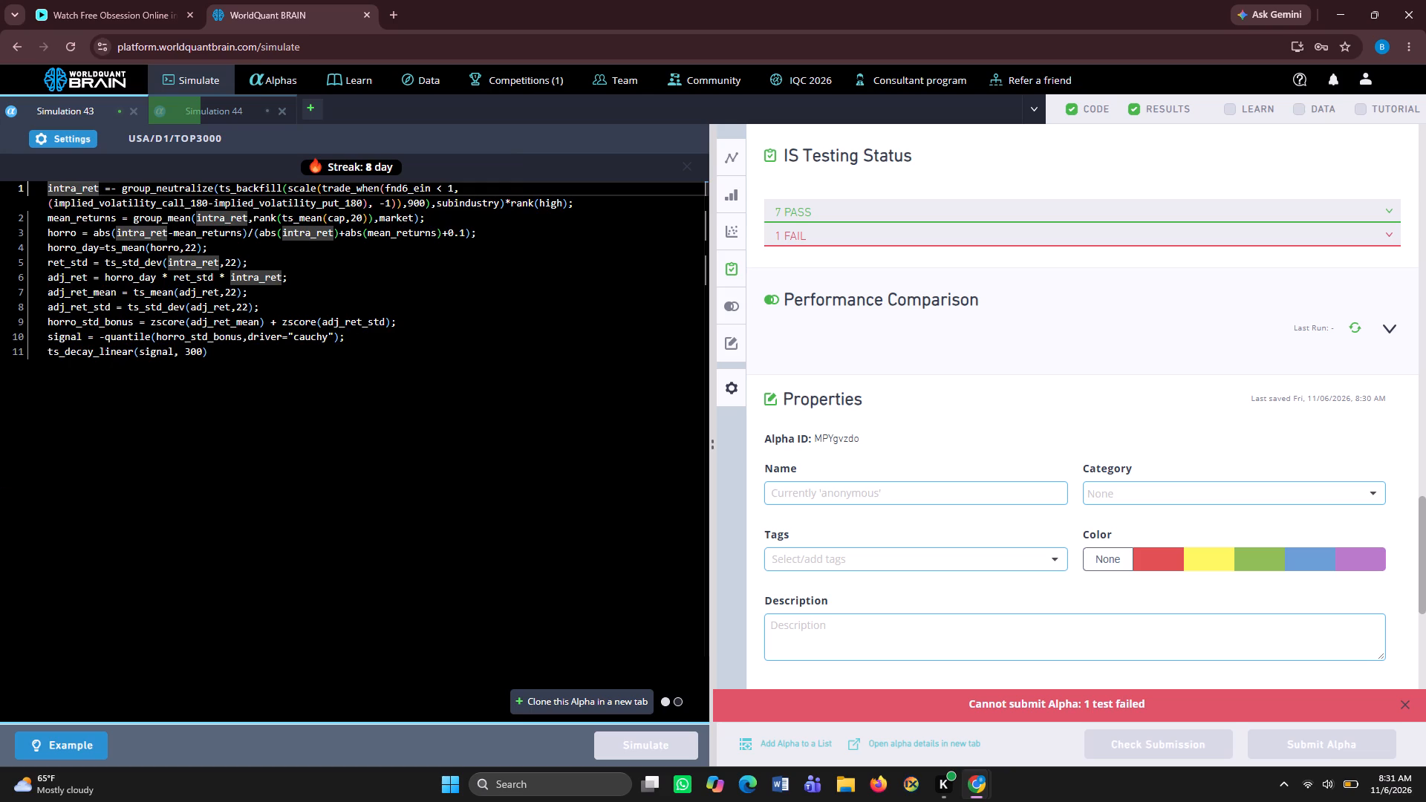
pyautogui.click(356, 216)
pyautogui.press('0')
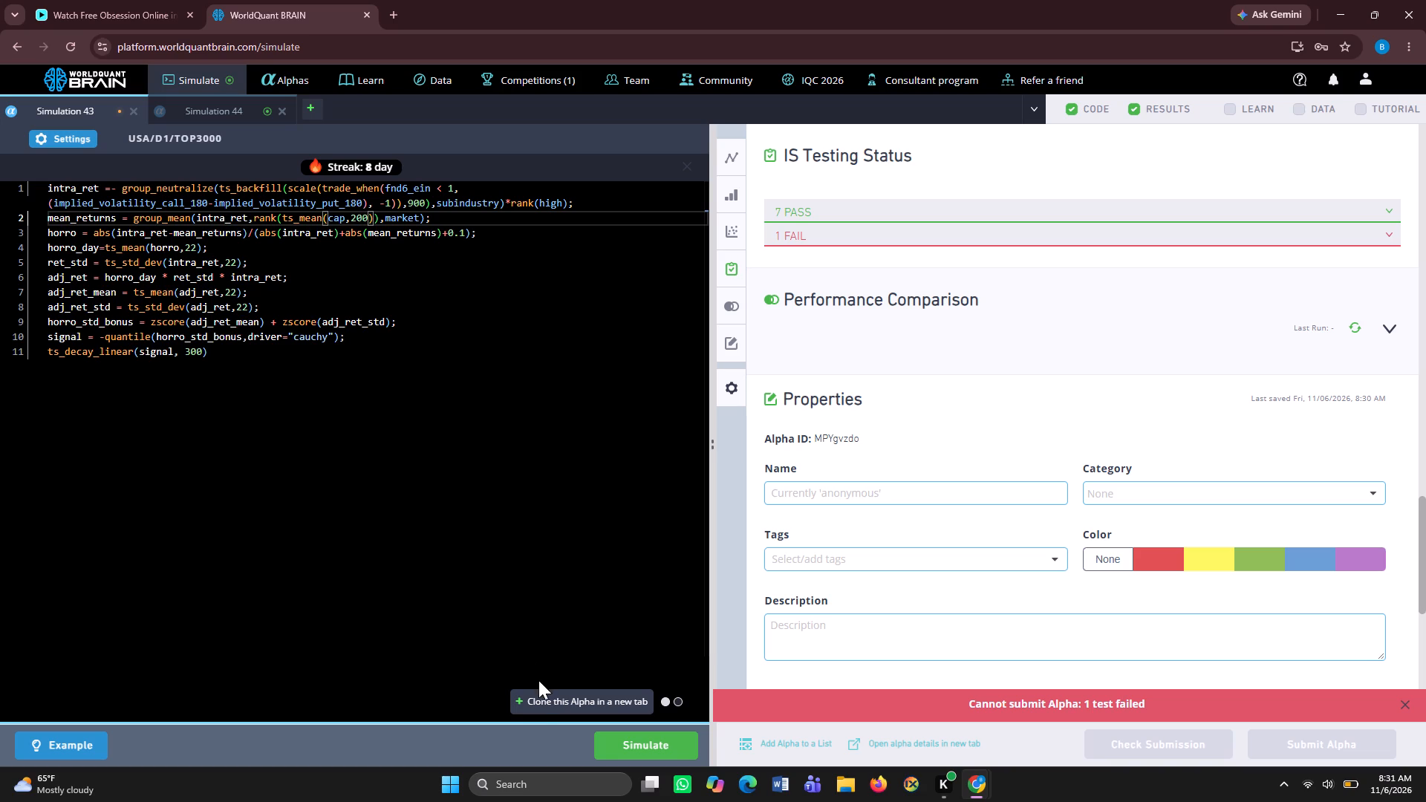
# Clone the Simulation 43 alpha with its edited code in a new tab and simulate the clone.
pyautogui.click(533, 702)
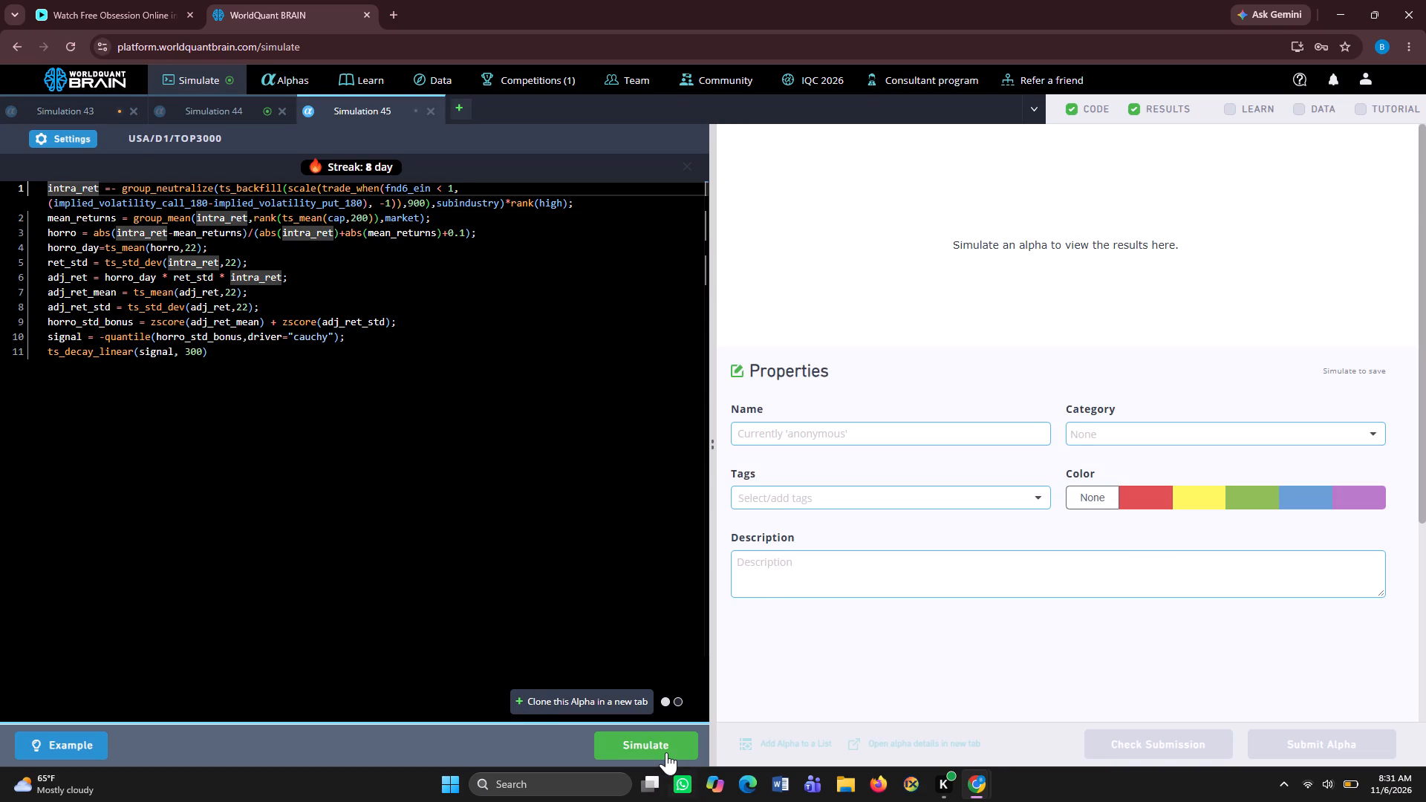
pyautogui.click(666, 749)
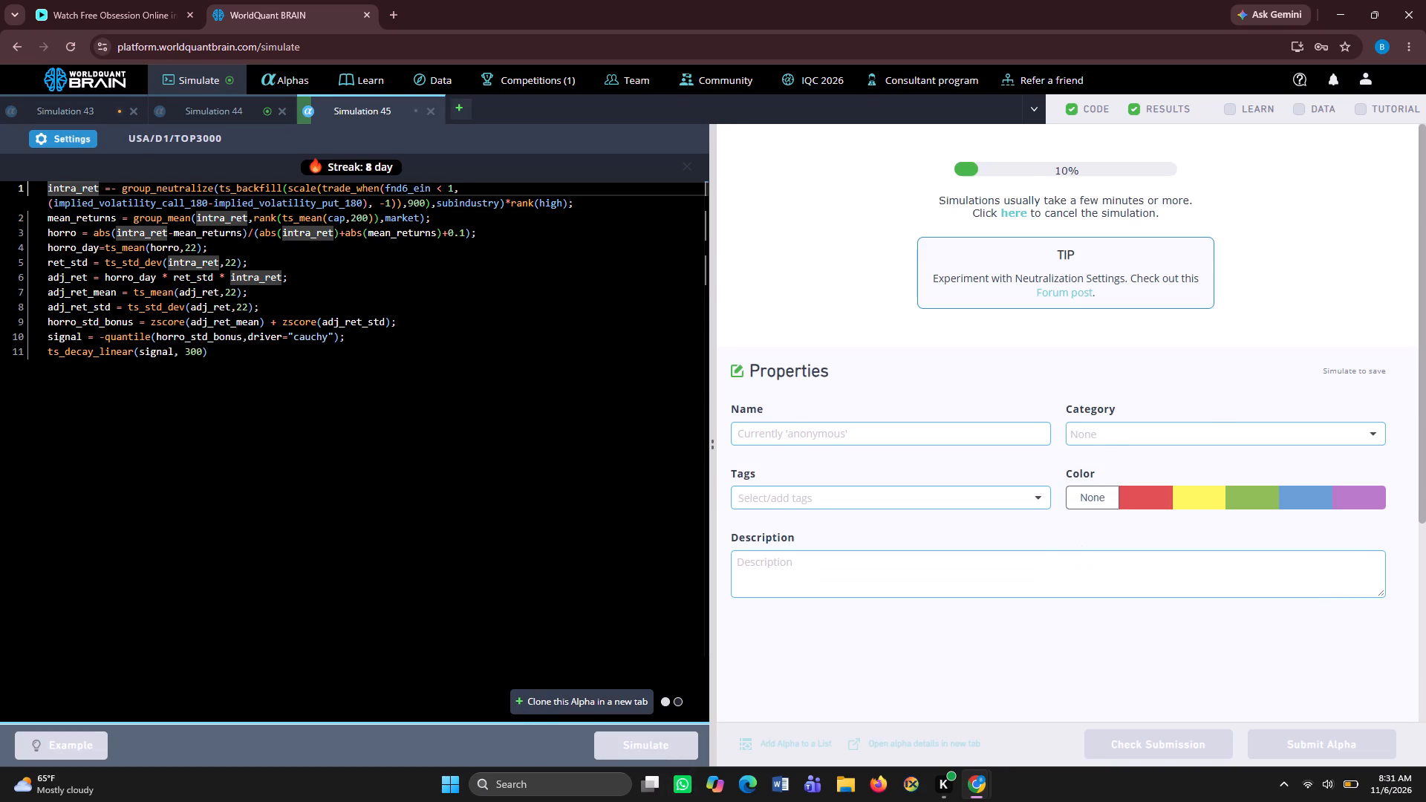
# Close the Simulation 43 tab, discarding its unsimulated changes.
pyautogui.click(134, 110)
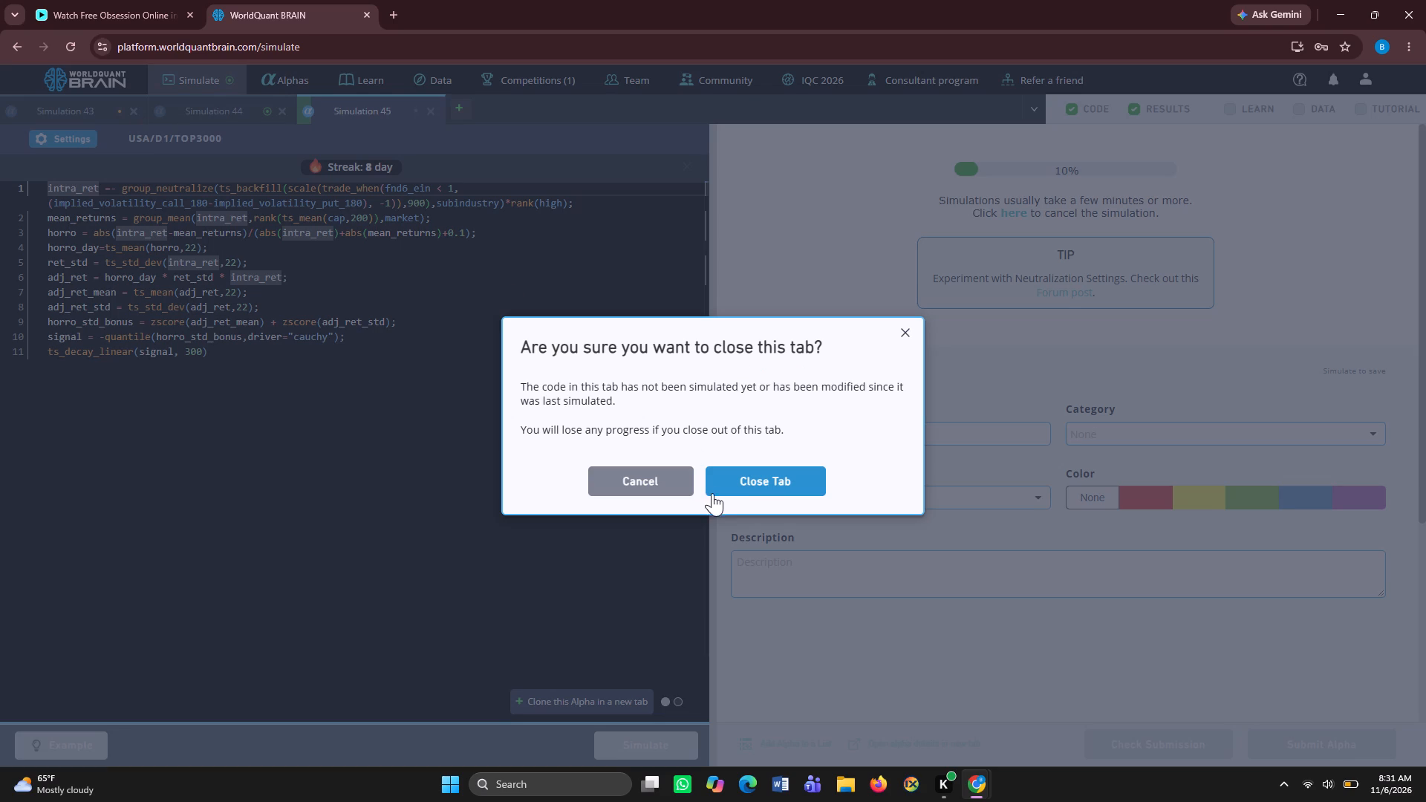
pyautogui.click(729, 479)
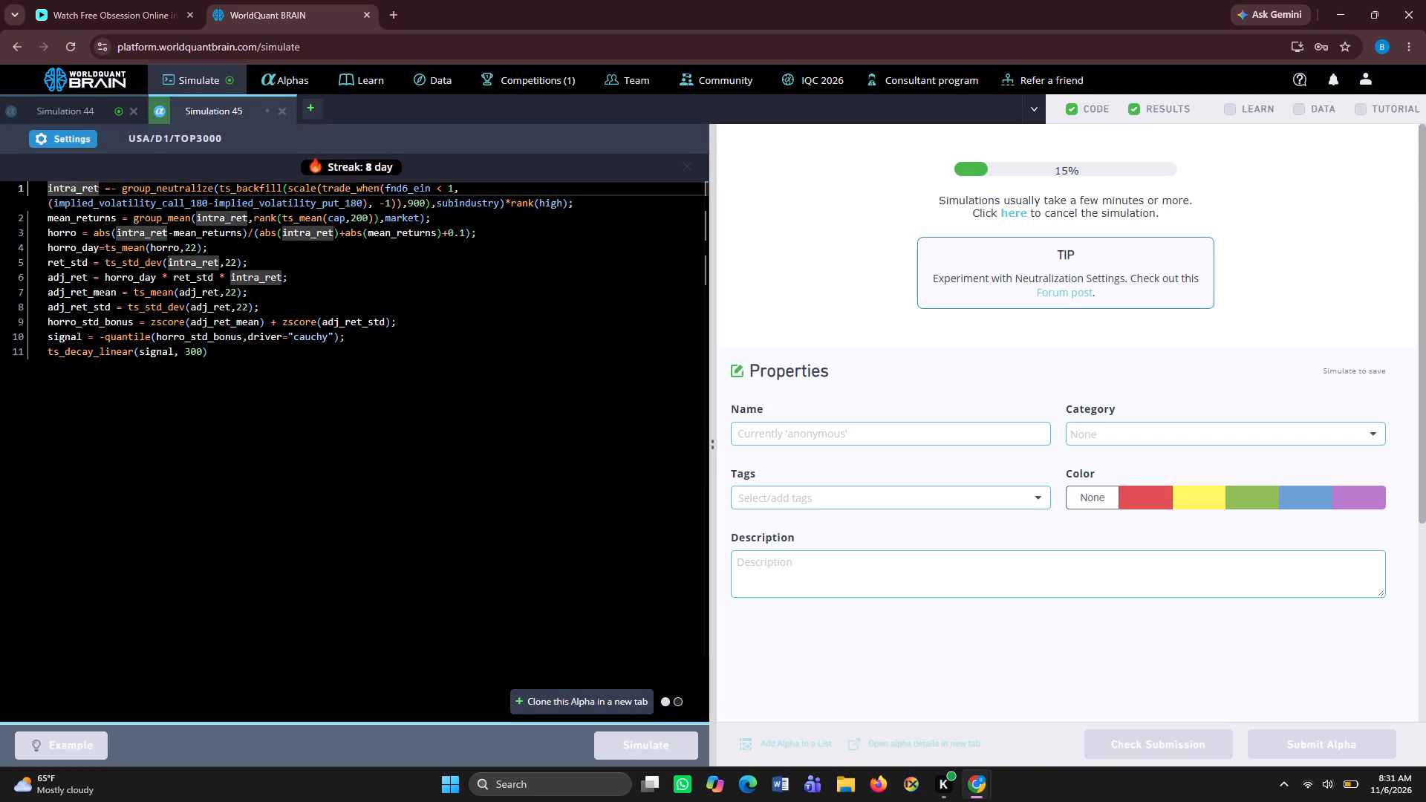
# Review the Simulation 44 results including the test period, run the self-correlation check on its alpha and try to submit it.
pyautogui.click(100, 108)
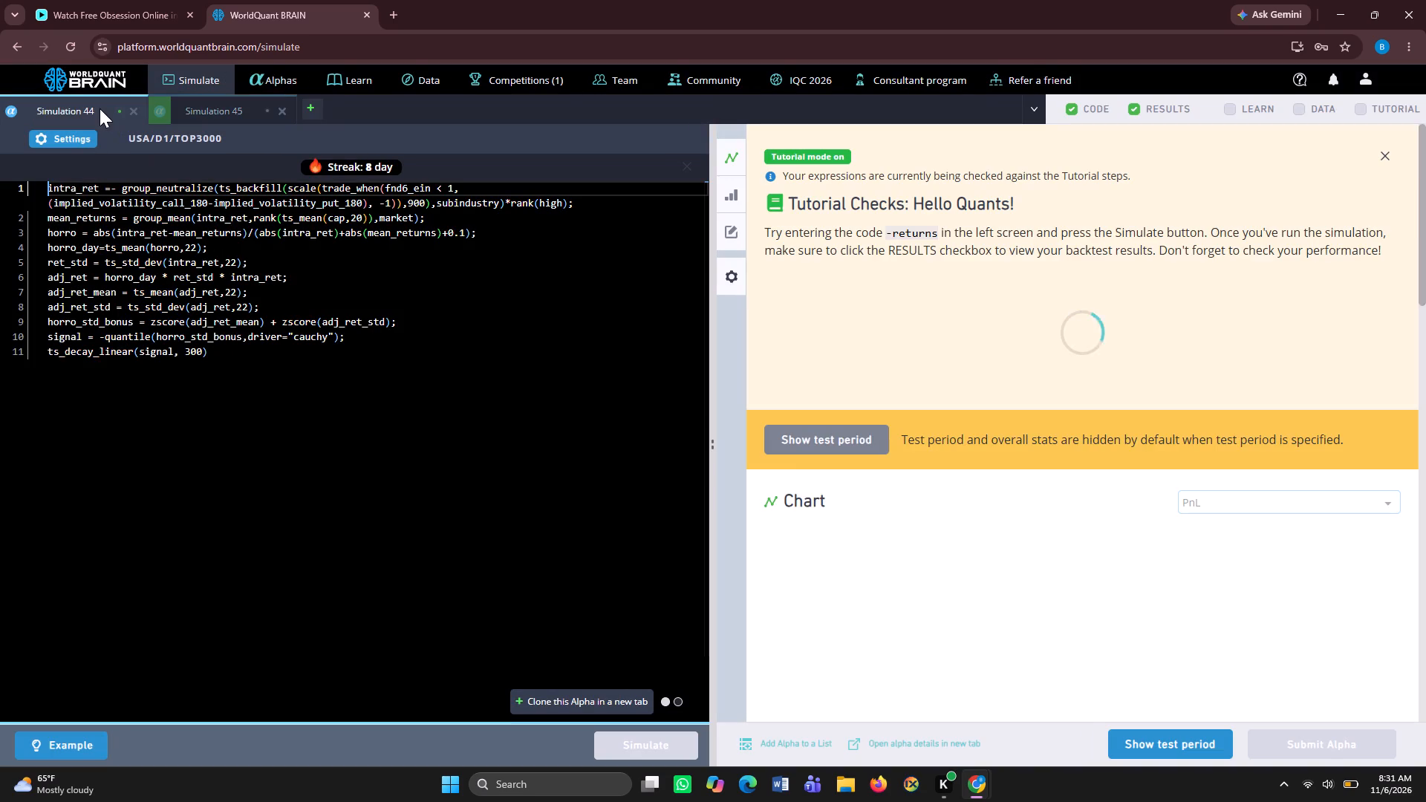
pyautogui.click(1142, 737)
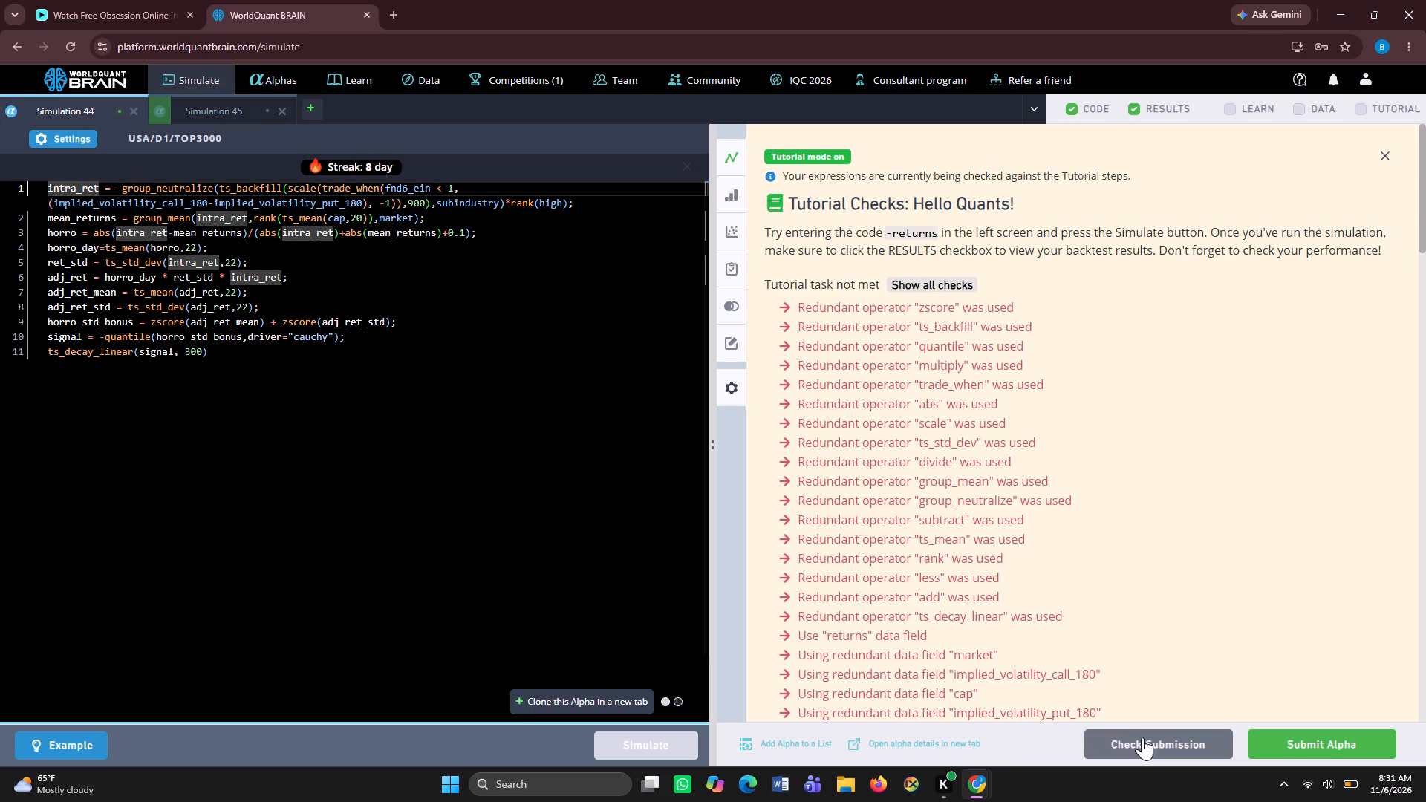
pyautogui.scroll(-5, 1087, 616)
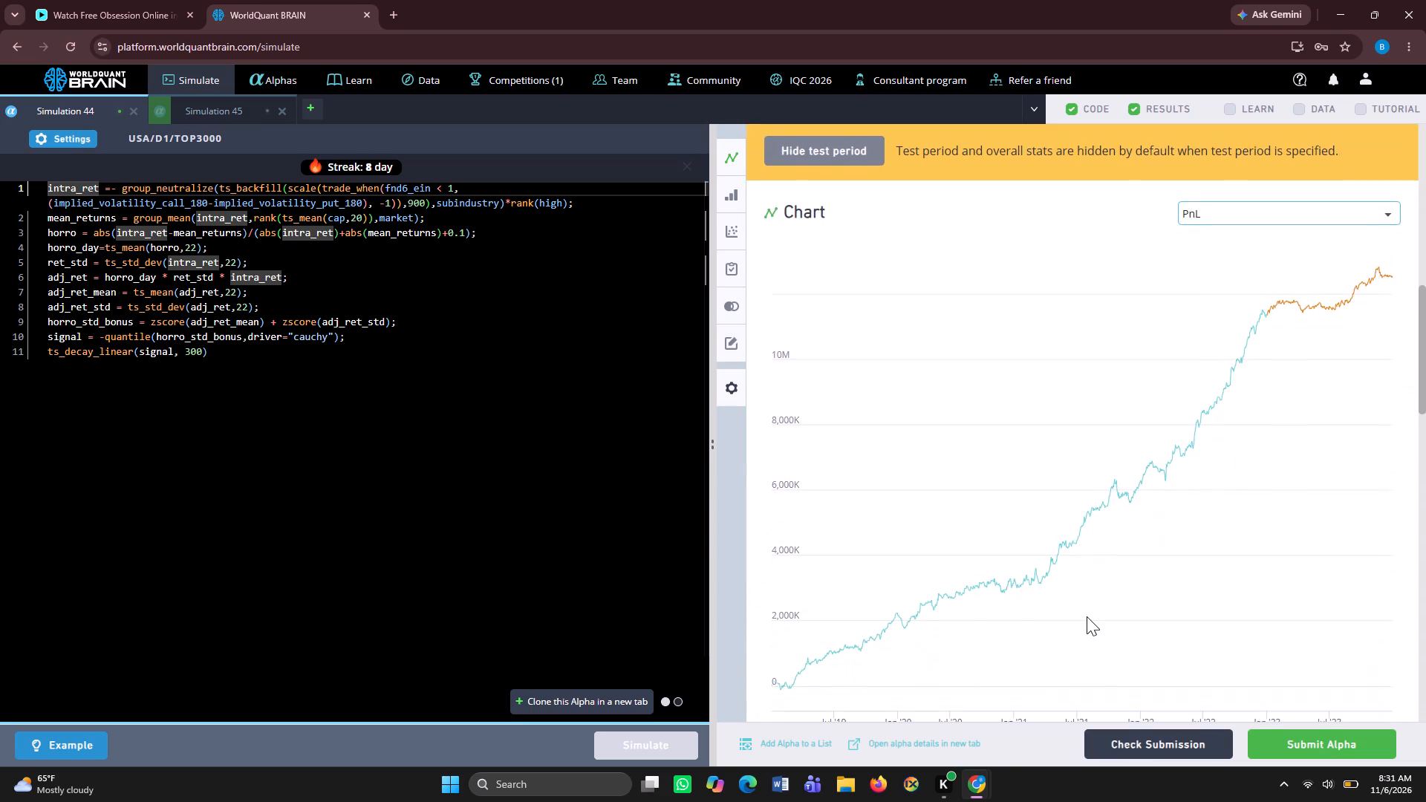
pyautogui.scroll(-5, 1087, 616)
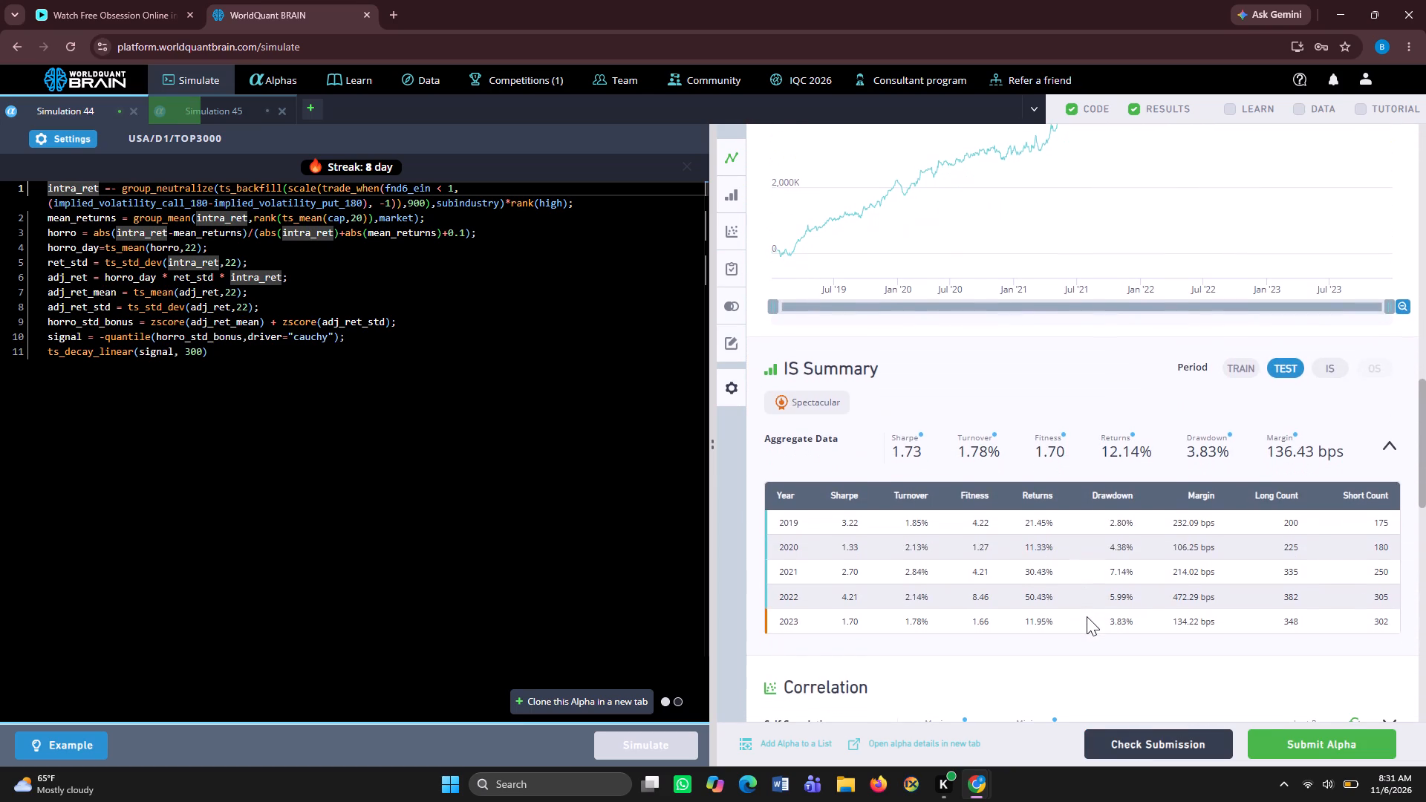
pyautogui.scroll(-2, 1087, 616)
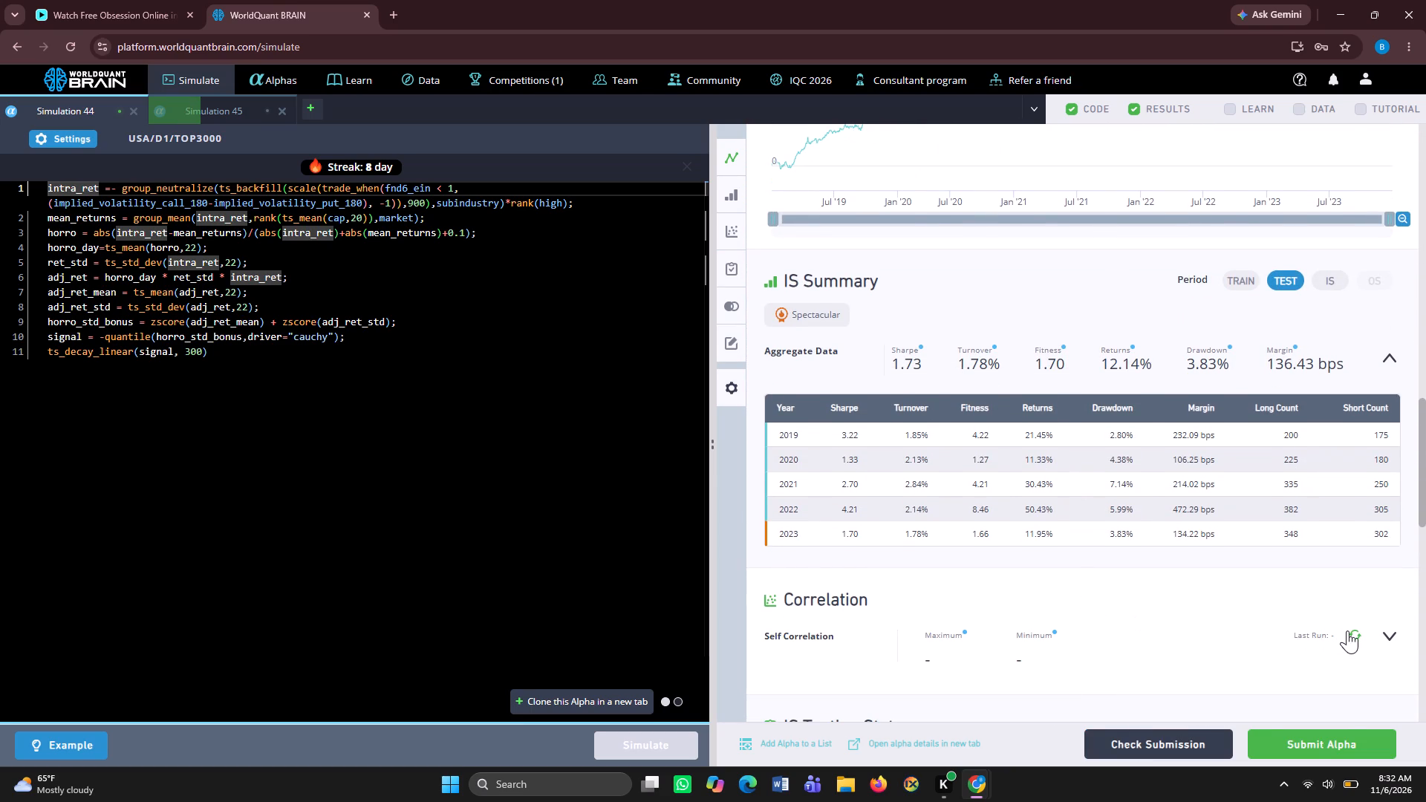
pyautogui.click(1353, 630)
pyautogui.scroll(-1, 1353, 630)
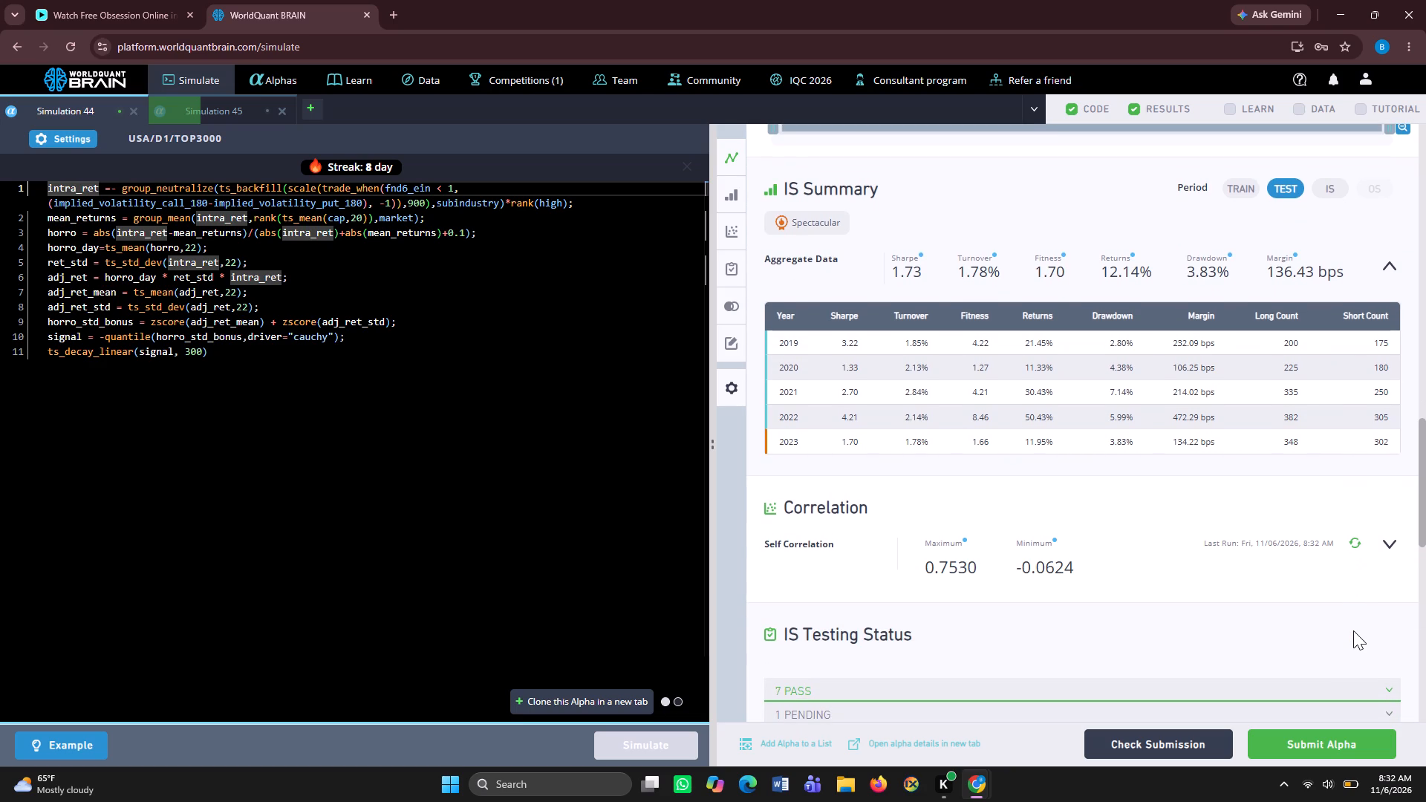
pyautogui.click(1328, 748)
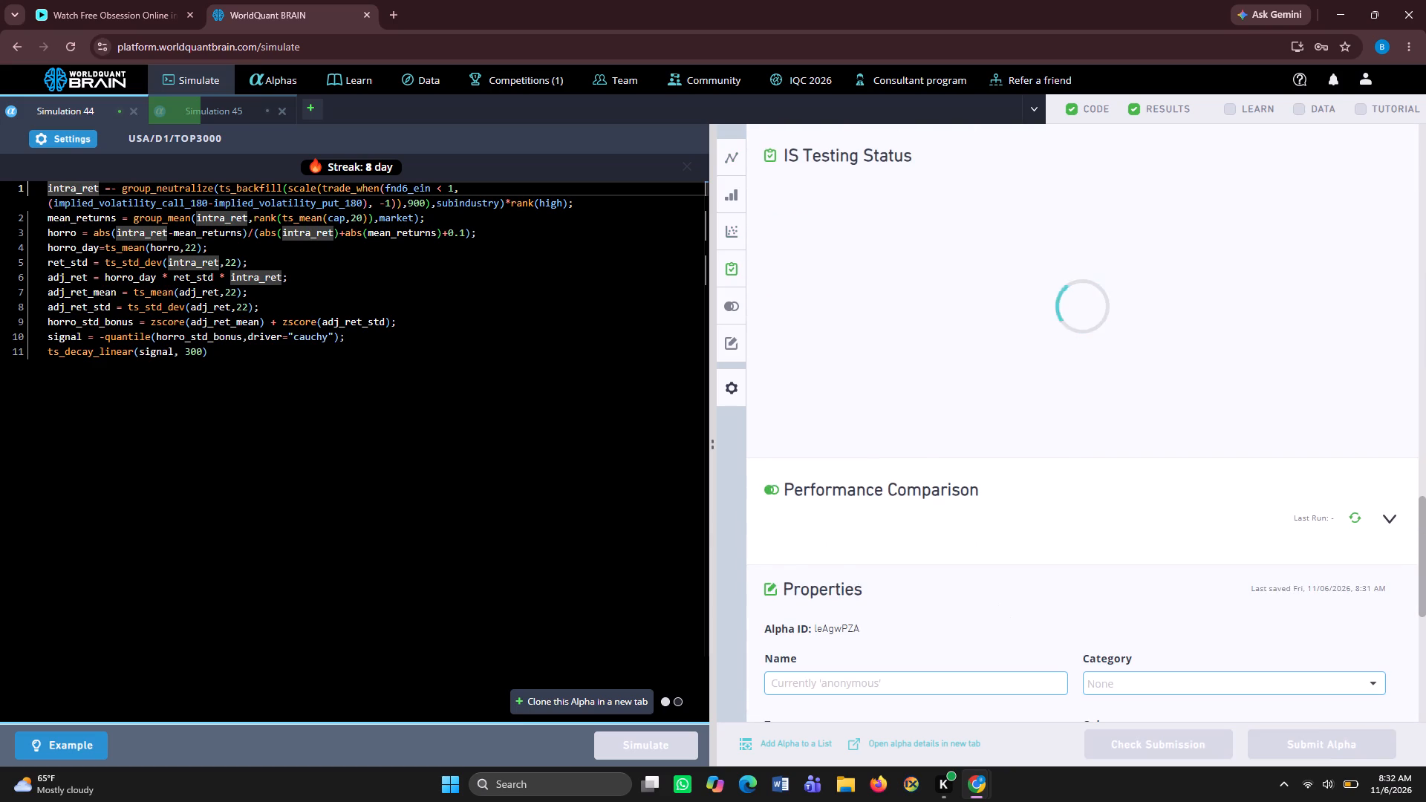
# In the Simulation 44 settings, set the truncation to 0.0008 and apply it.
pyautogui.click(79, 139)
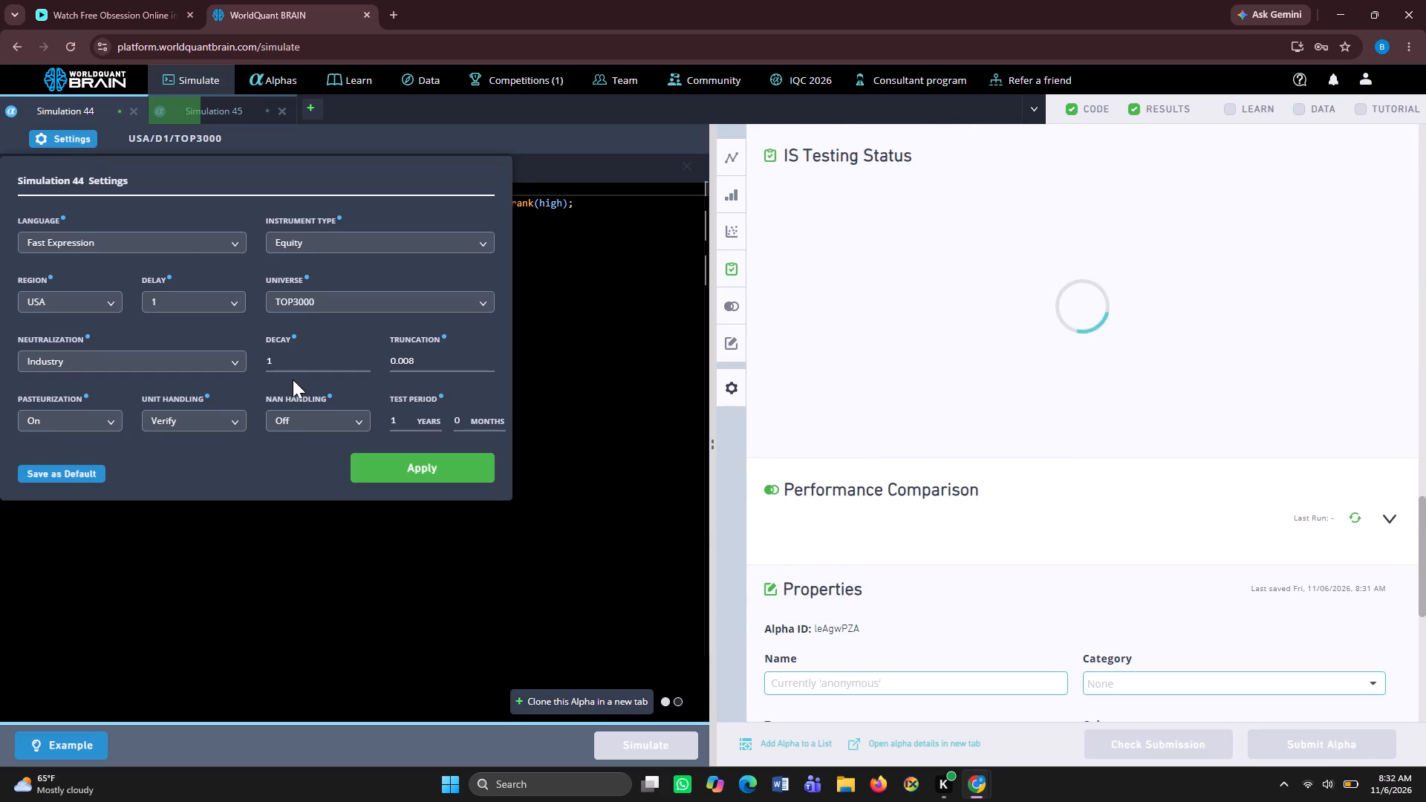
pyautogui.click(403, 359)
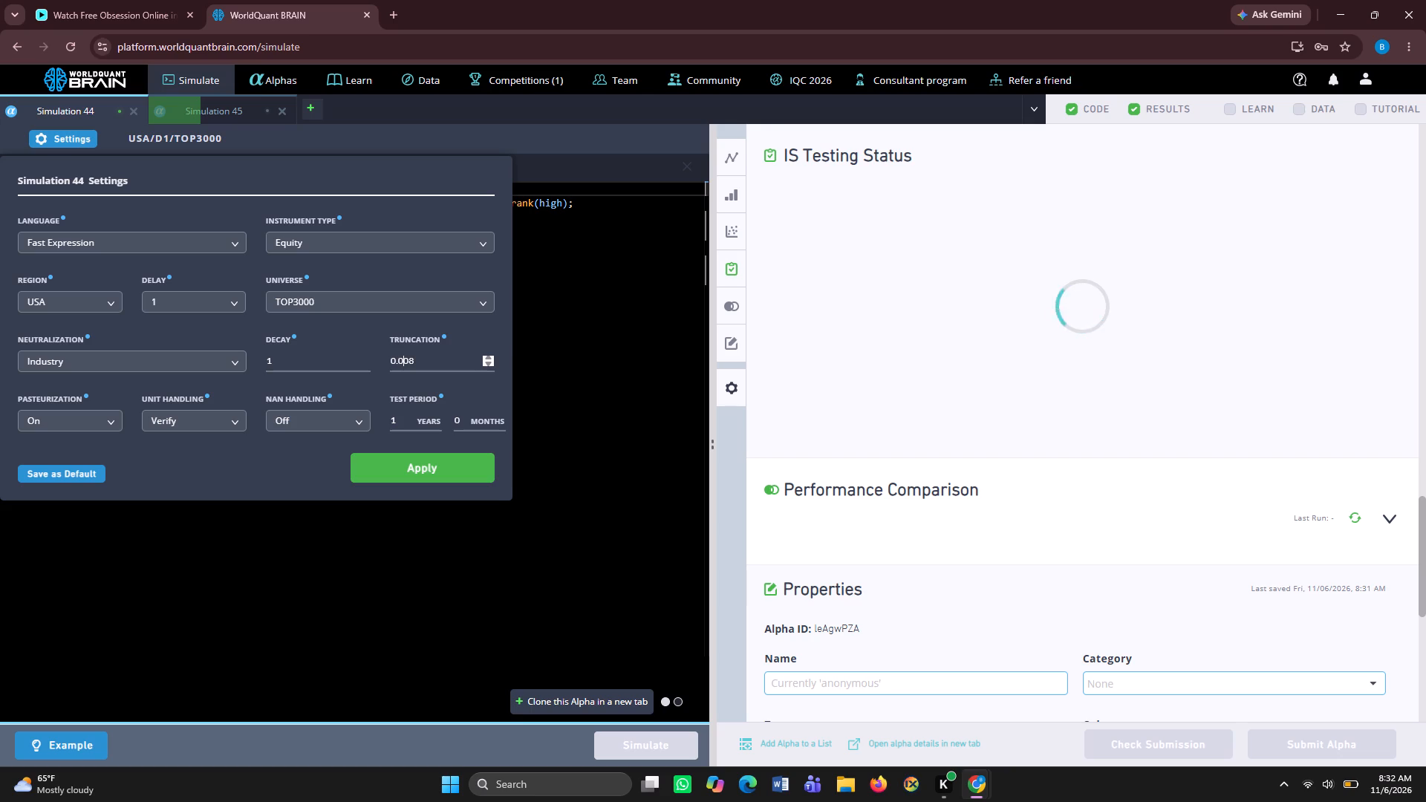
pyautogui.press('0')
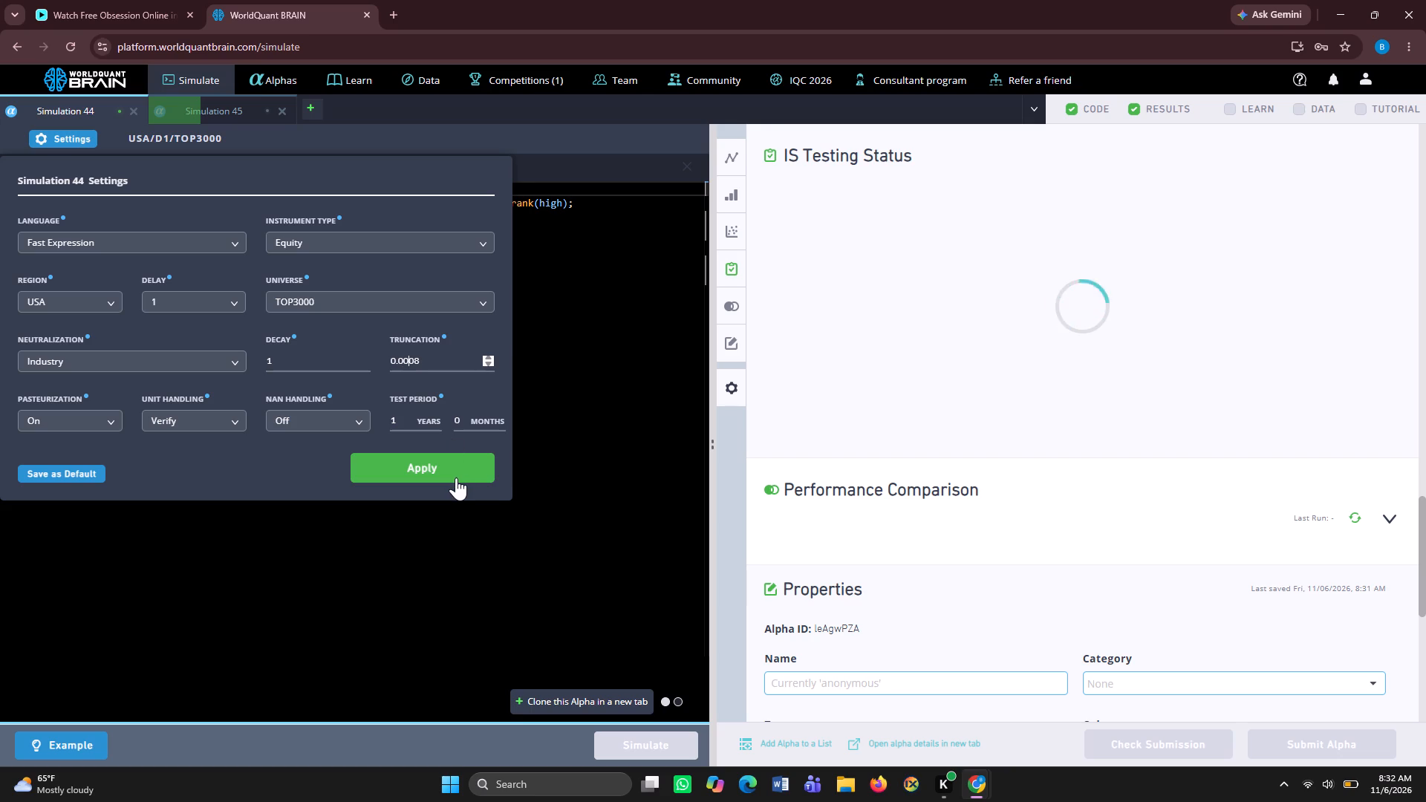
pyautogui.click(456, 477)
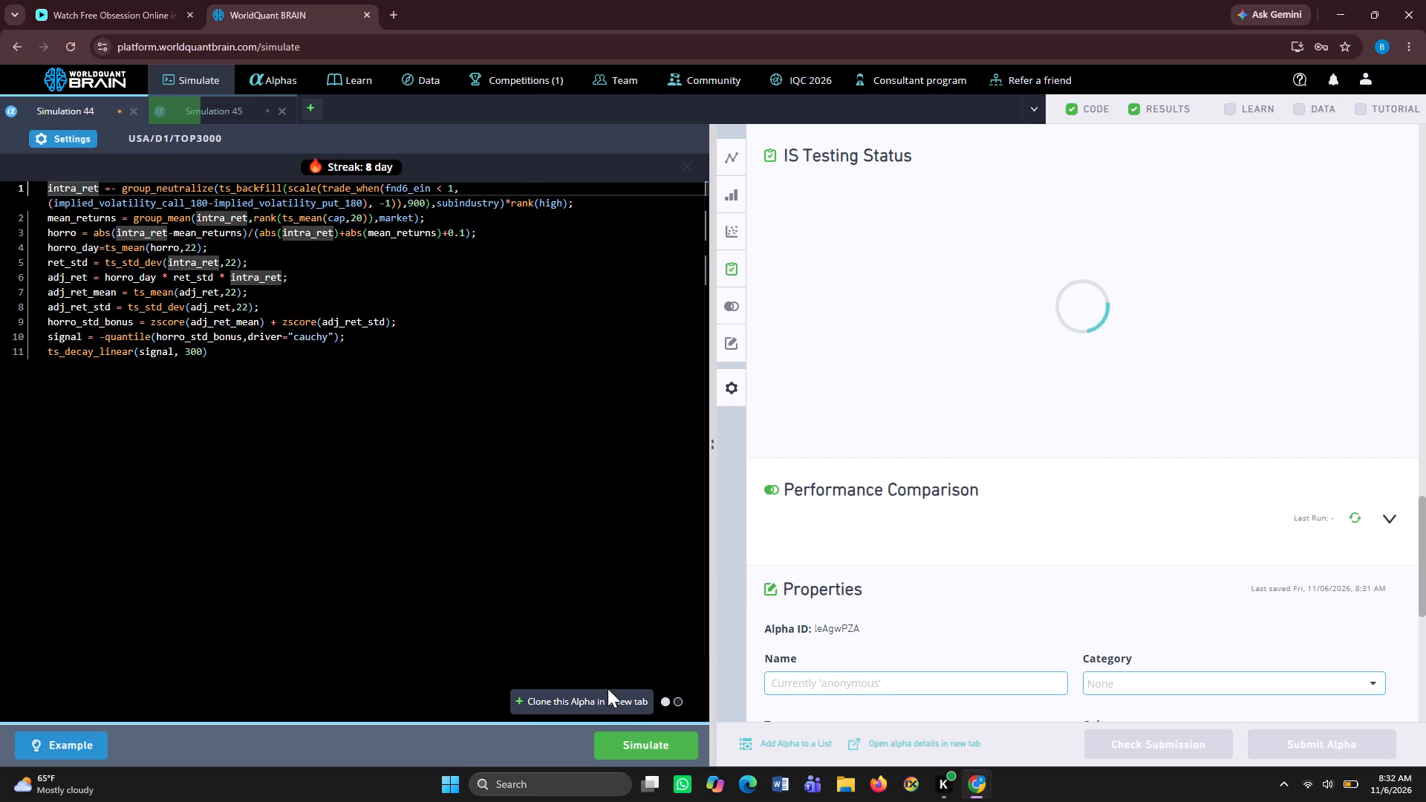
# Clone the Simulation 44 alpha with its new truncation setting in a new tab and simulate the clone.
pyautogui.click(614, 697)
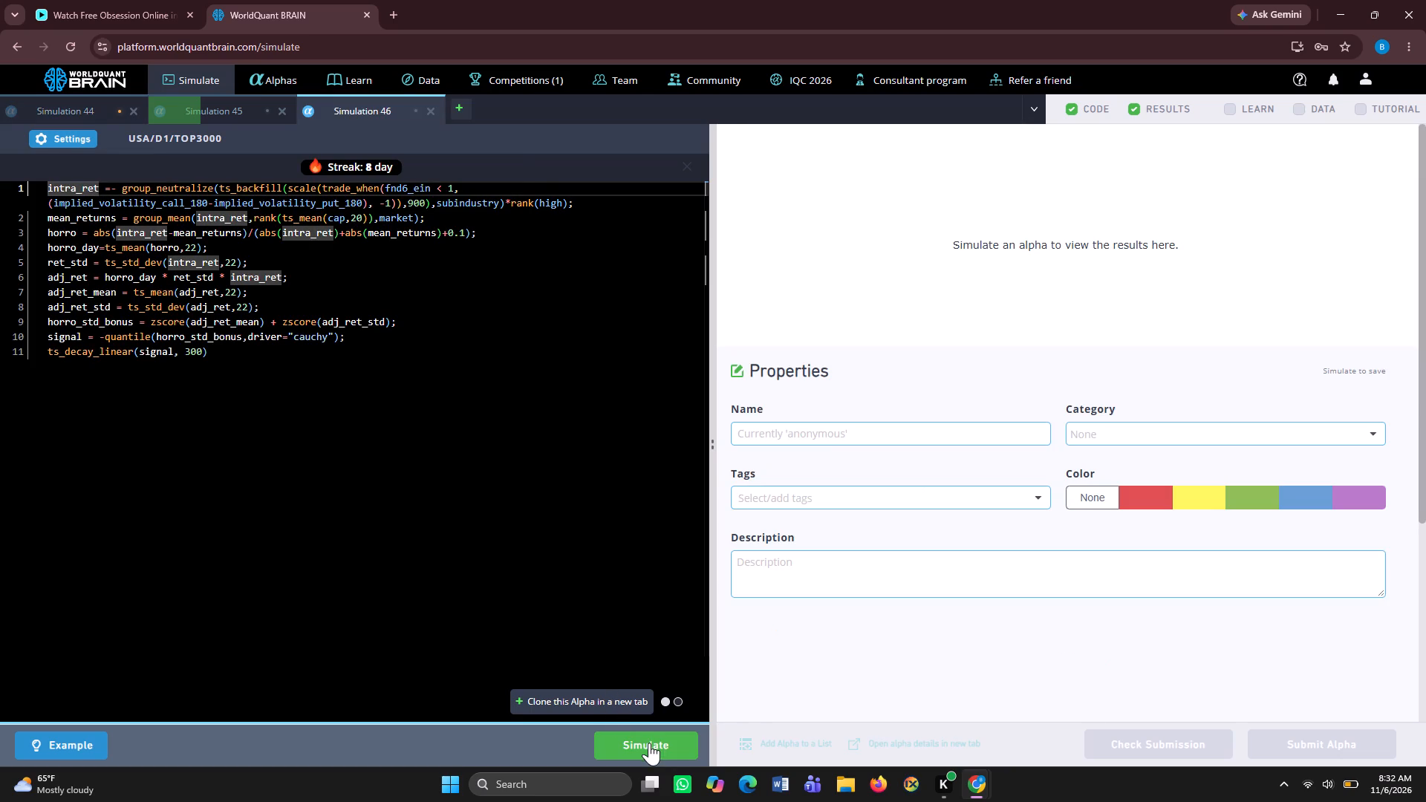
pyautogui.click(649, 747)
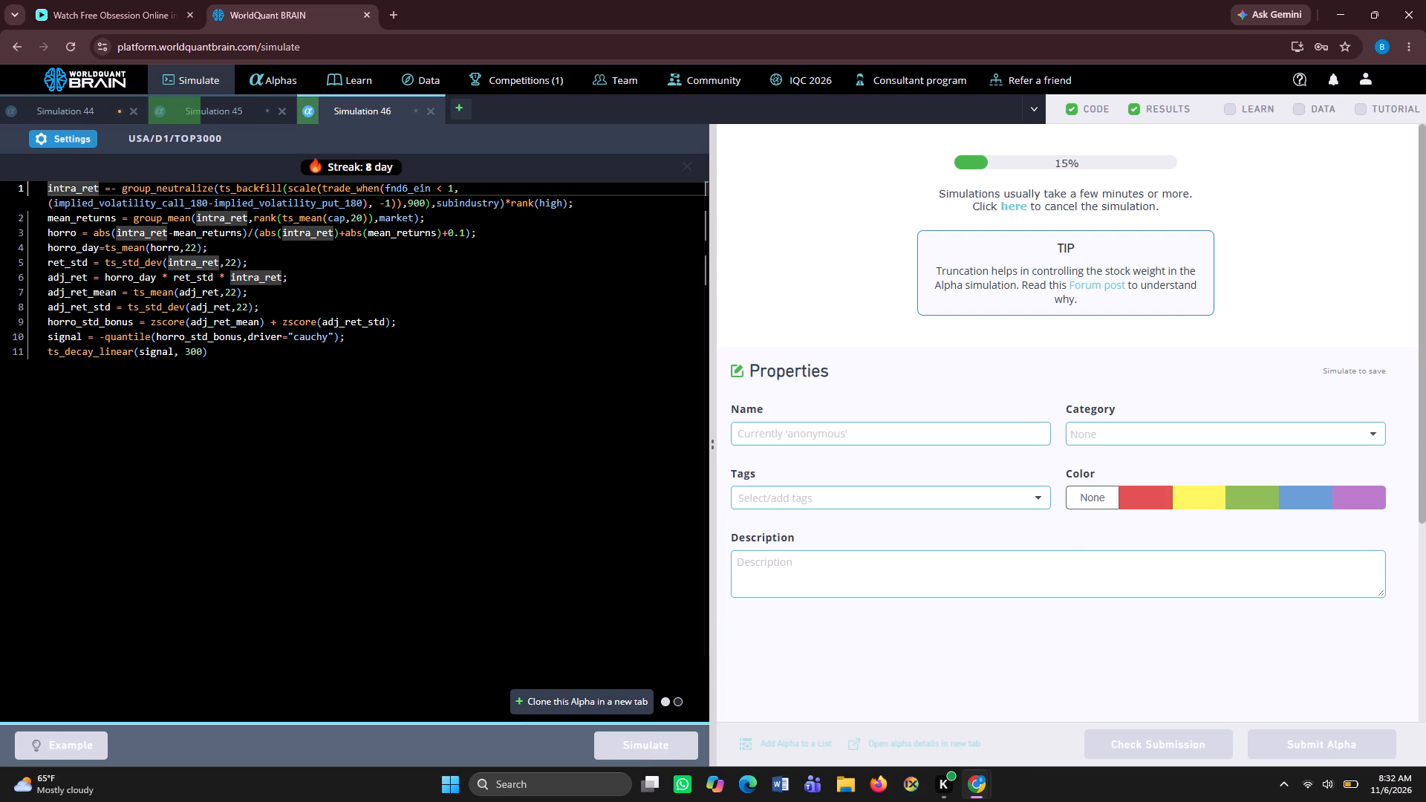
# Close the Simulation 44 tab, discarding its unsimulated changes.
pyautogui.click(137, 109)
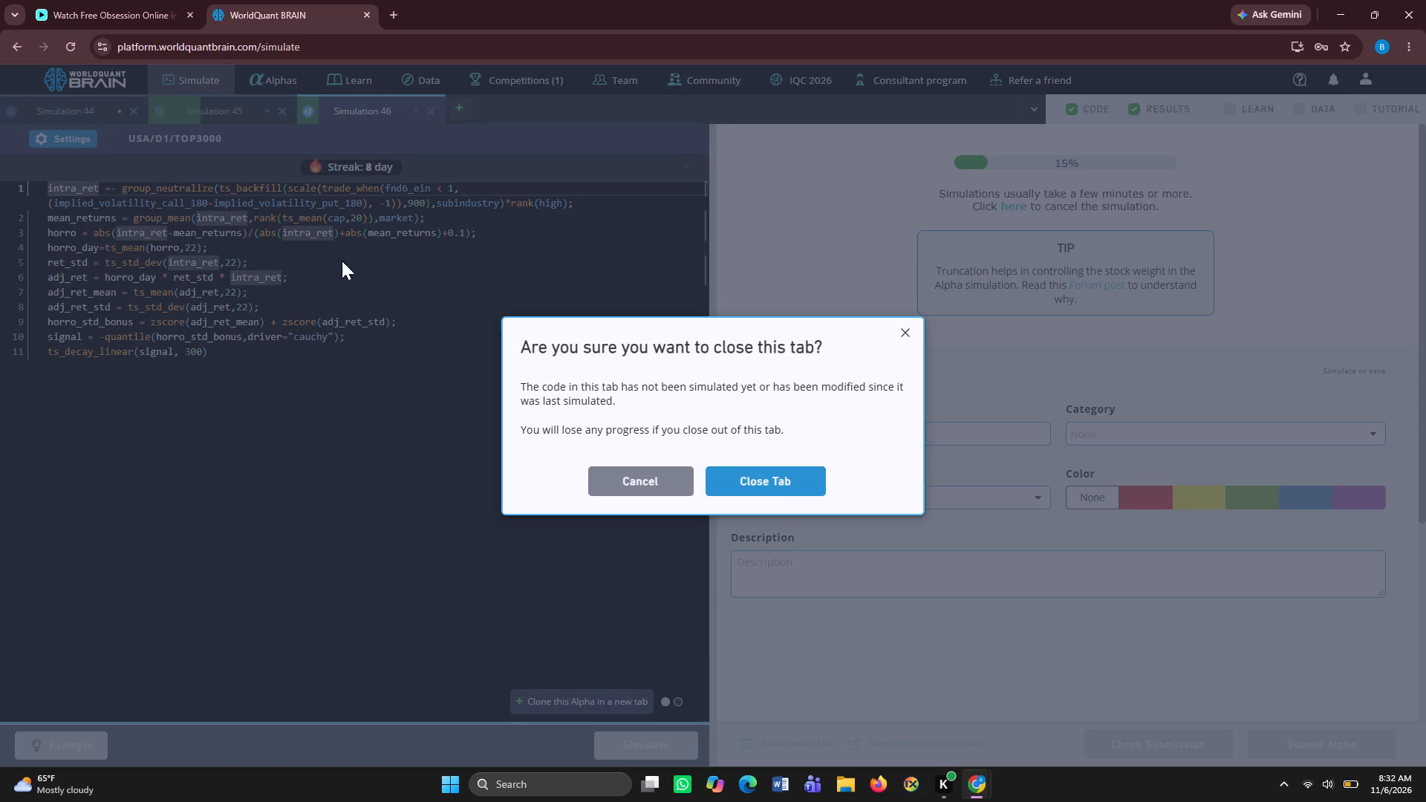
pyautogui.click(729, 471)
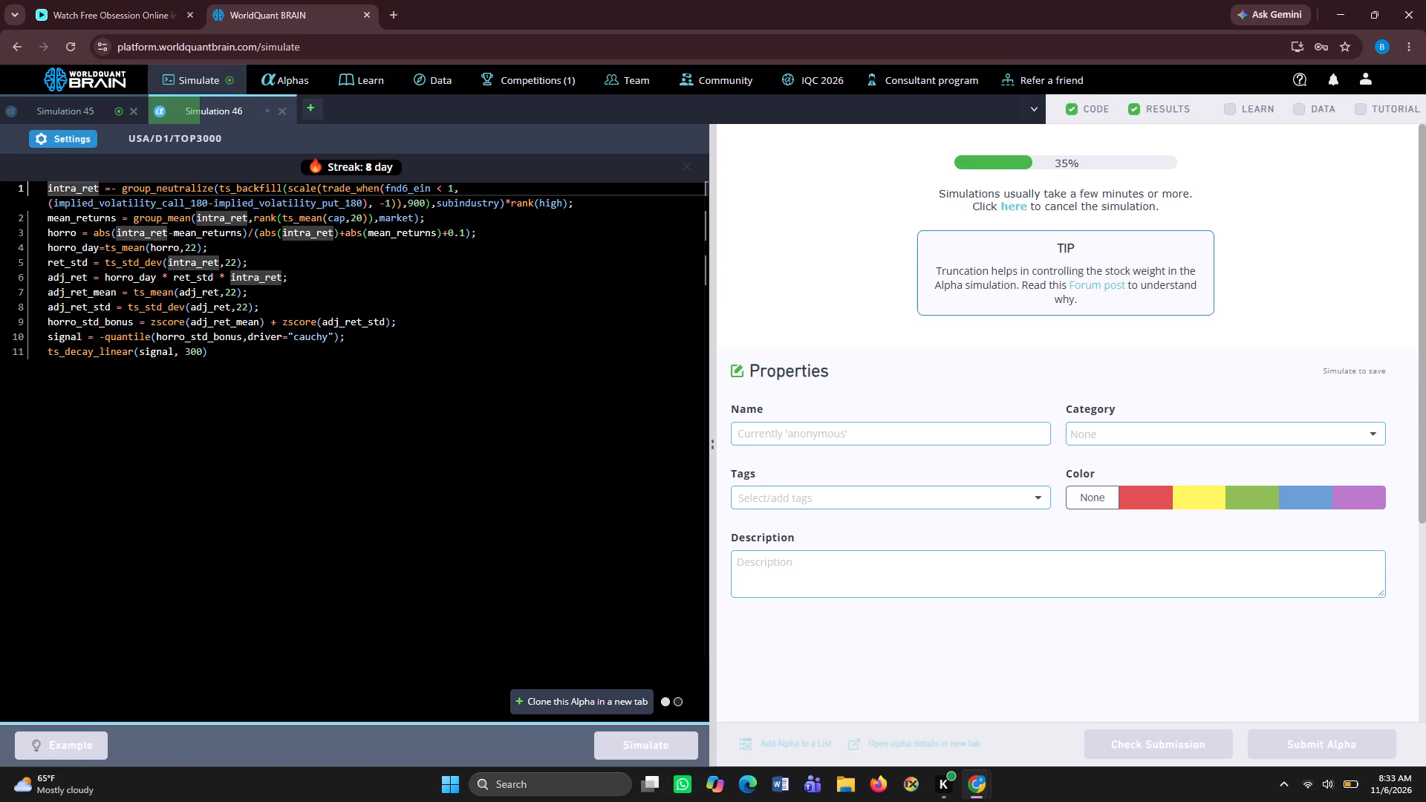
# Review the Simulation 45 results, run the self-correlation check on its alpha and try to submit it.
pyautogui.click(66, 109)
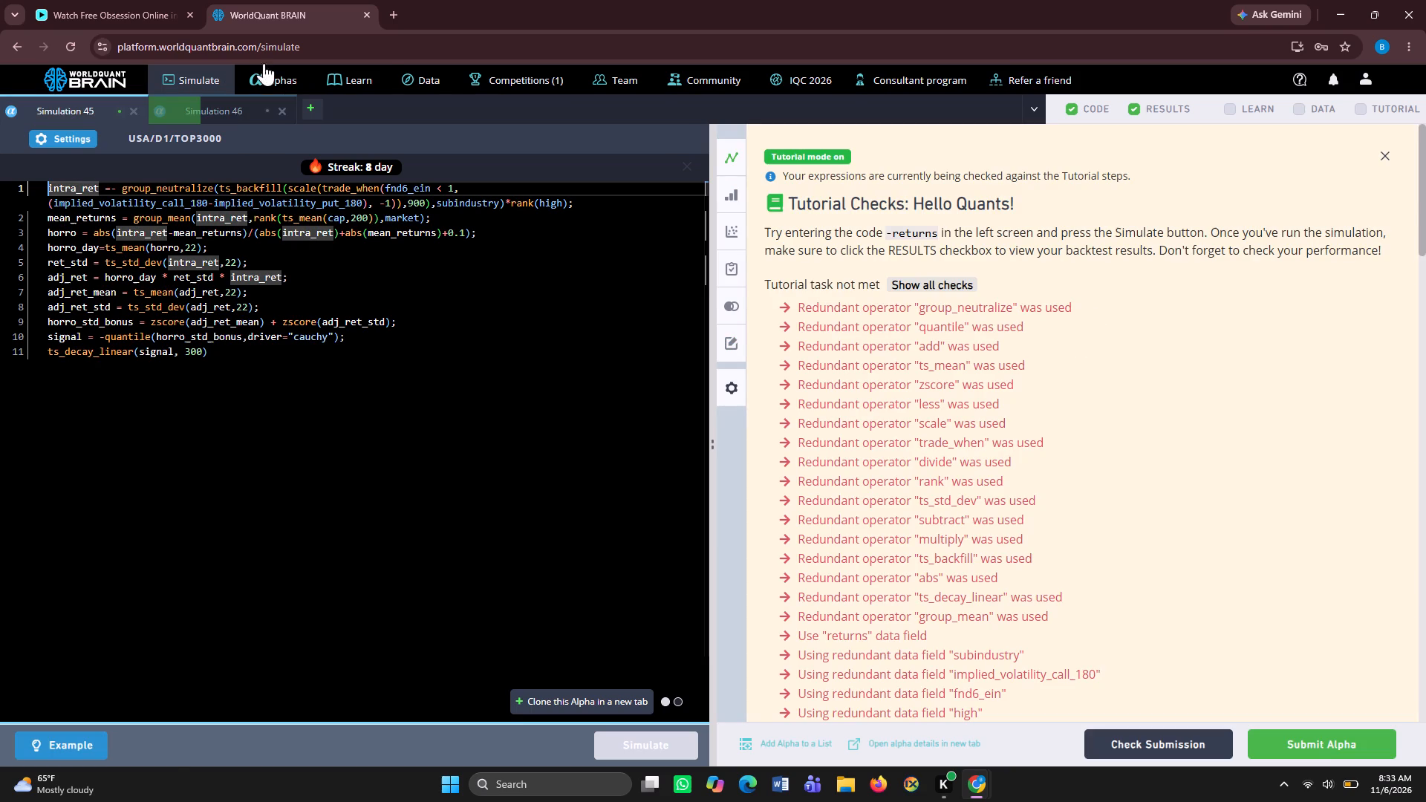
pyautogui.scroll(-2, 965, 470)
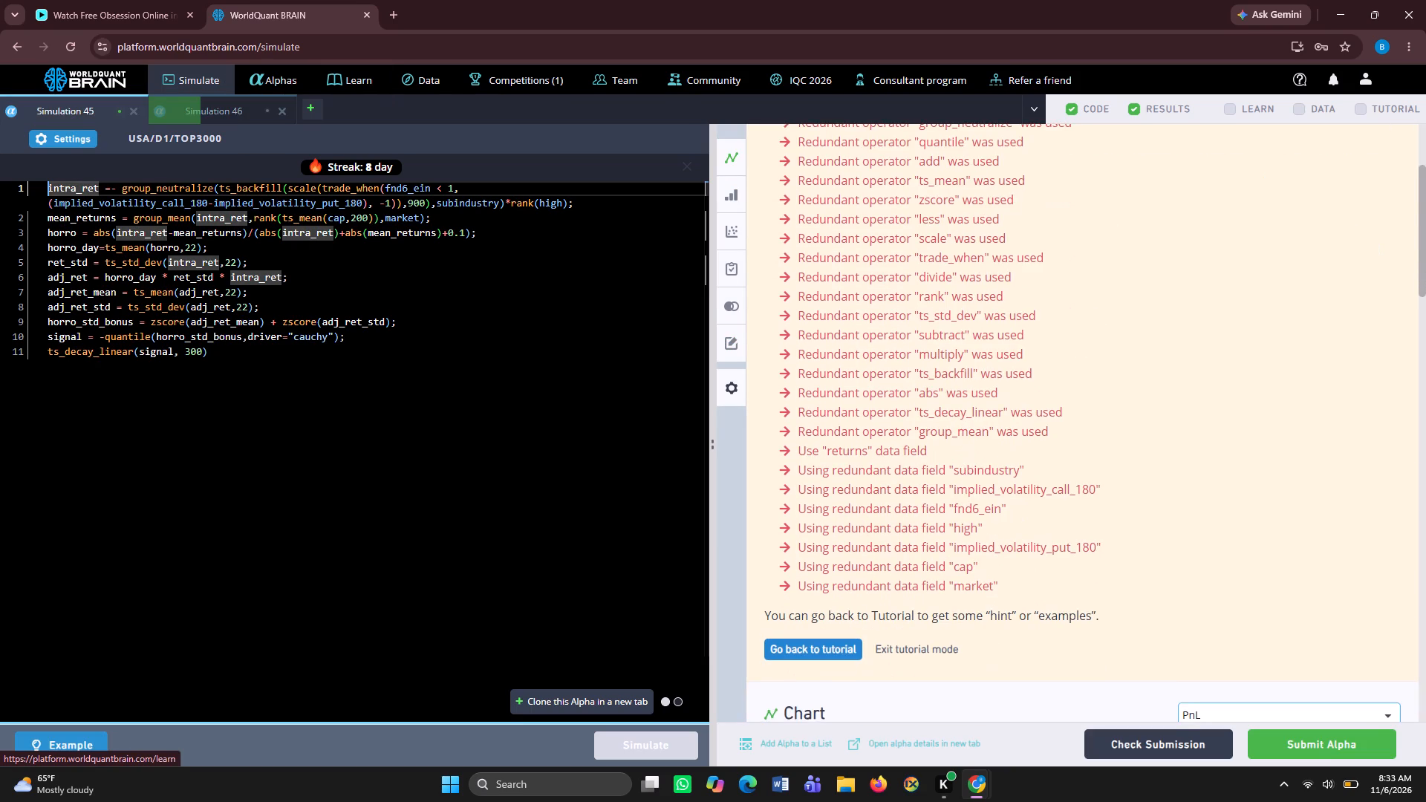
pyautogui.scroll(-5, 965, 470)
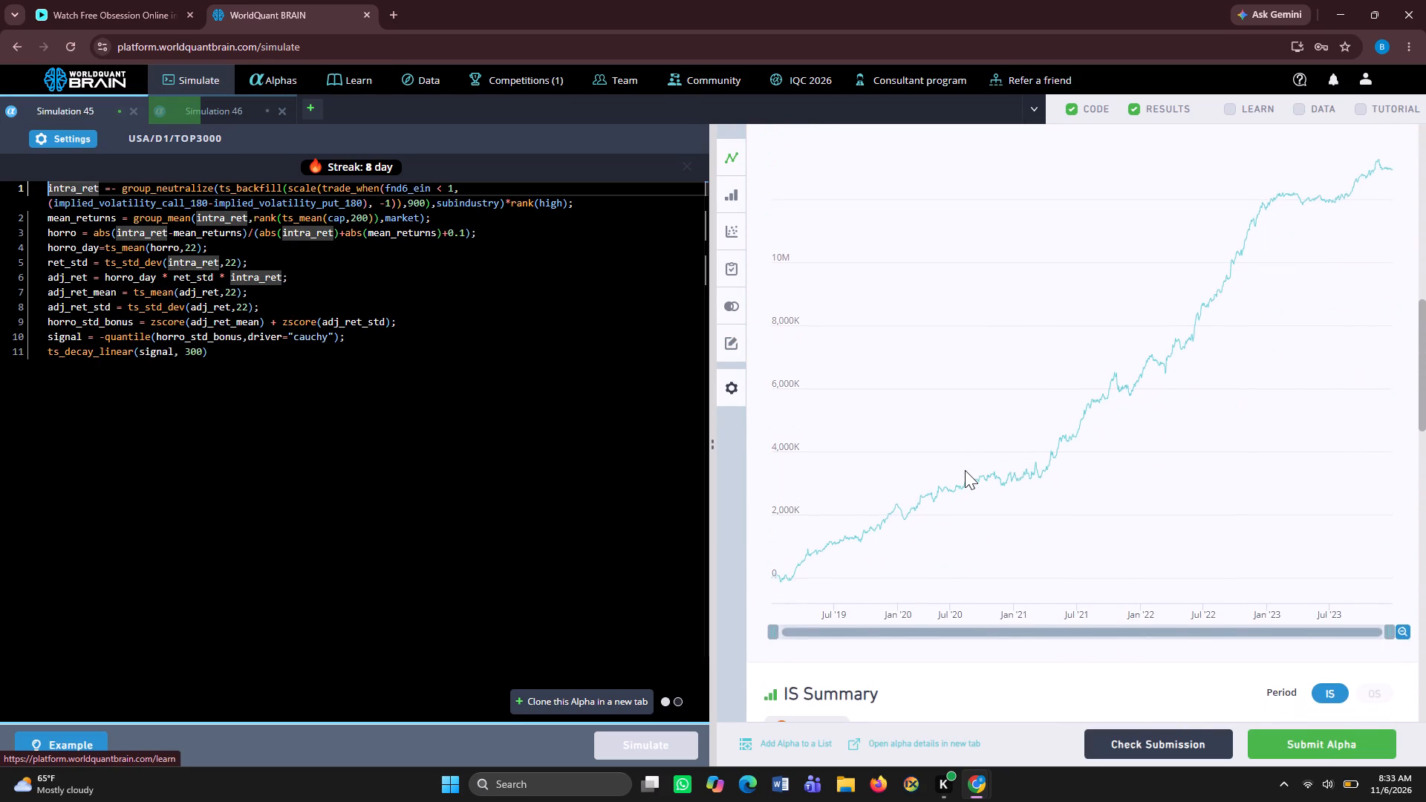
pyautogui.scroll(-4, 965, 470)
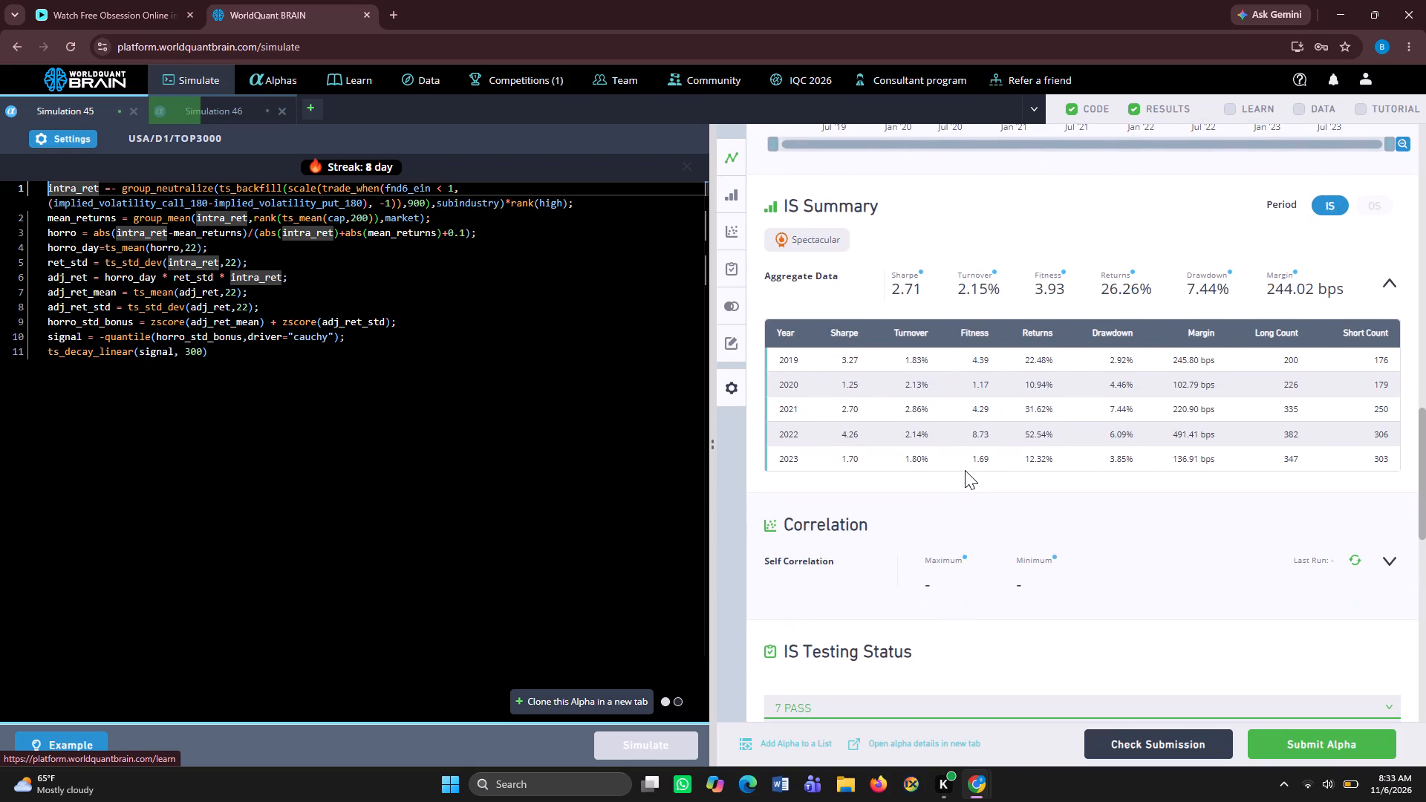
pyautogui.click(1352, 552)
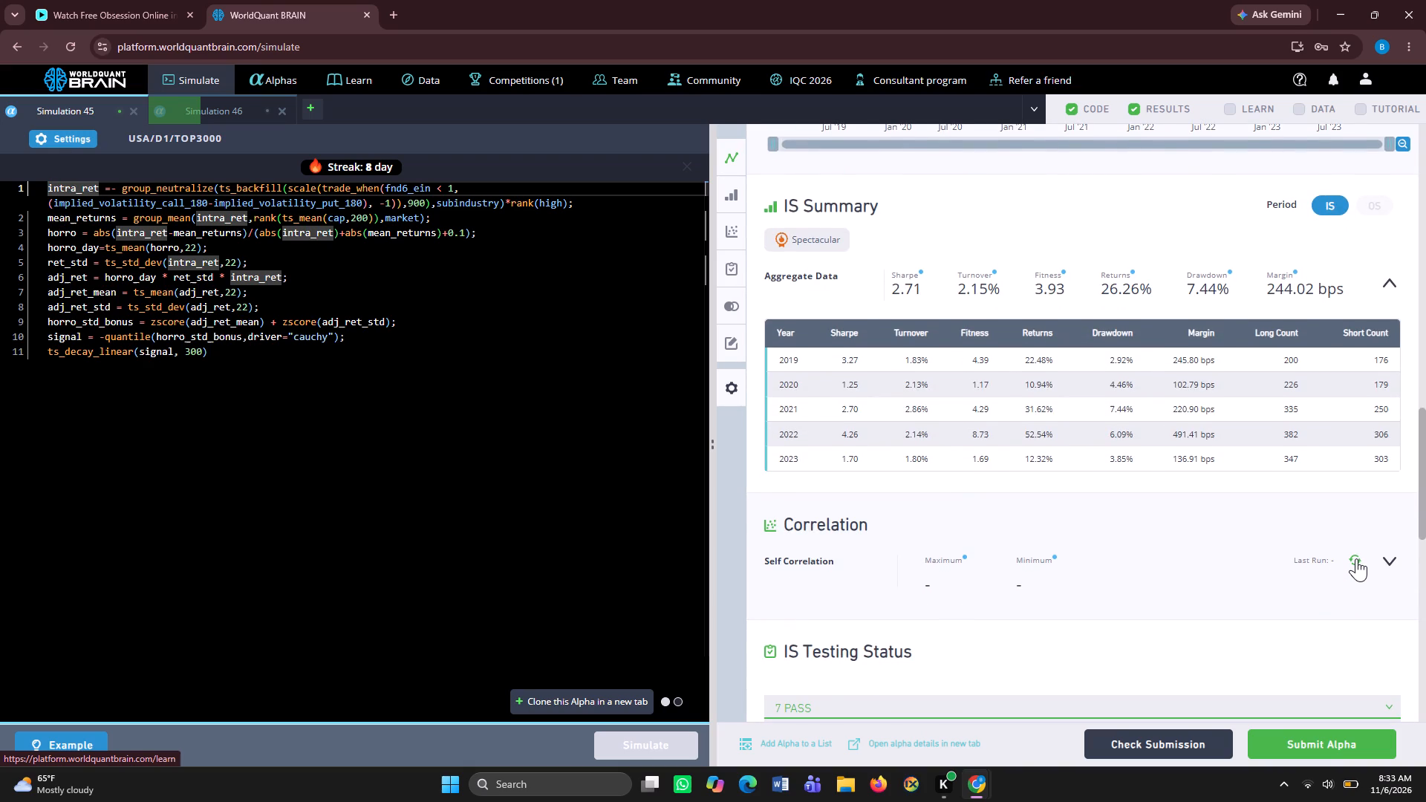
pyautogui.click(1356, 558)
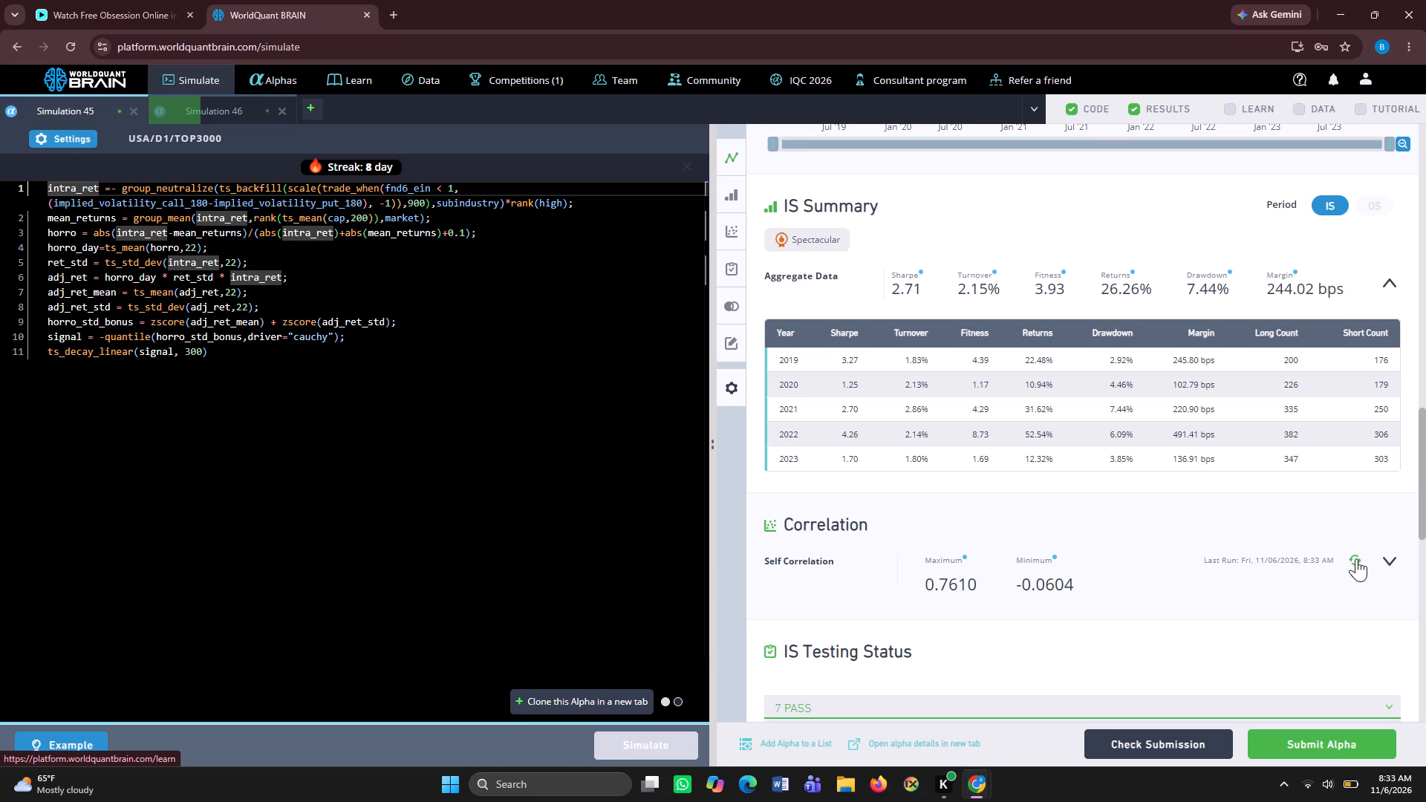
pyautogui.click(1327, 750)
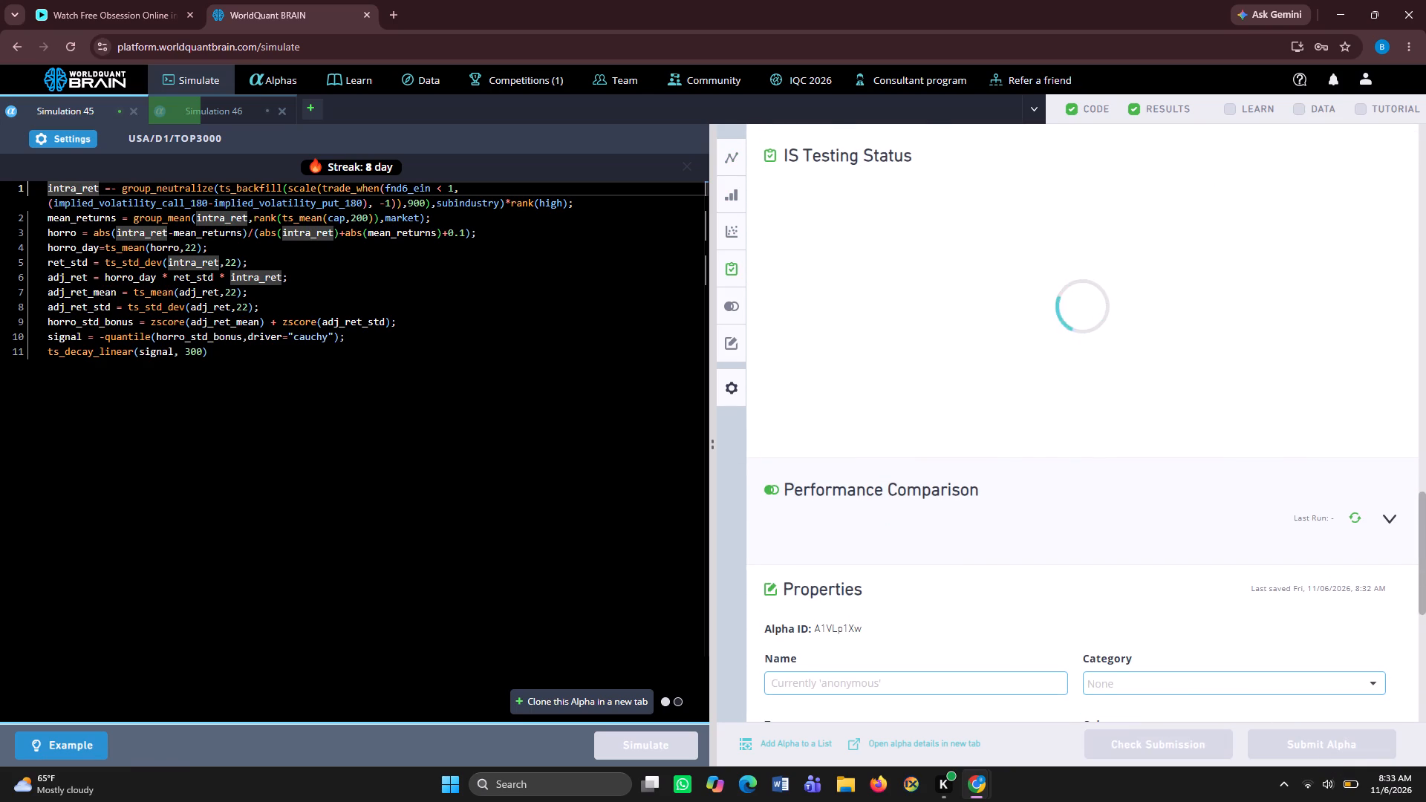
# In the Simulation 45 settings, change the universe to TOP2000 and apply it.
pyautogui.click(84, 139)
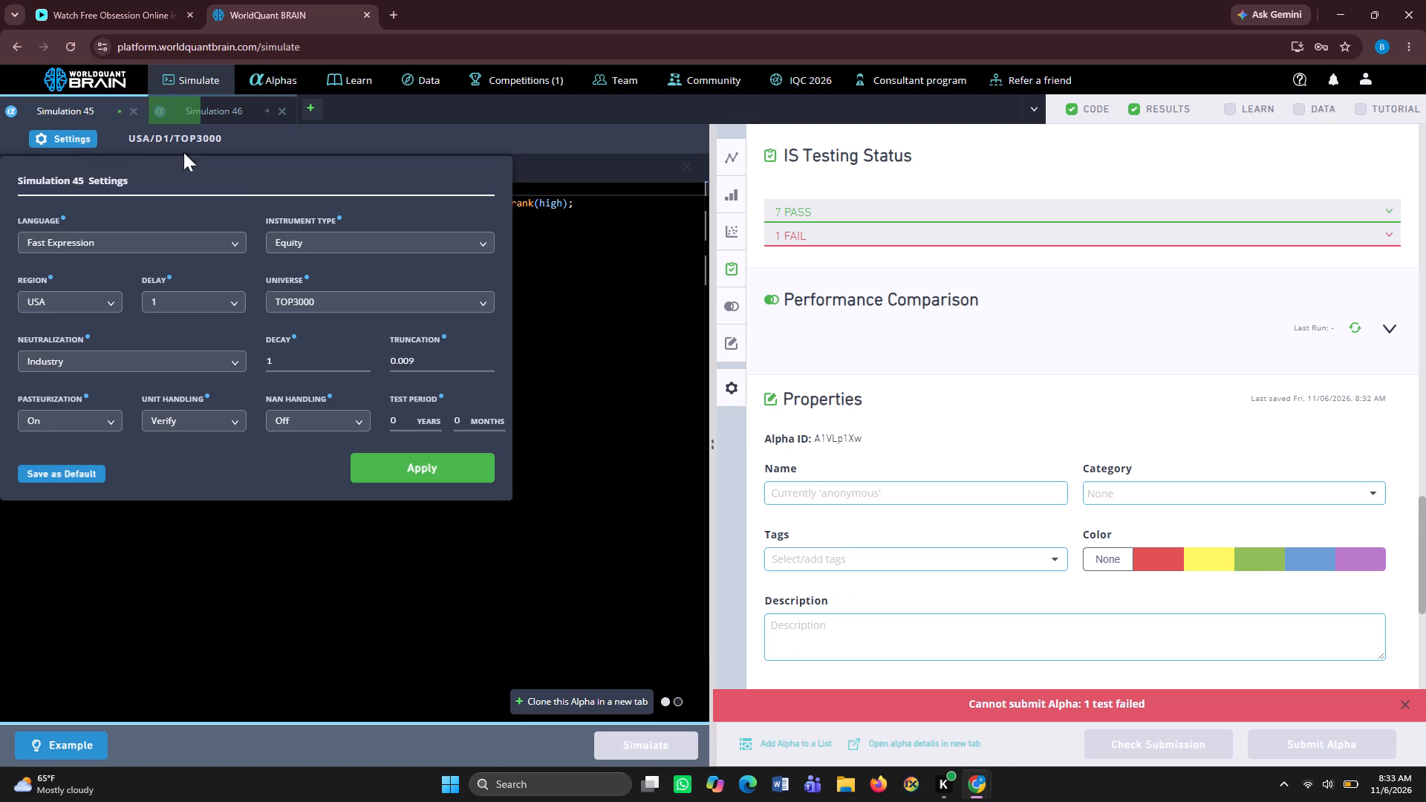
pyautogui.doubleClick(482, 303)
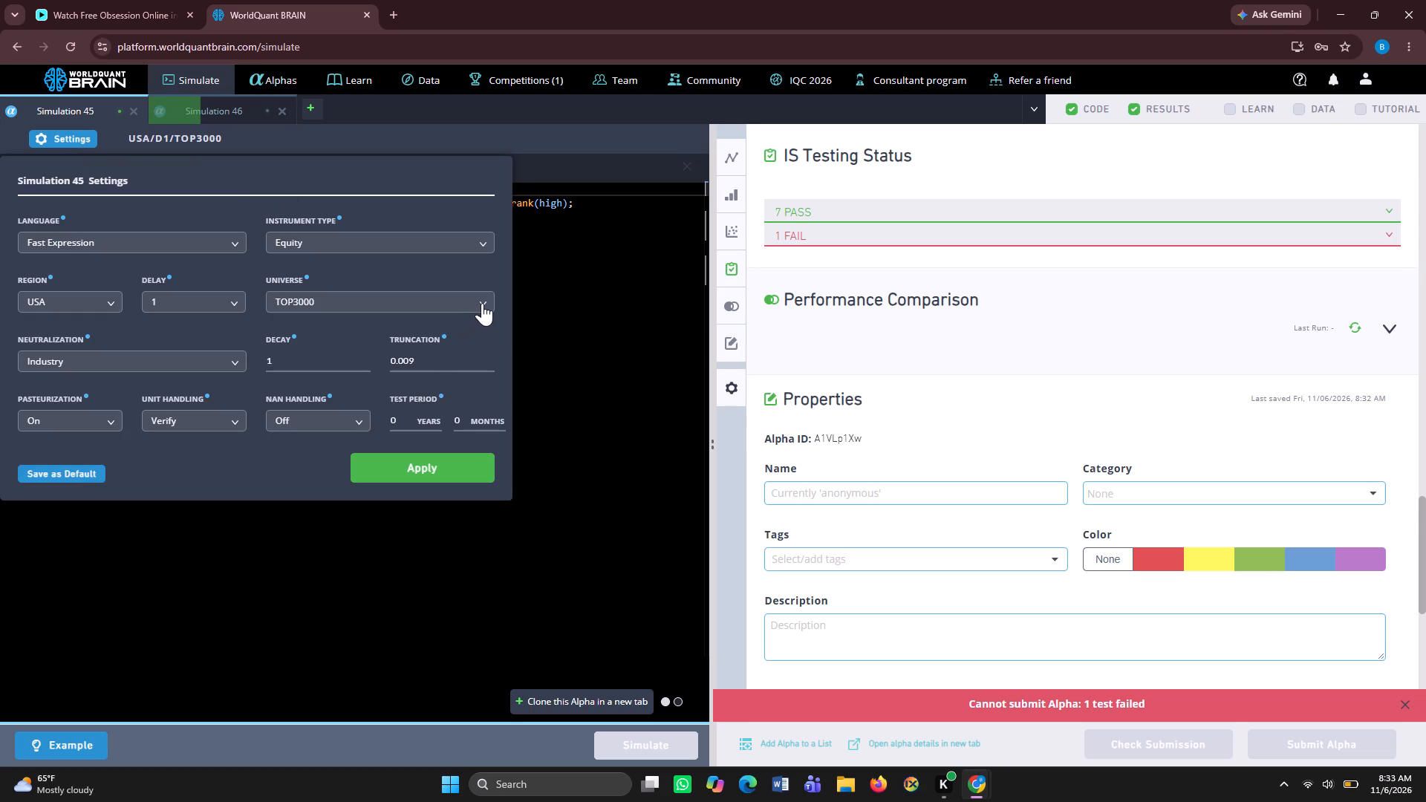
pyautogui.click(482, 303)
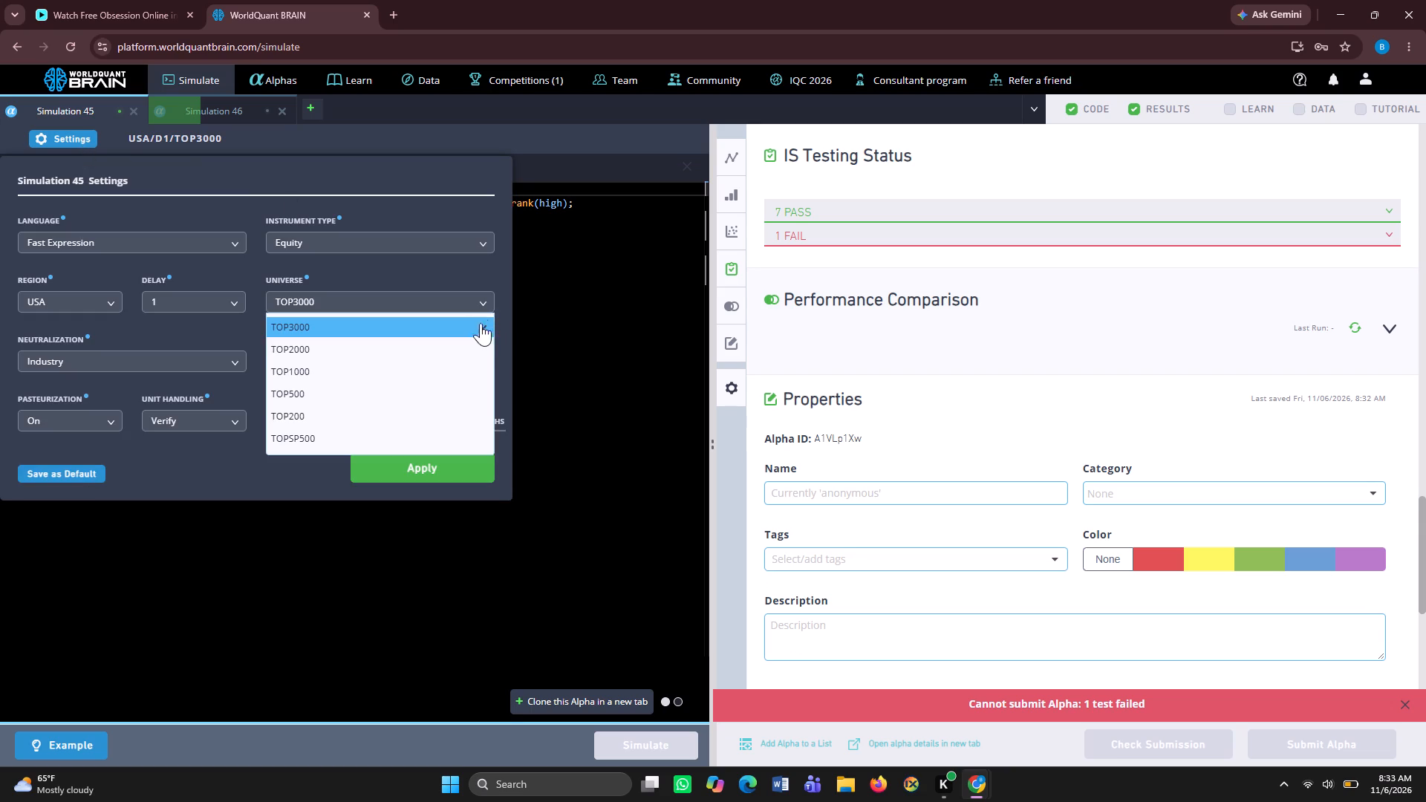
pyautogui.click(472, 353)
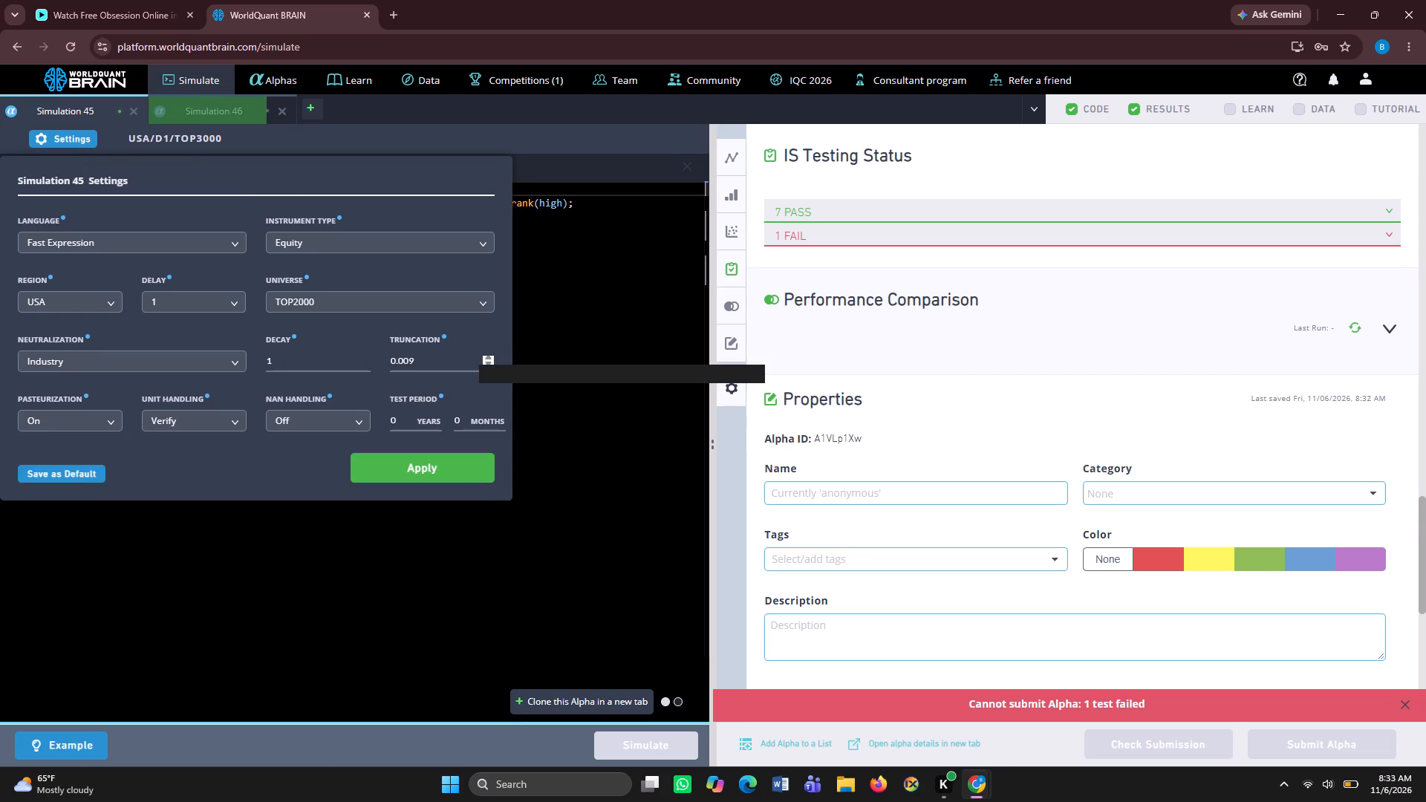
pyautogui.click(451, 452)
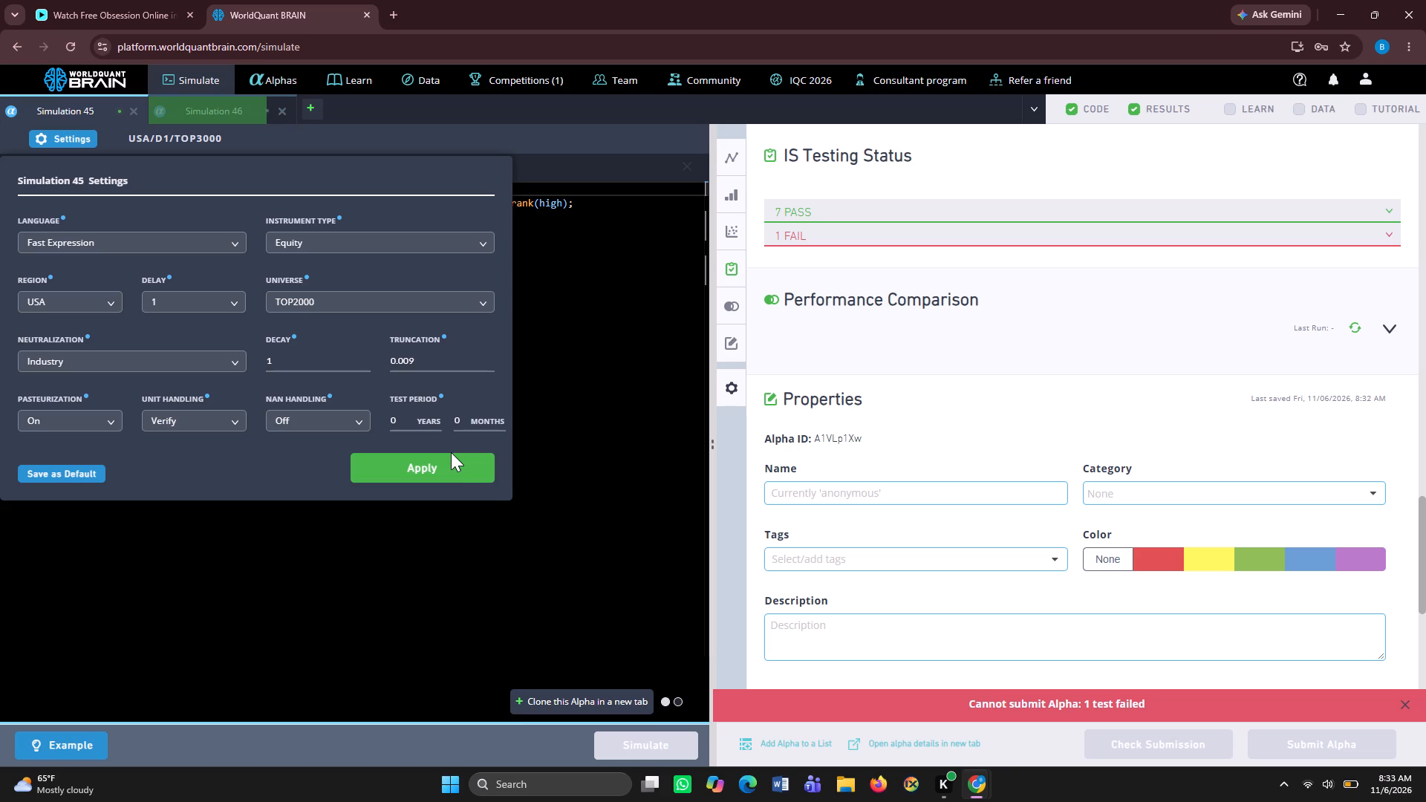
pyautogui.click(459, 472)
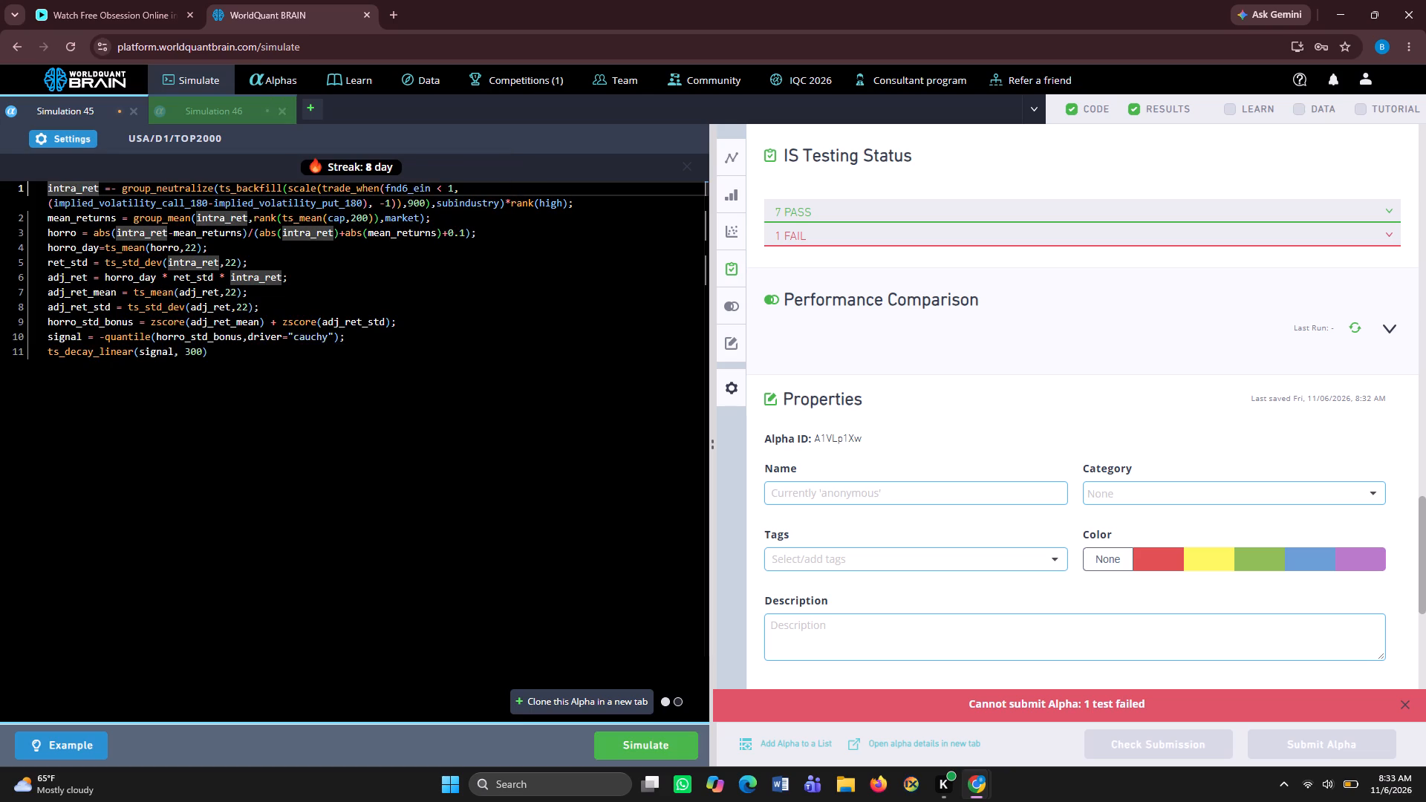
# Clone the Simulation 45 alpha with its TOP2000 universe in a new tab and simulate the clone.
pyautogui.click(573, 692)
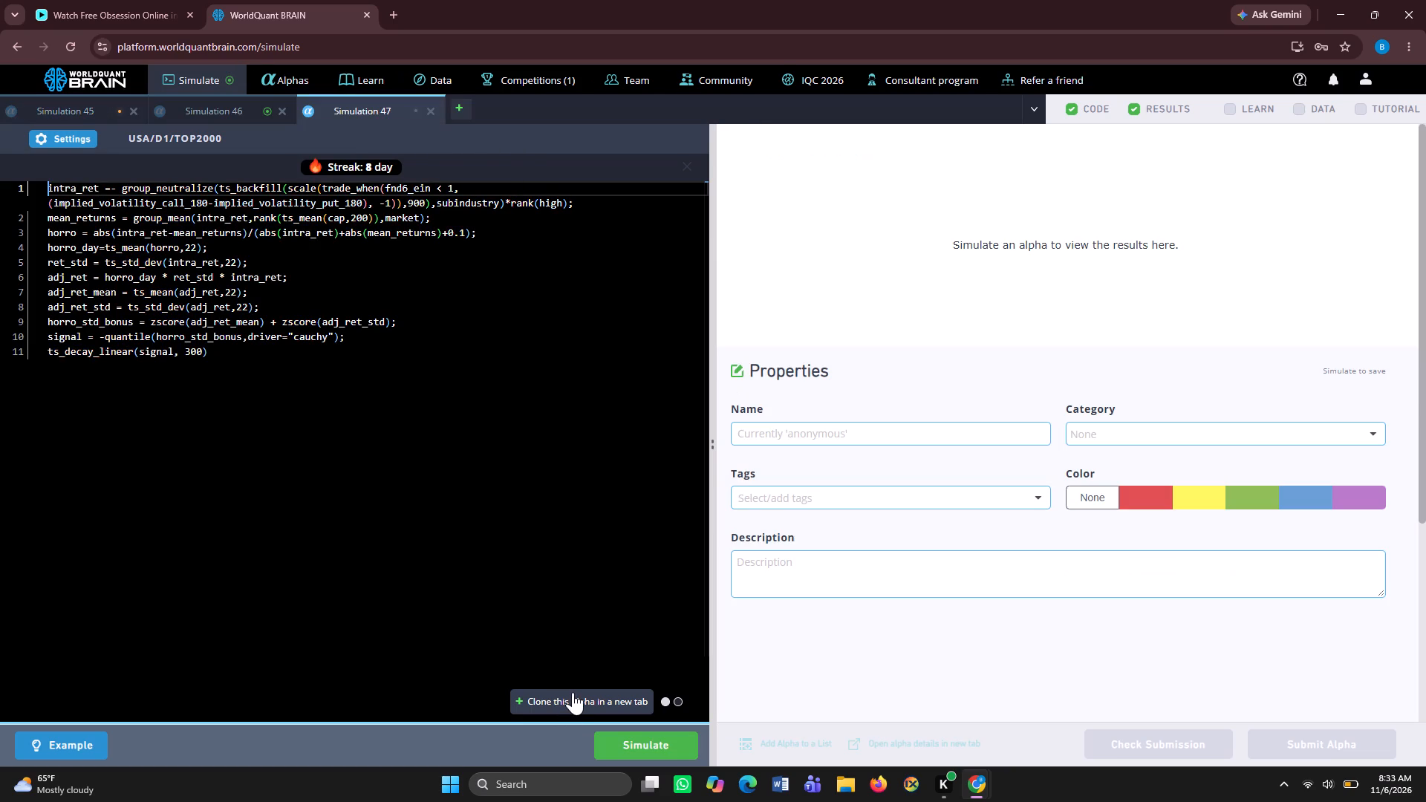
pyautogui.click(637, 744)
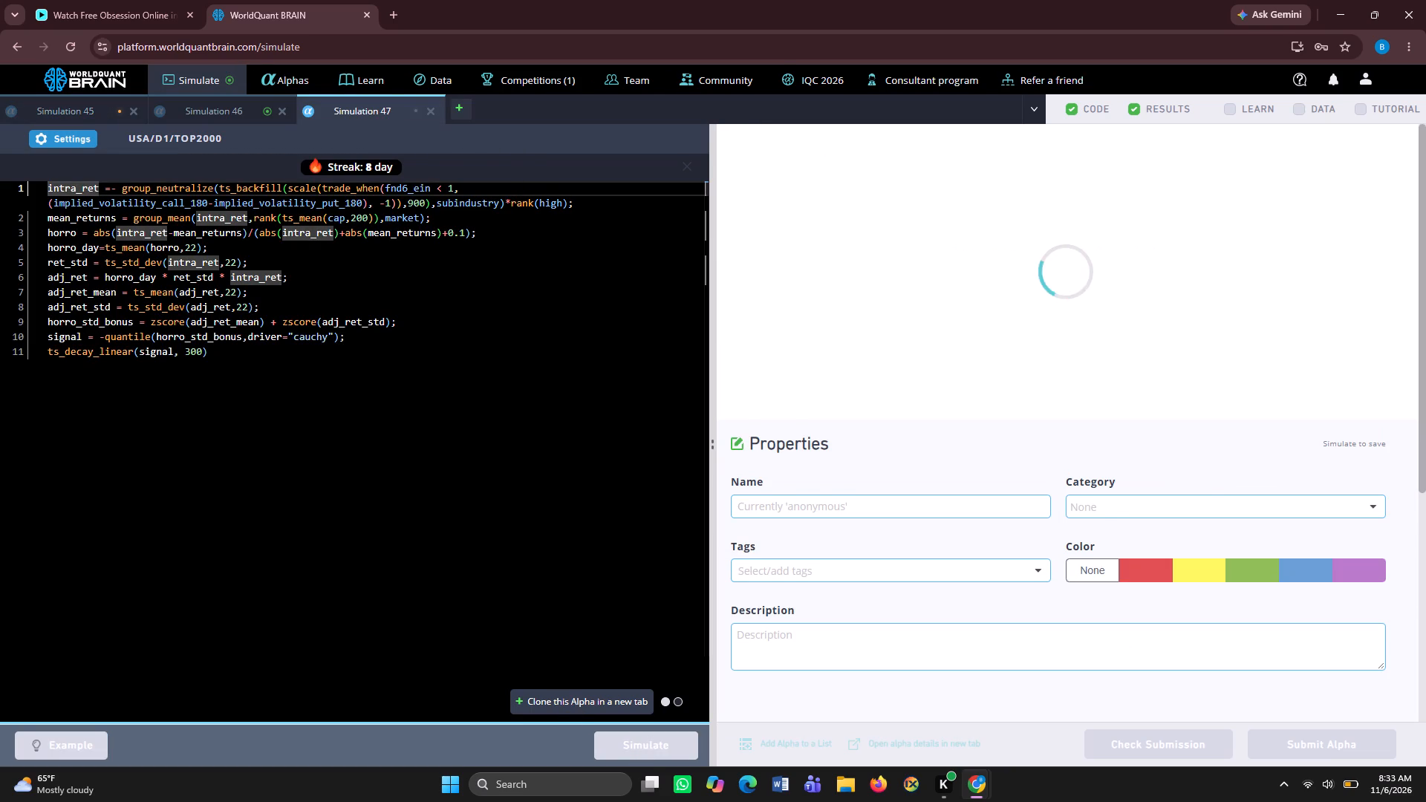
# Close the Simulation 45 tab, discarding its unsimulated changes.
pyautogui.click(130, 114)
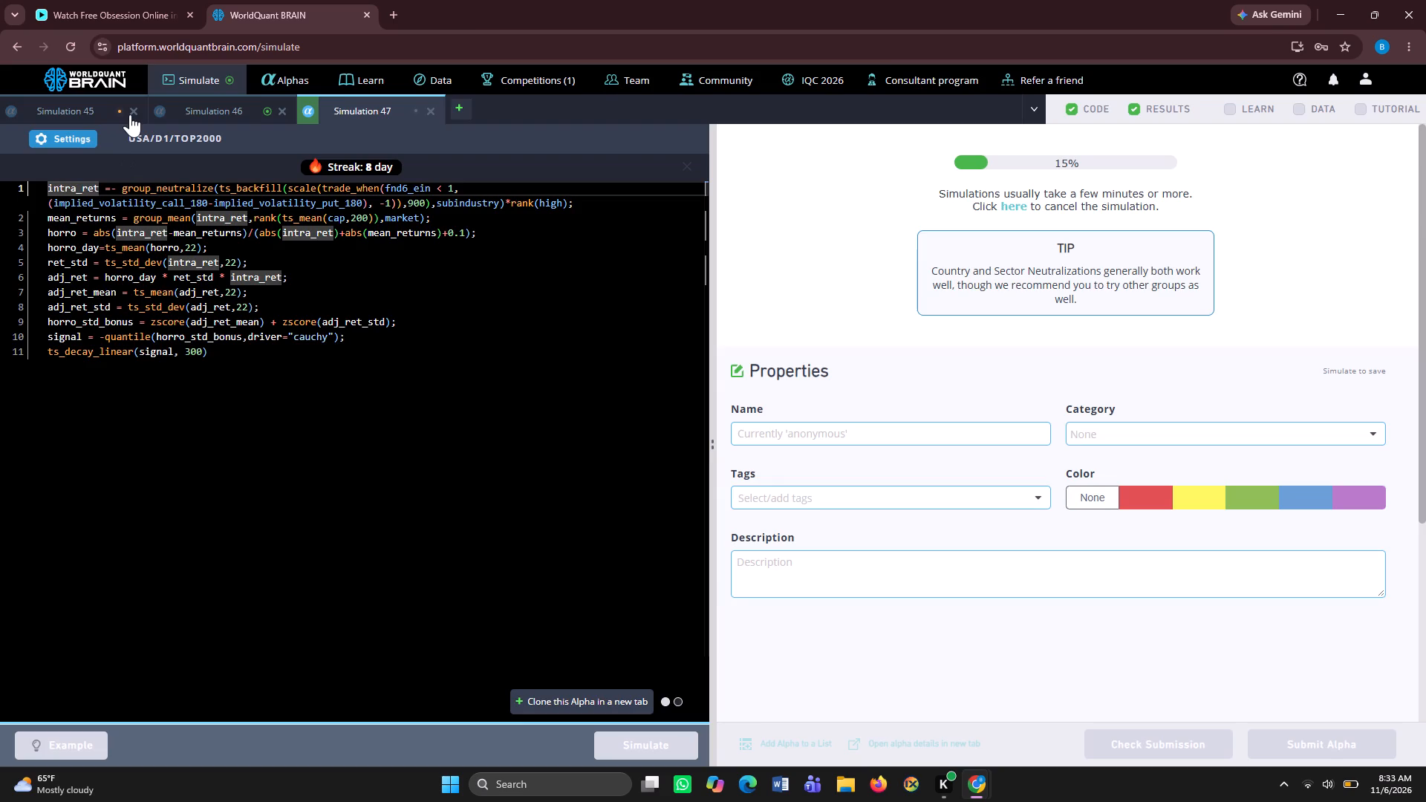
pyautogui.click(725, 471)
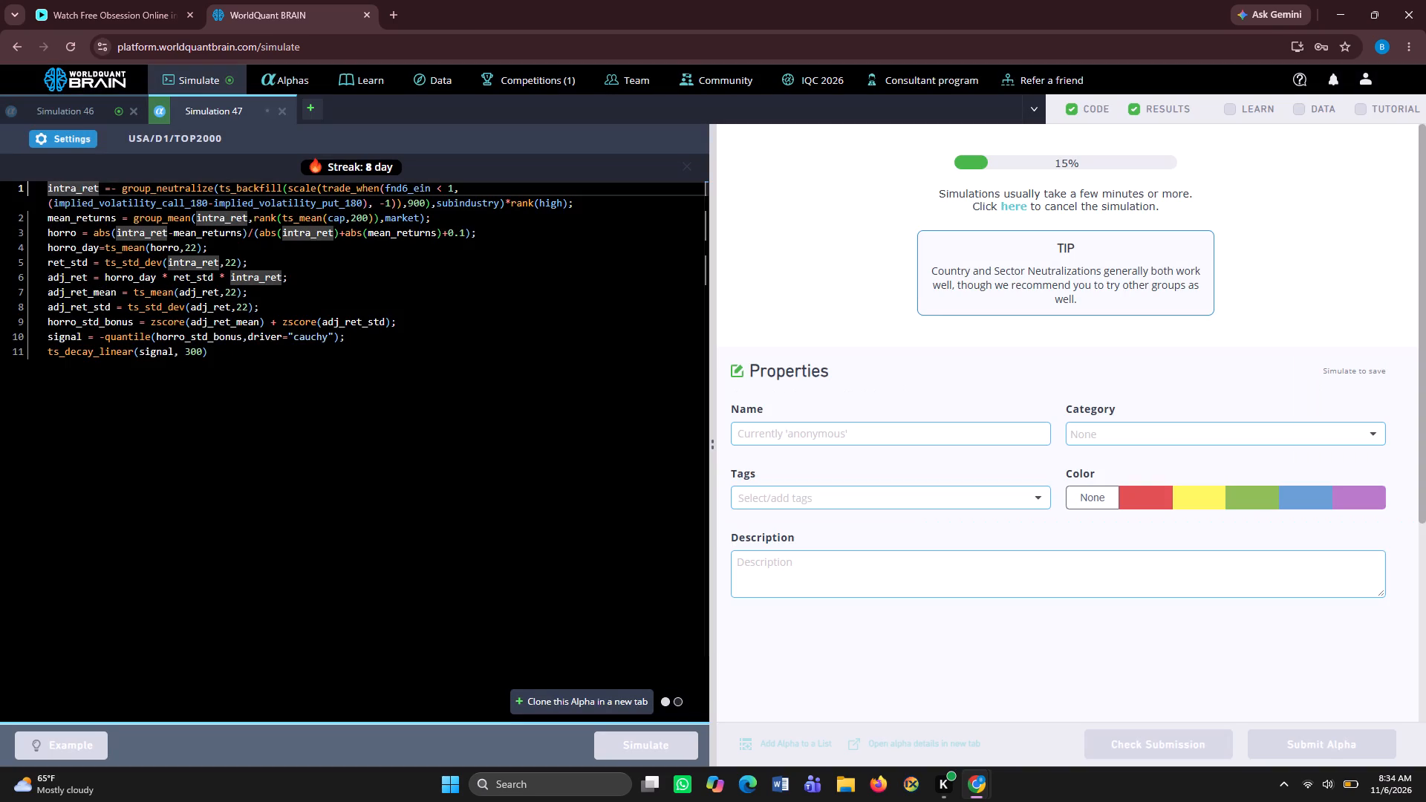
# Open the Simulation 46 results, reveal the test period, and examine the IS summary and testing status.
pyautogui.click(101, 111)
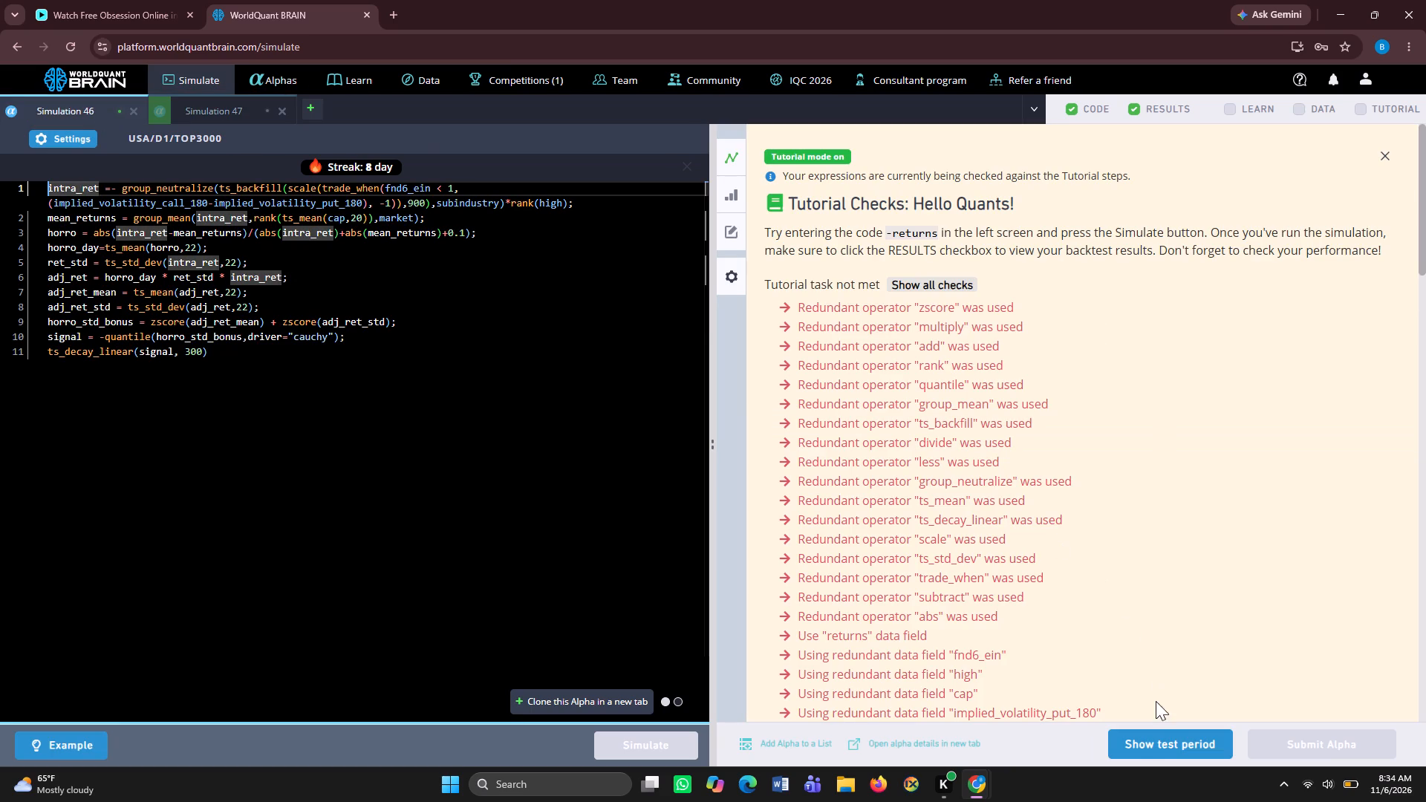
pyautogui.click(1145, 744)
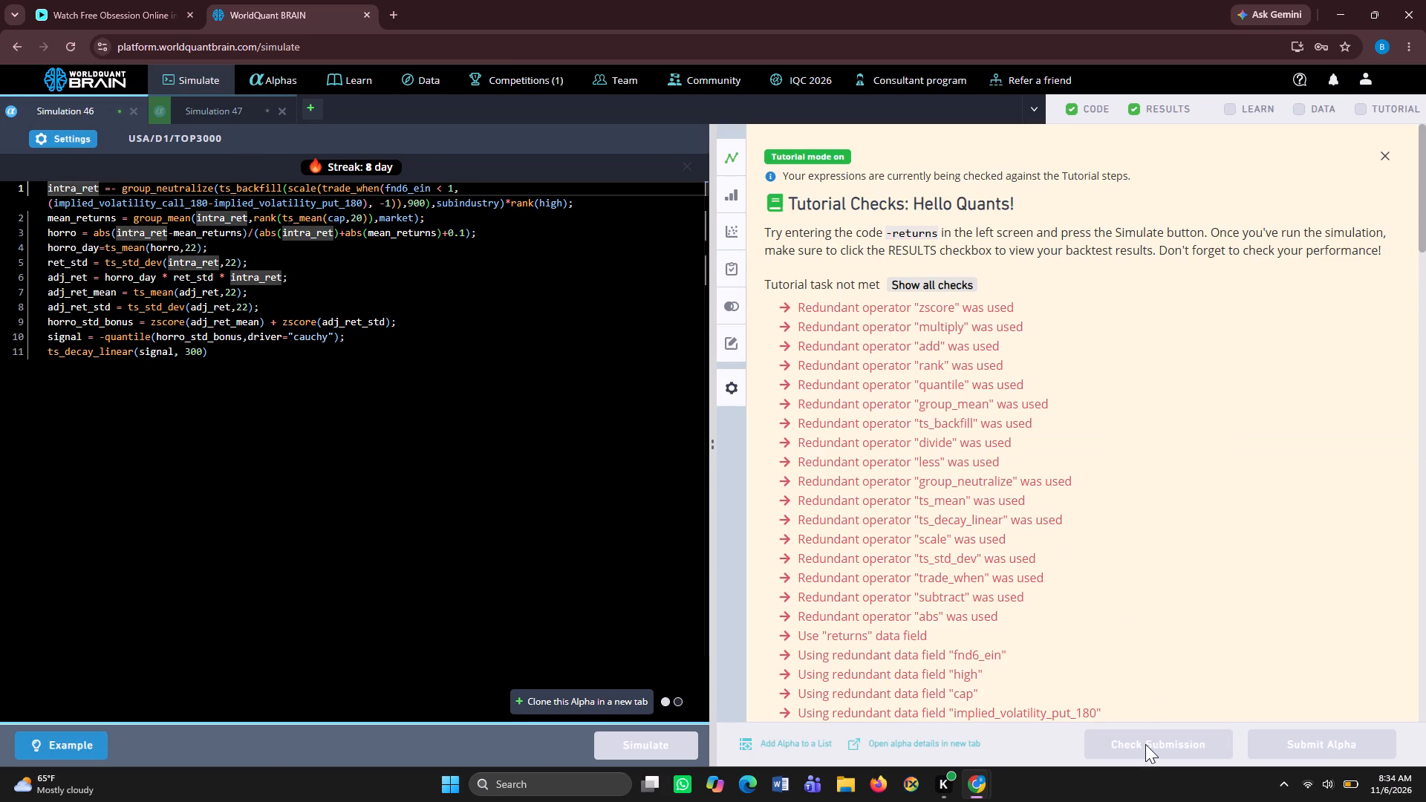
pyautogui.scroll(-2, 1093, 645)
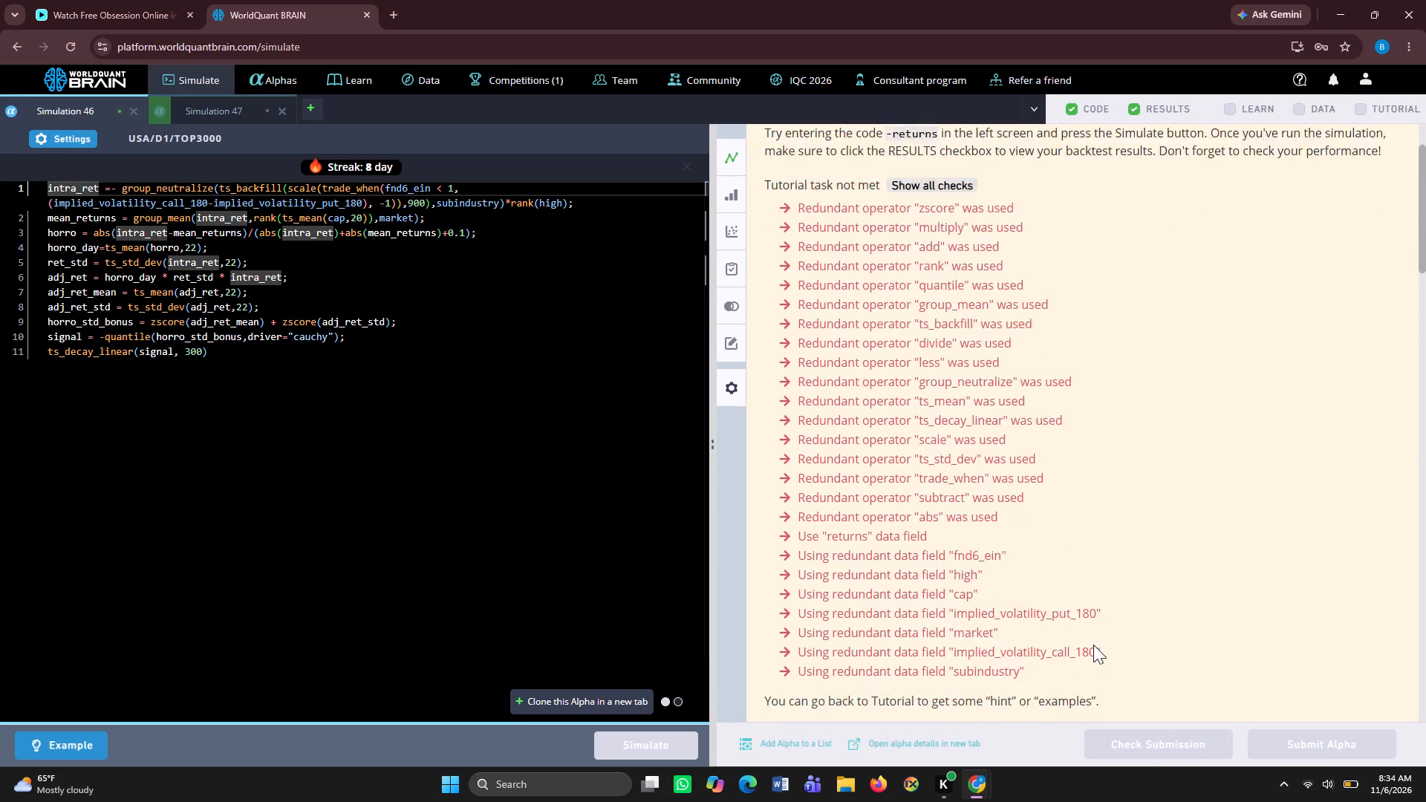
pyautogui.scroll(-10, 1093, 645)
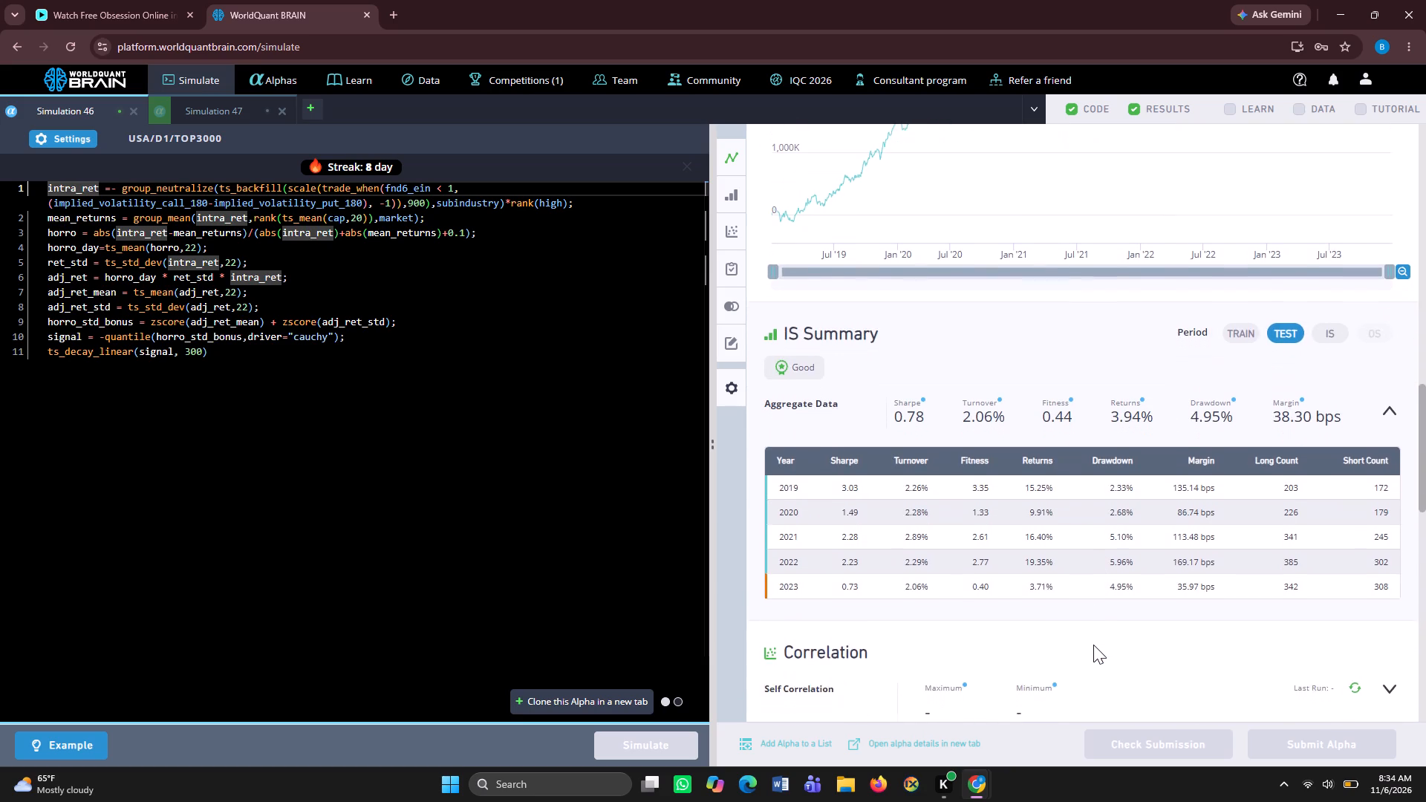
pyautogui.scroll(-2, 1093, 645)
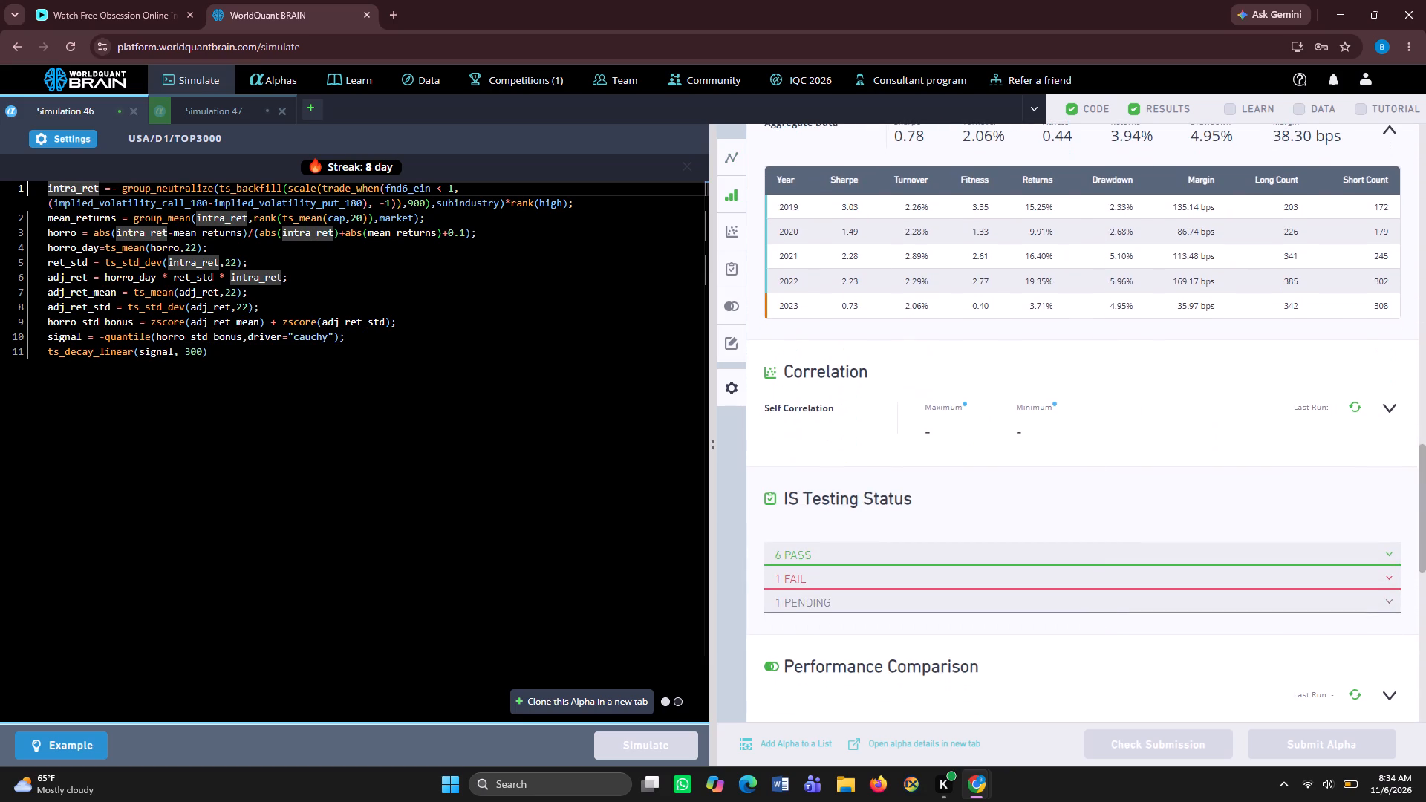
# In the Simulation 46 settings, set truncation to 0.009, decay to 98 and neutralization to Market, and apply them.
pyautogui.click(70, 135)
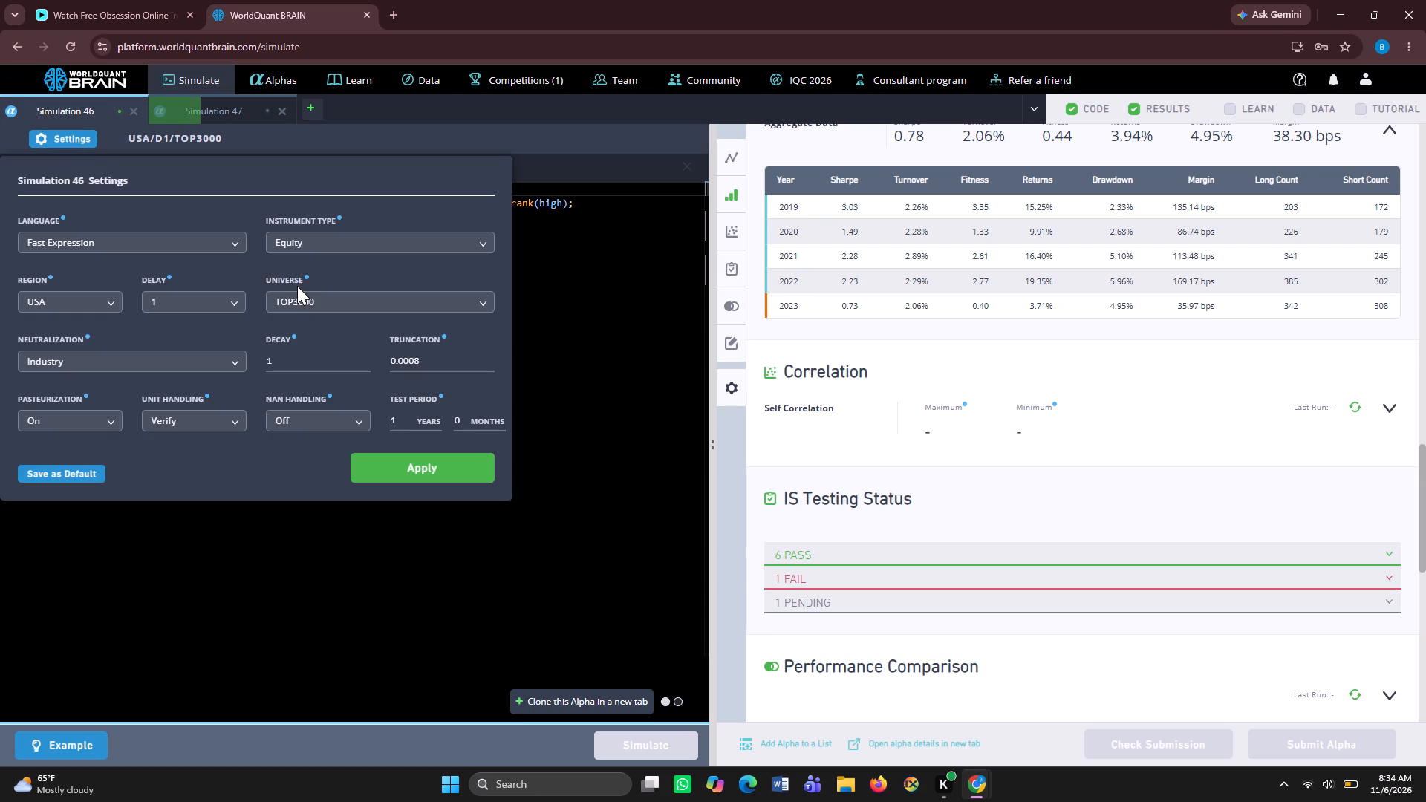
pyautogui.click(408, 359)
pyautogui.press('BackSpace')
pyautogui.click(427, 359)
pyautogui.press('BackSpace')
pyautogui.press('9')
pyautogui.click(273, 365)
pyautogui.press('BackSpace')
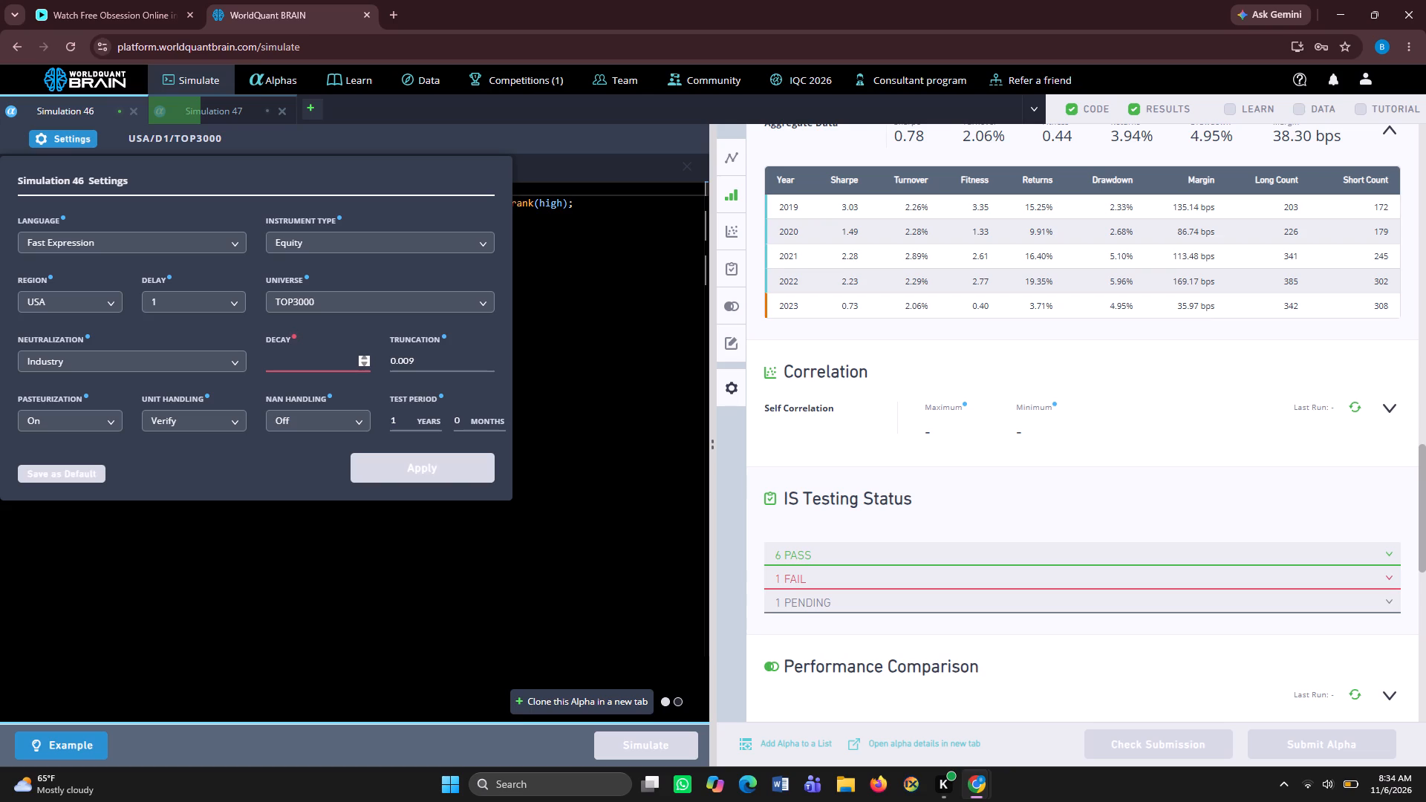
pyautogui.write('98')
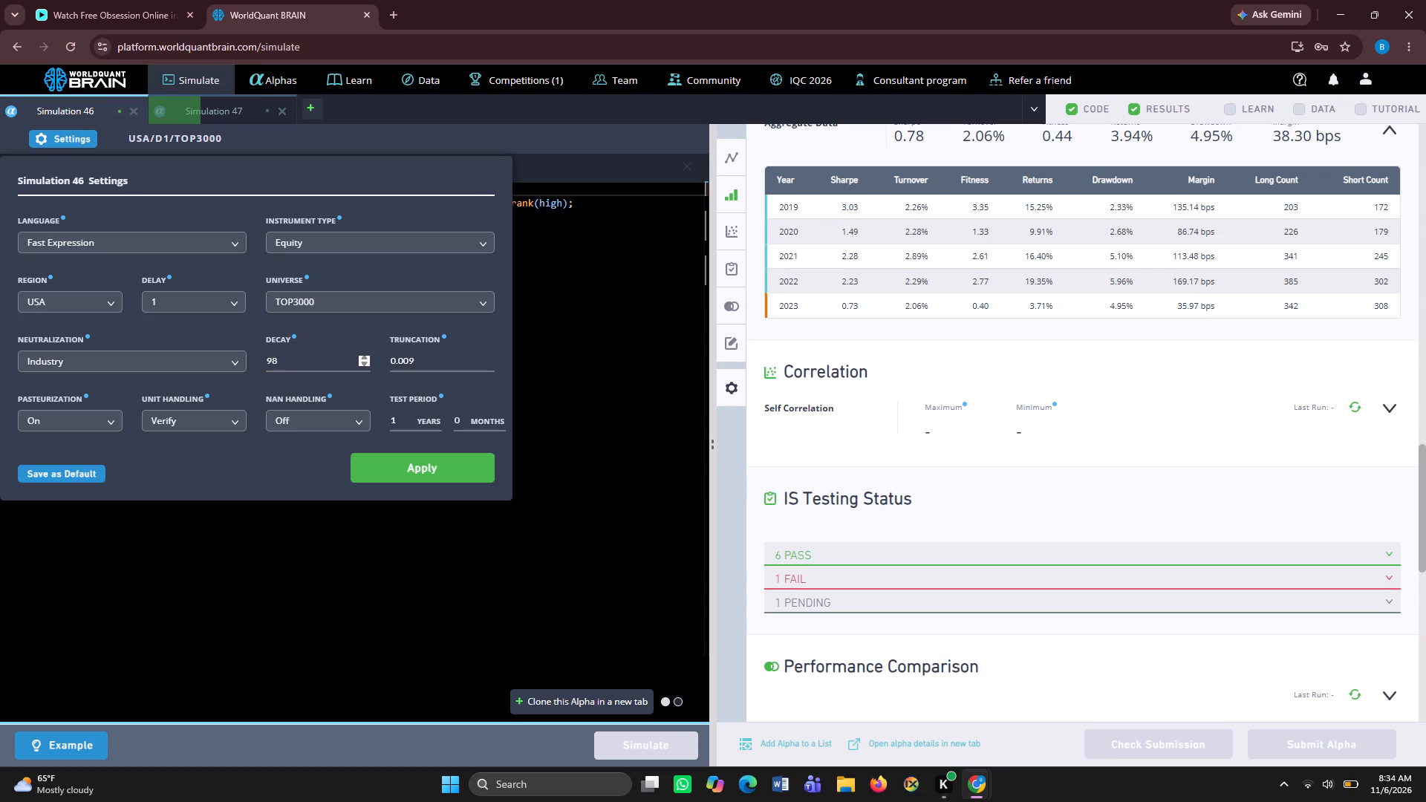
pyautogui.click(233, 357)
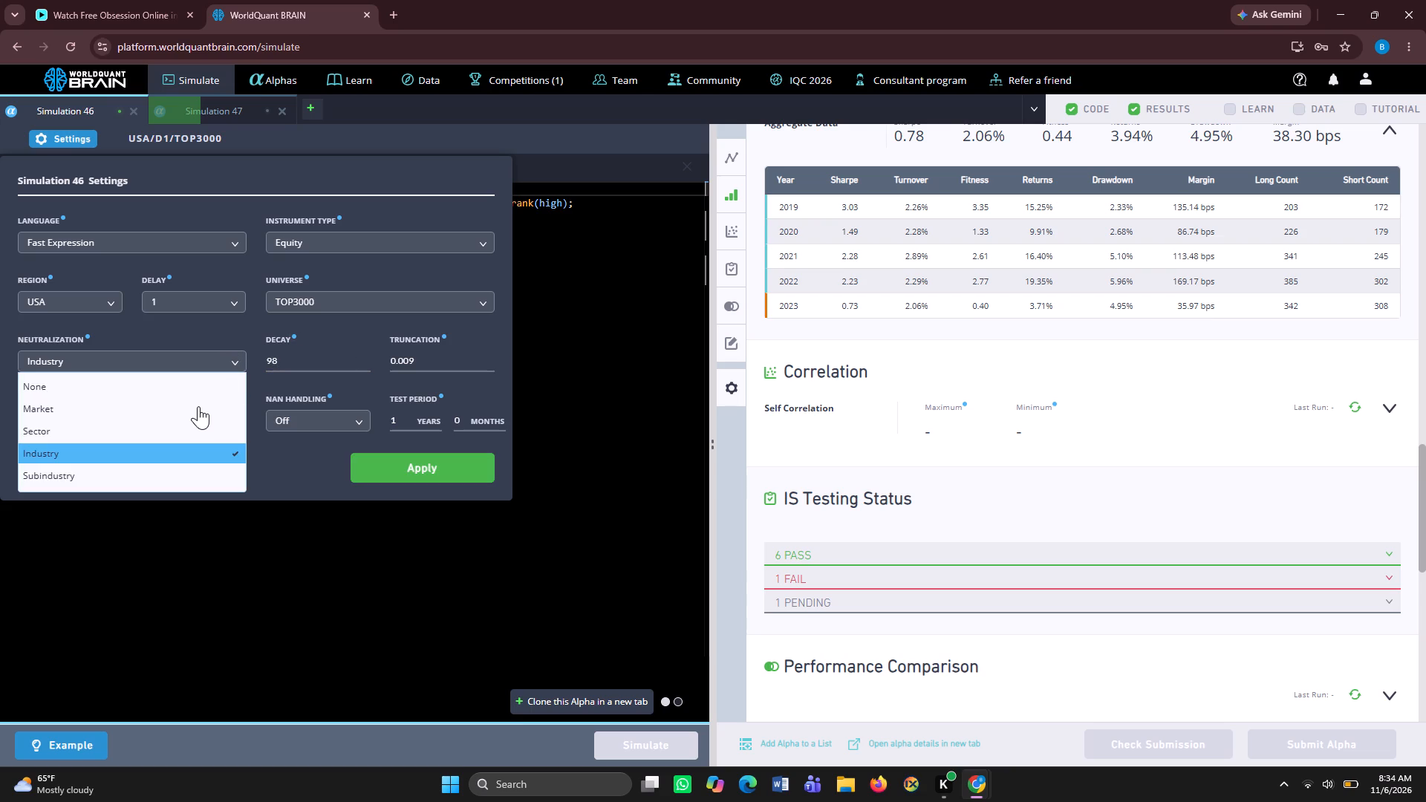
pyautogui.click(198, 406)
pyautogui.click(403, 471)
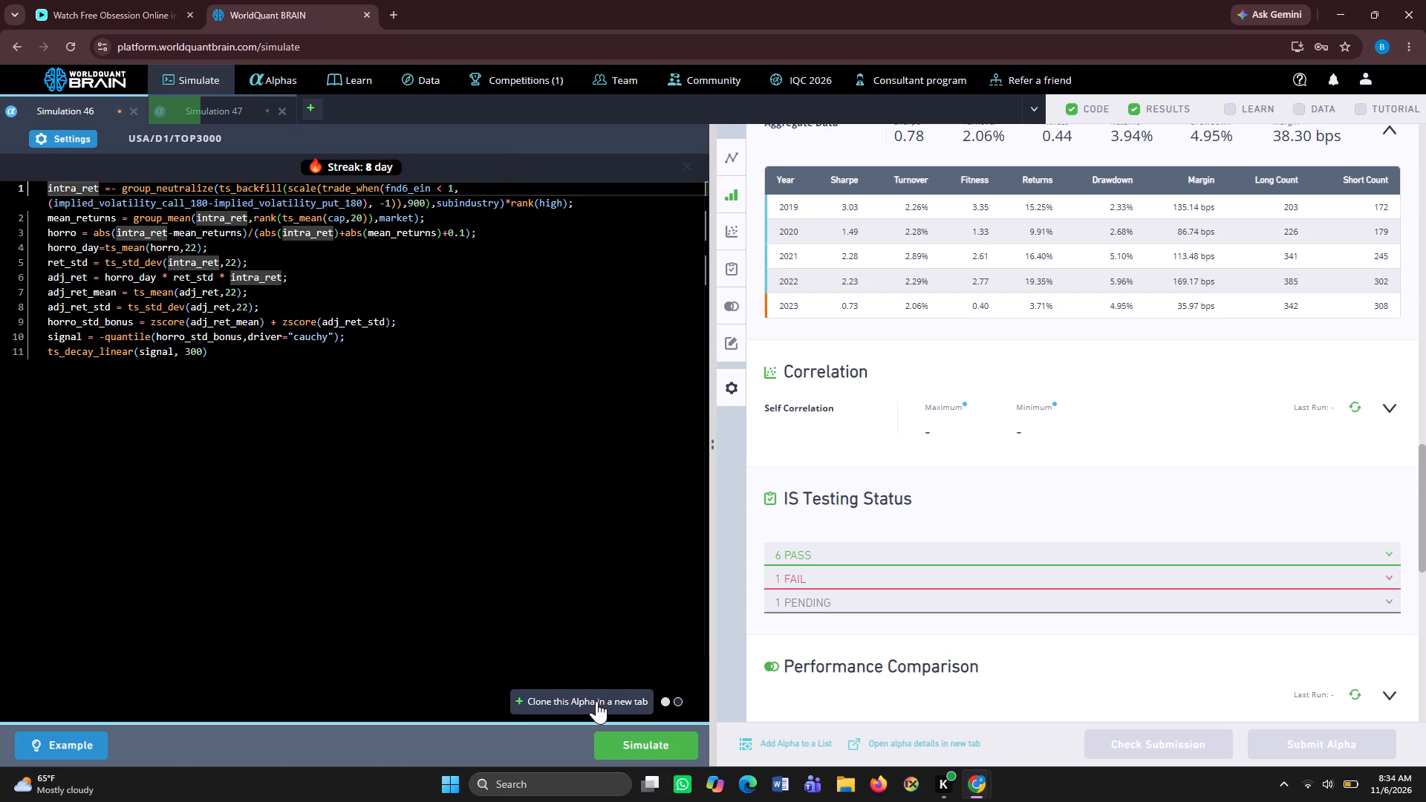
# Clone the Simulation 46 alpha with its changed settings in a new tab and simulate the clone.
pyautogui.click(596, 701)
pyautogui.click(638, 736)
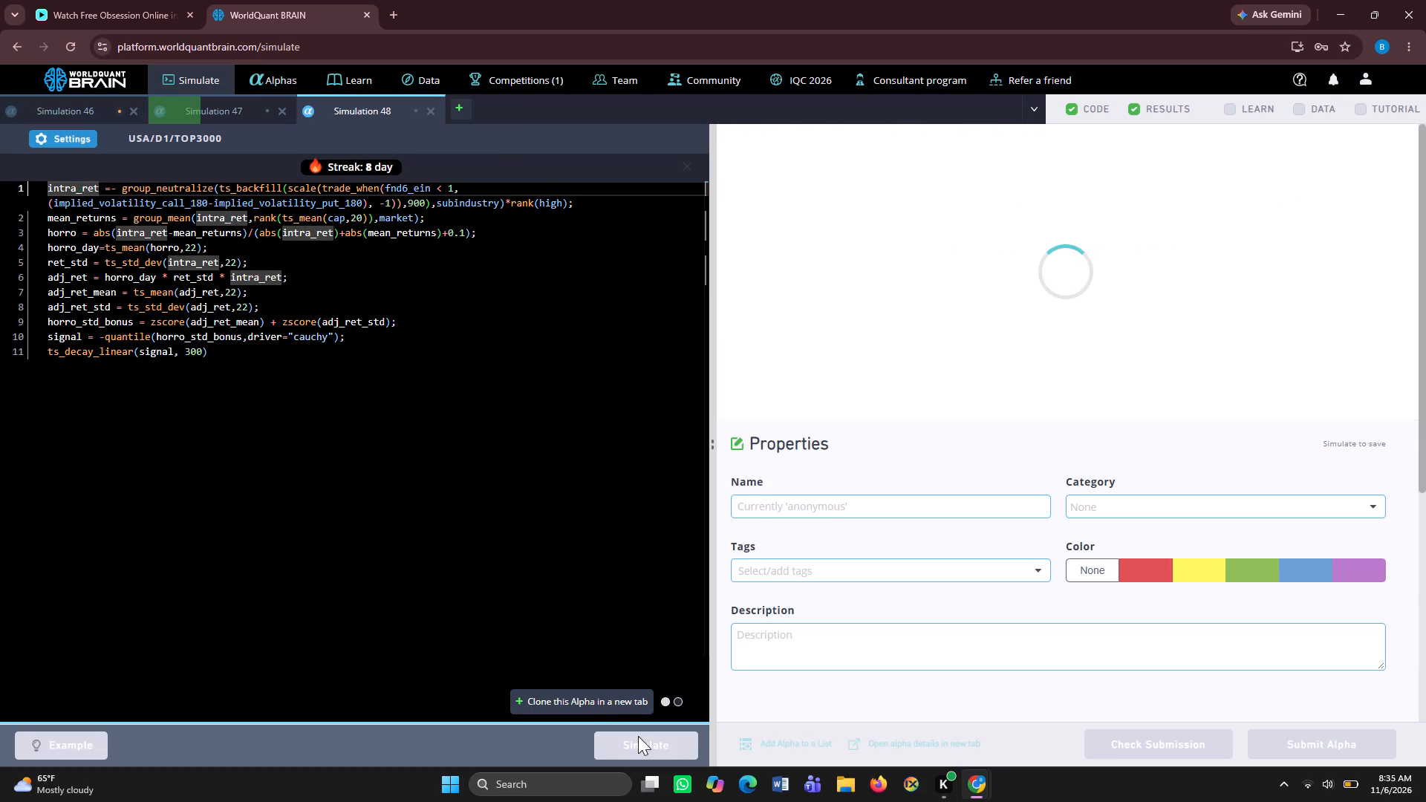
# Close the Simulation 46 tab, discarding its unsimulated changes.
pyautogui.click(134, 108)
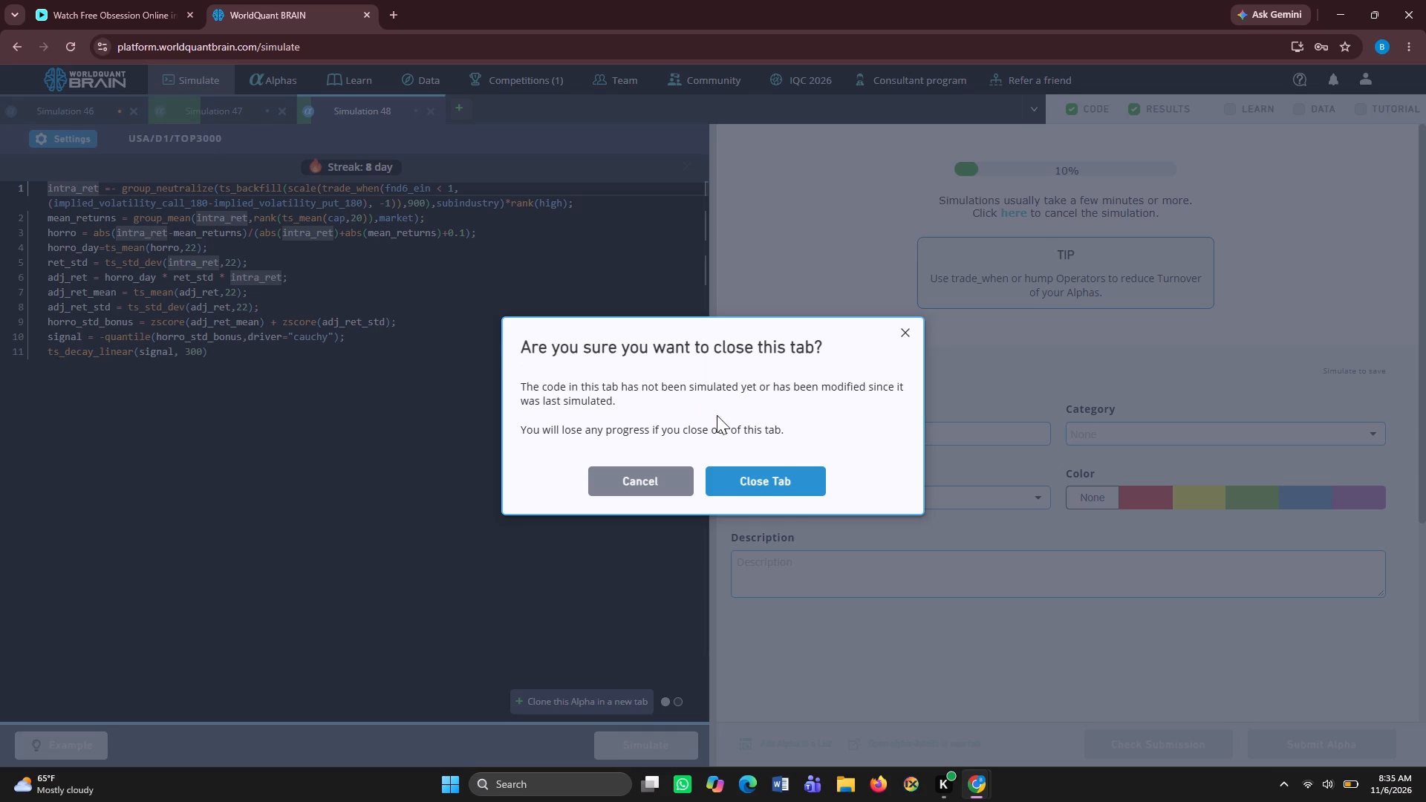
pyautogui.click(761, 480)
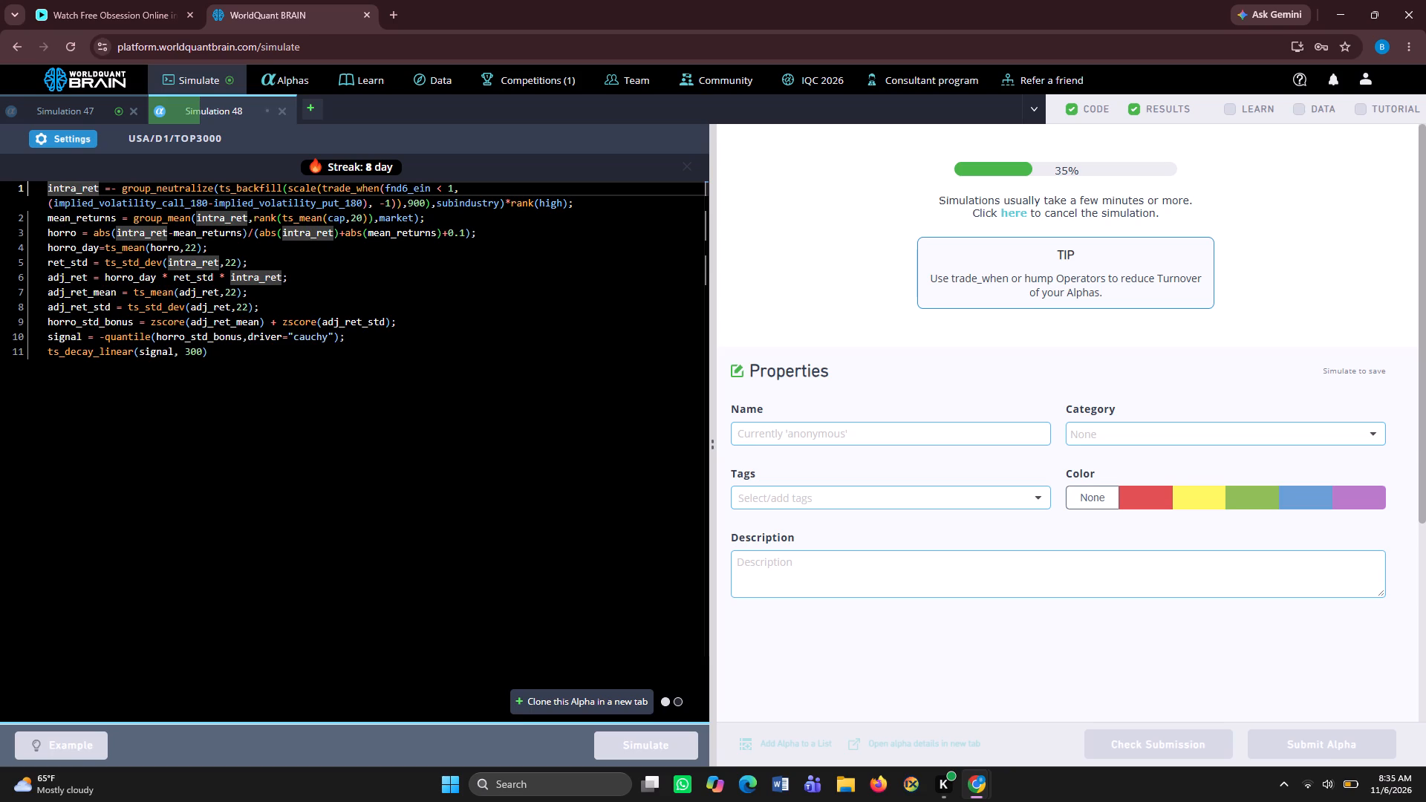
# Review the Simulation 47 performance results and run the self-correlation check on its alpha.
pyautogui.click(88, 103)
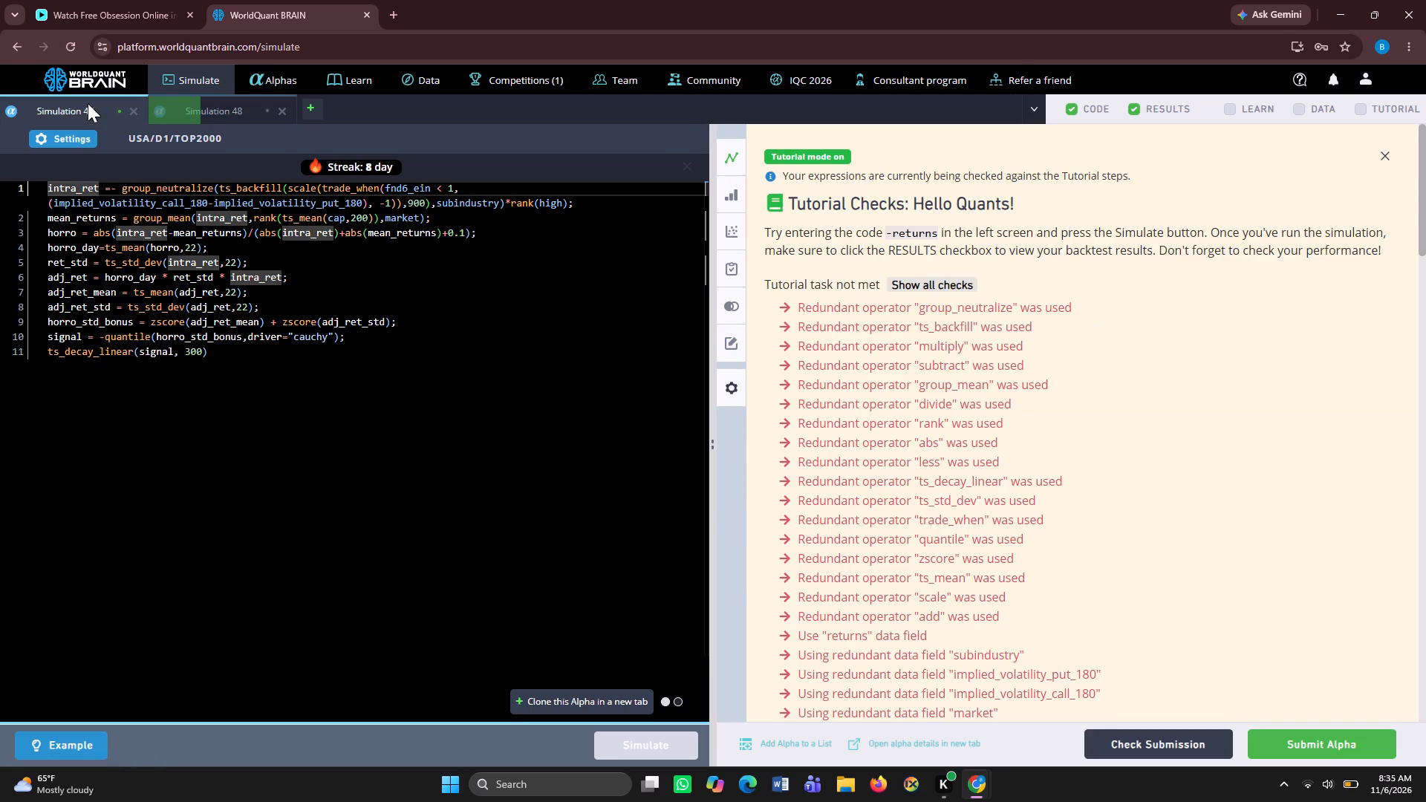
pyautogui.scroll(-1, 1089, 576)
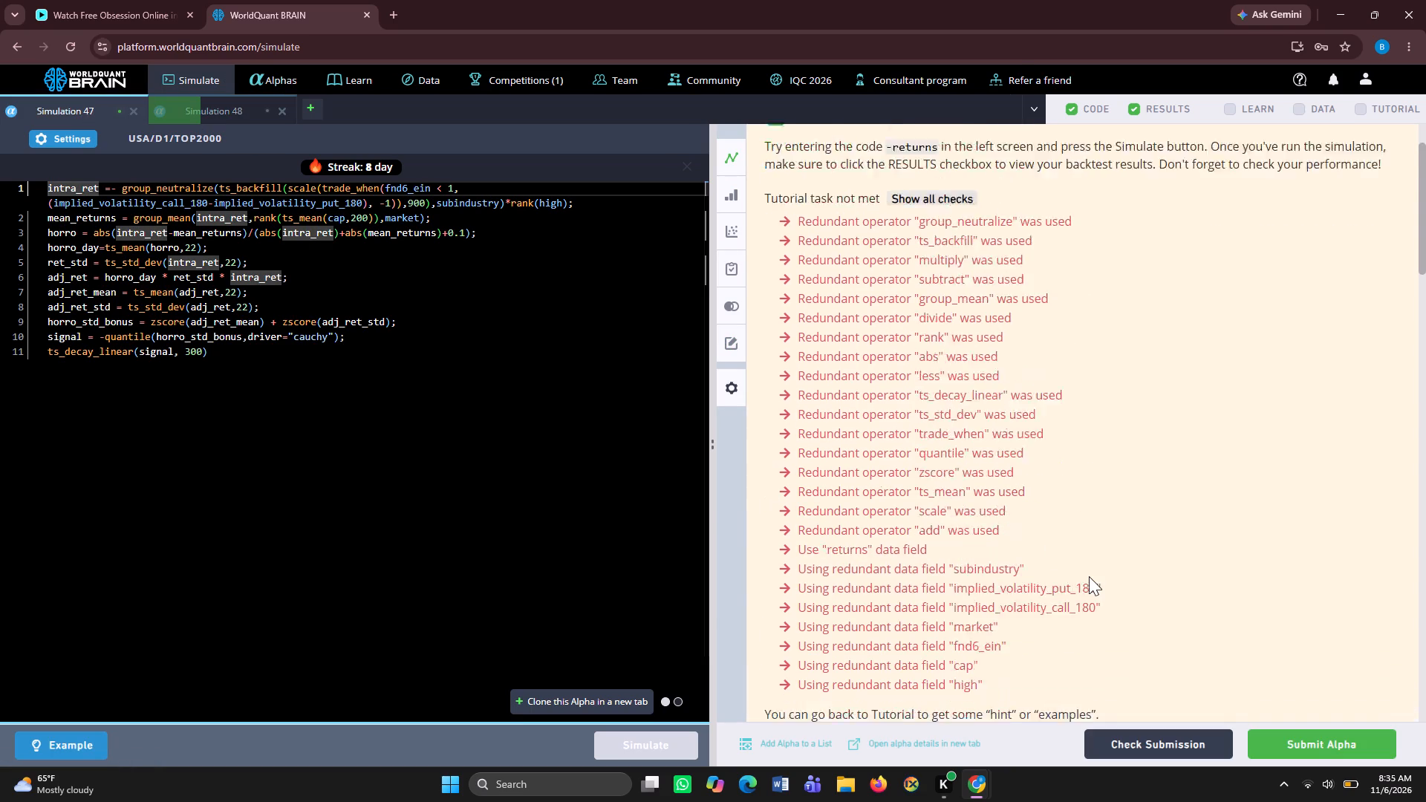
pyautogui.scroll(-4, 1089, 576)
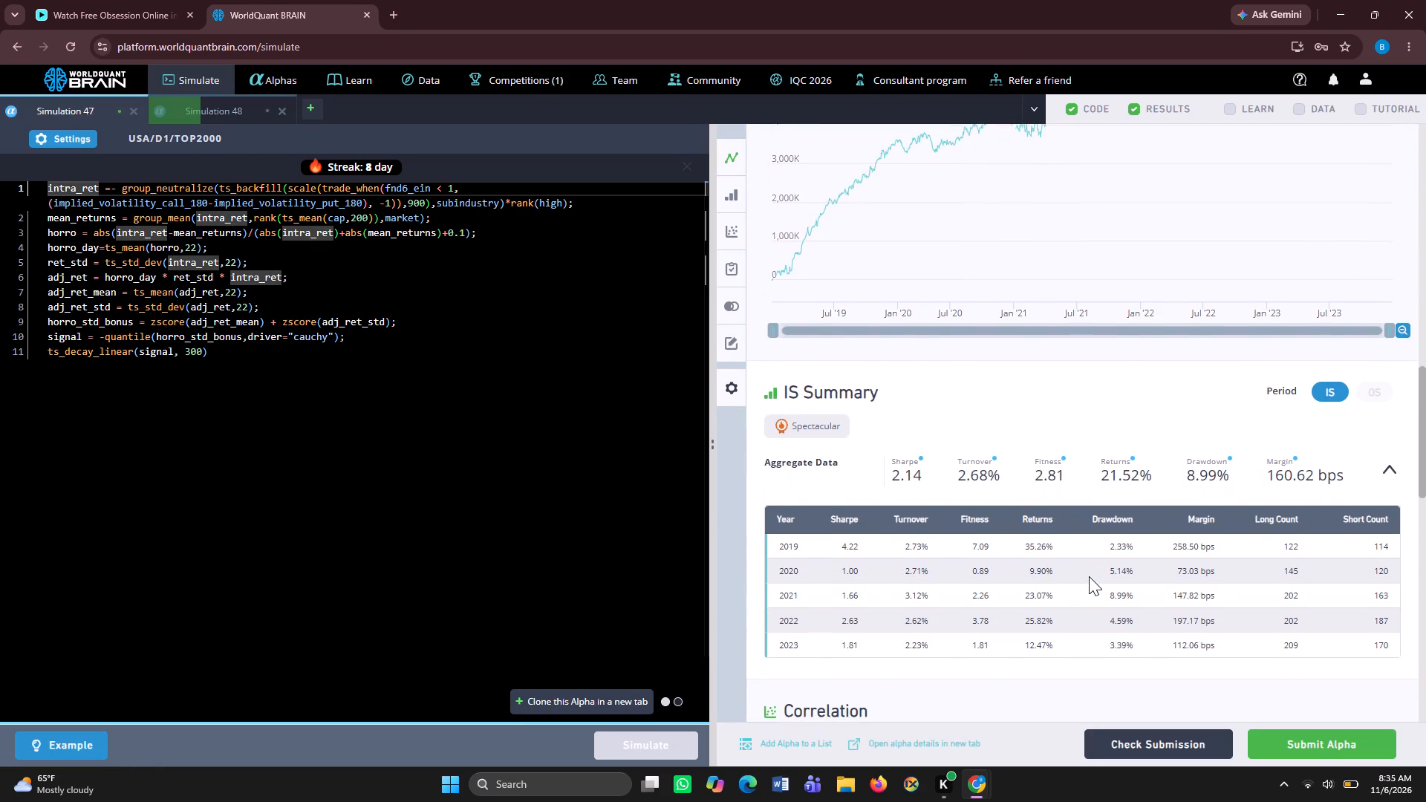
pyautogui.scroll(-1, 1089, 576)
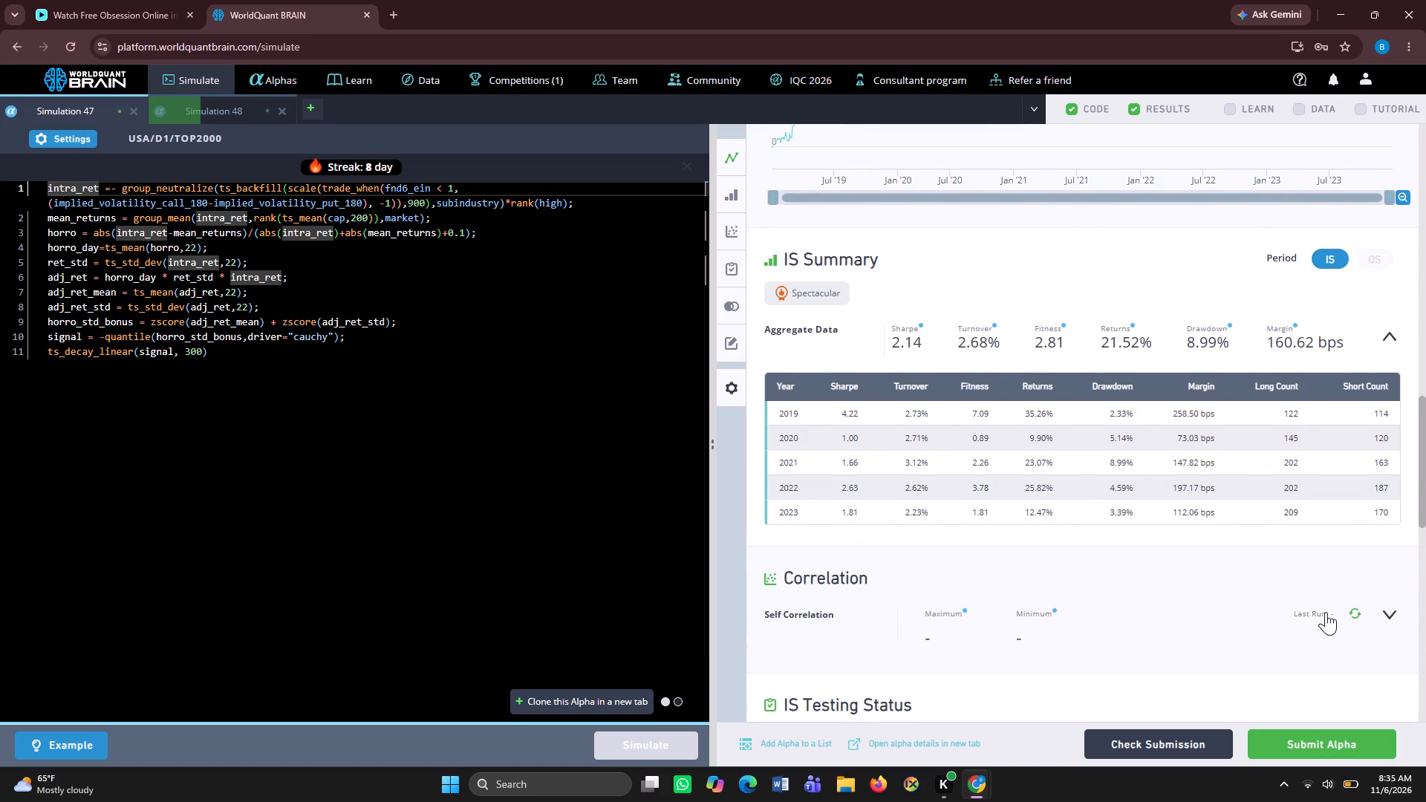
pyautogui.click(1350, 611)
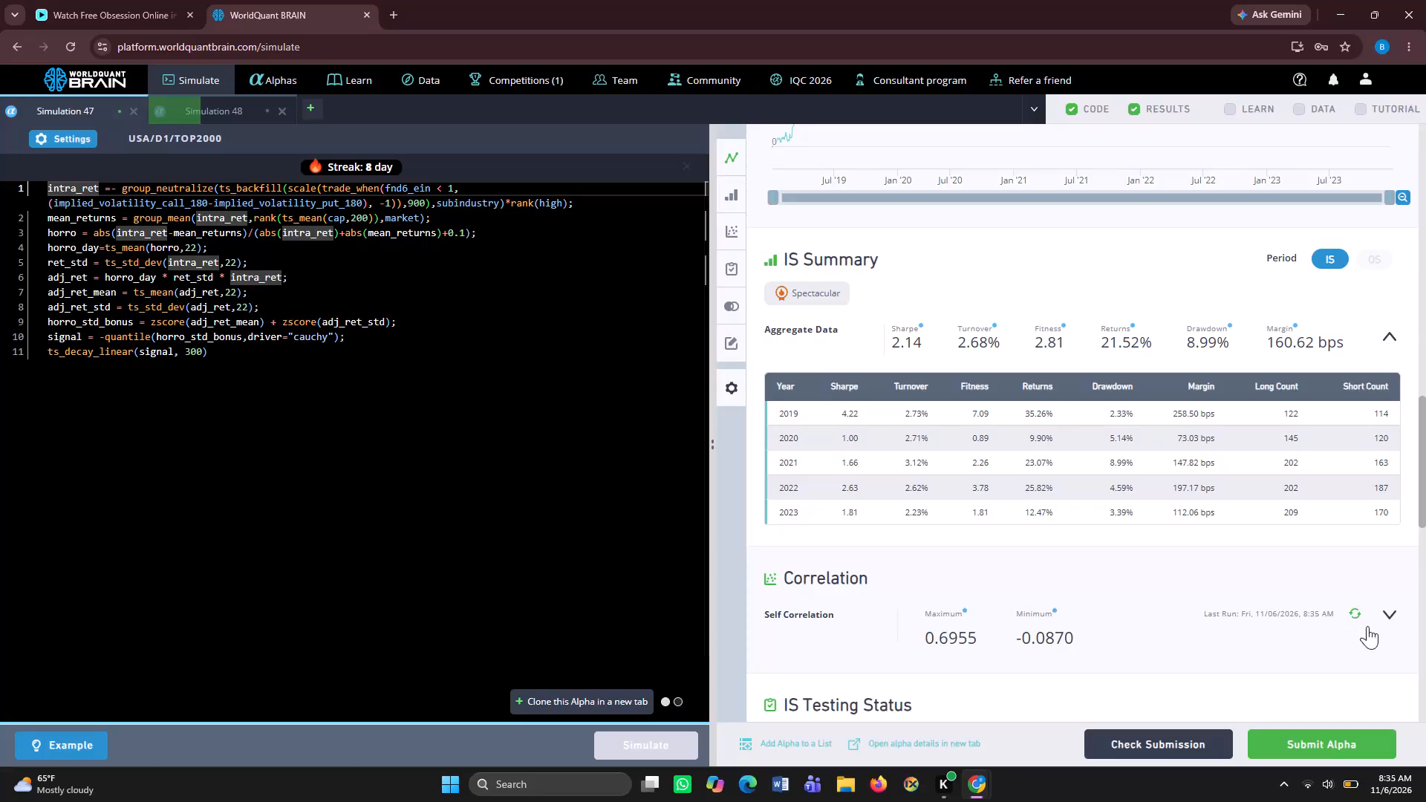
# Submit the Simulation 47 alpha.
pyautogui.click(1347, 736)
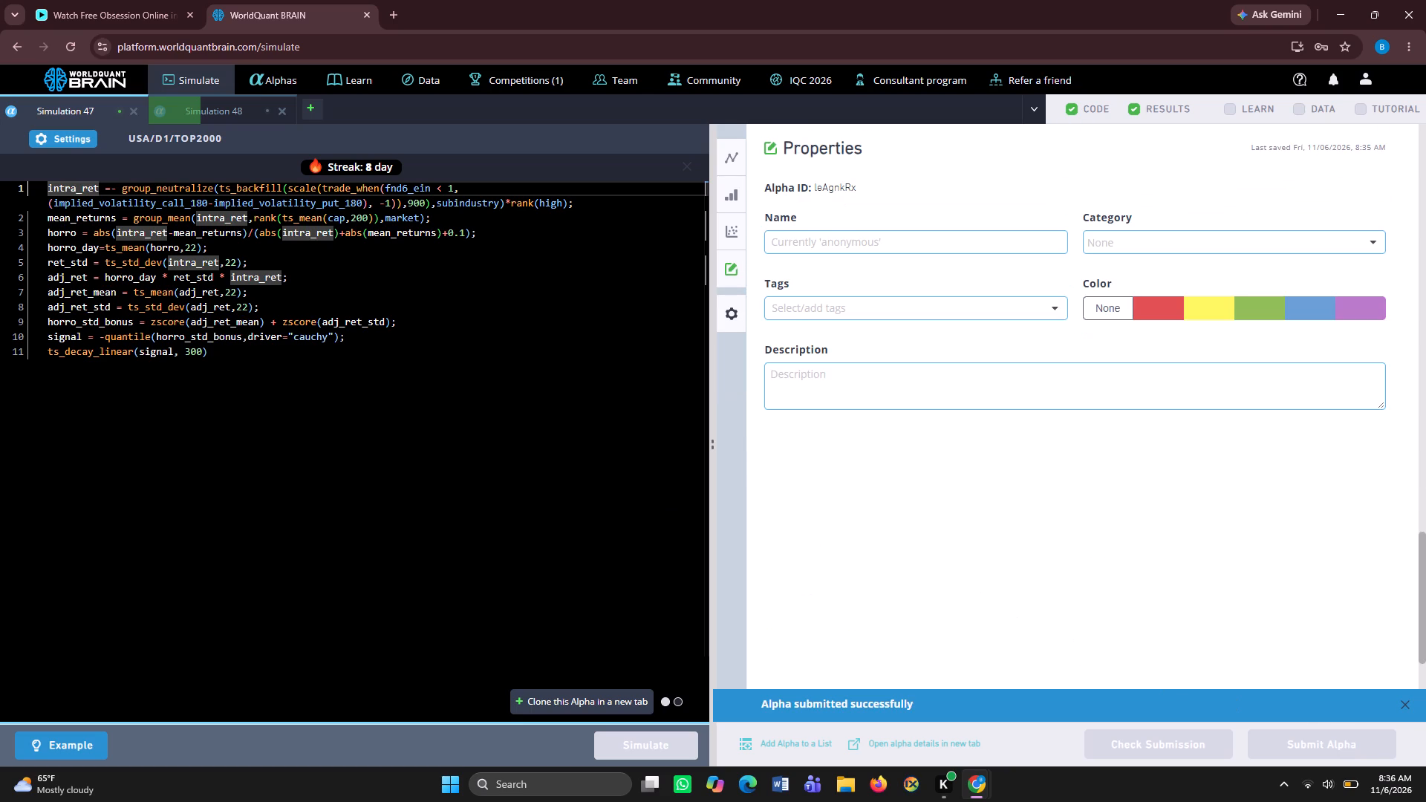
# Review the yearly IS summary of the submitted Simulation 47 alpha.
pyautogui.scroll(3, 931, 445)
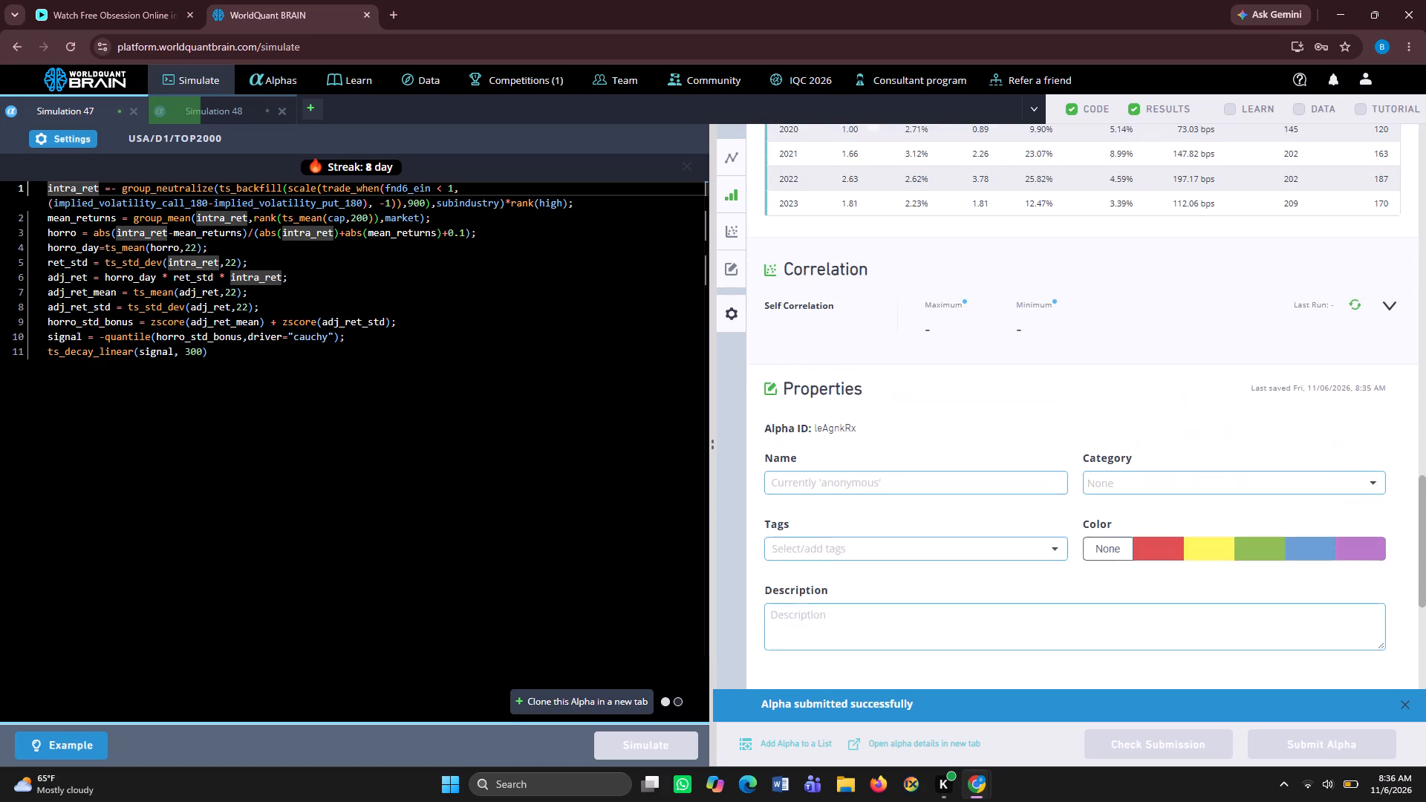
pyautogui.scroll(3, 931, 445)
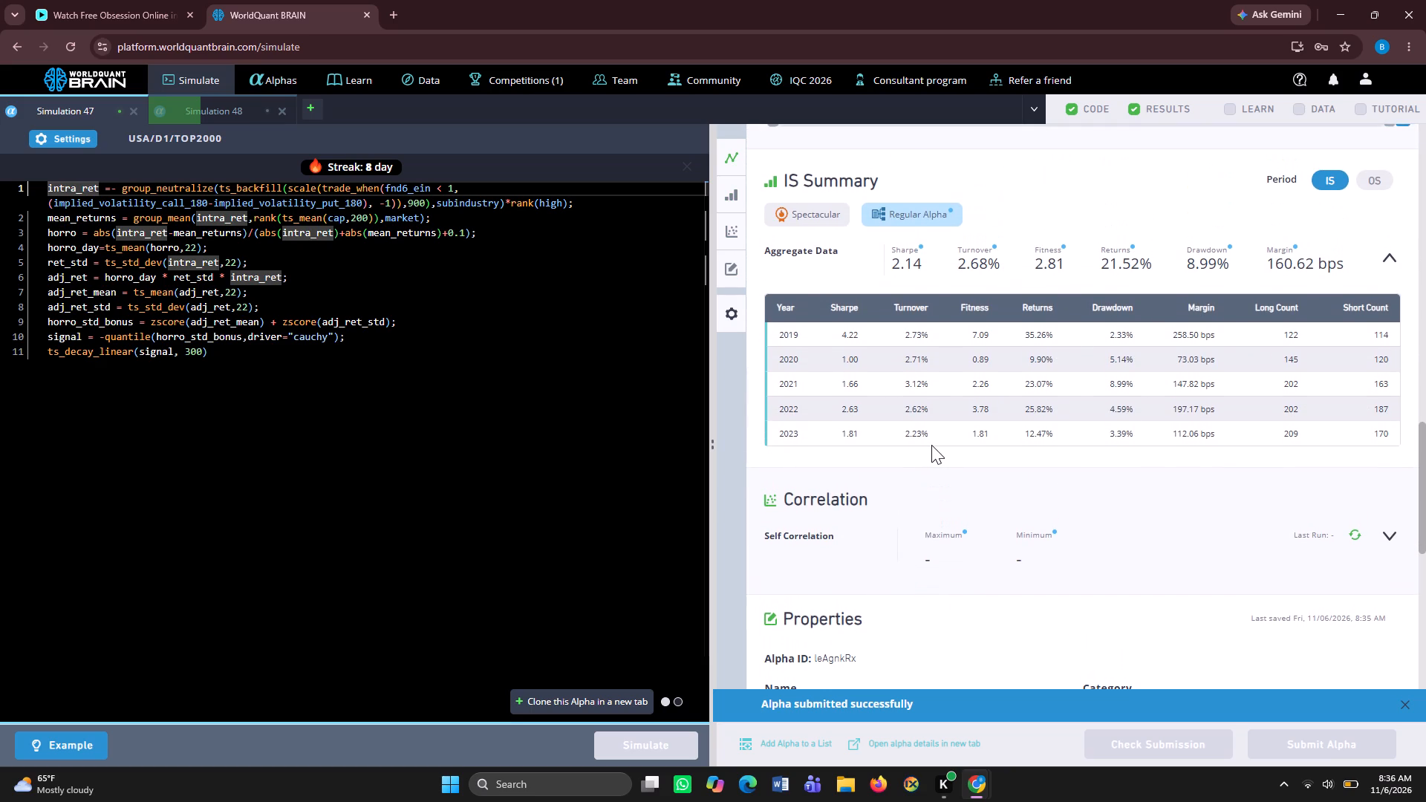
pyautogui.scroll(-3, 931, 445)
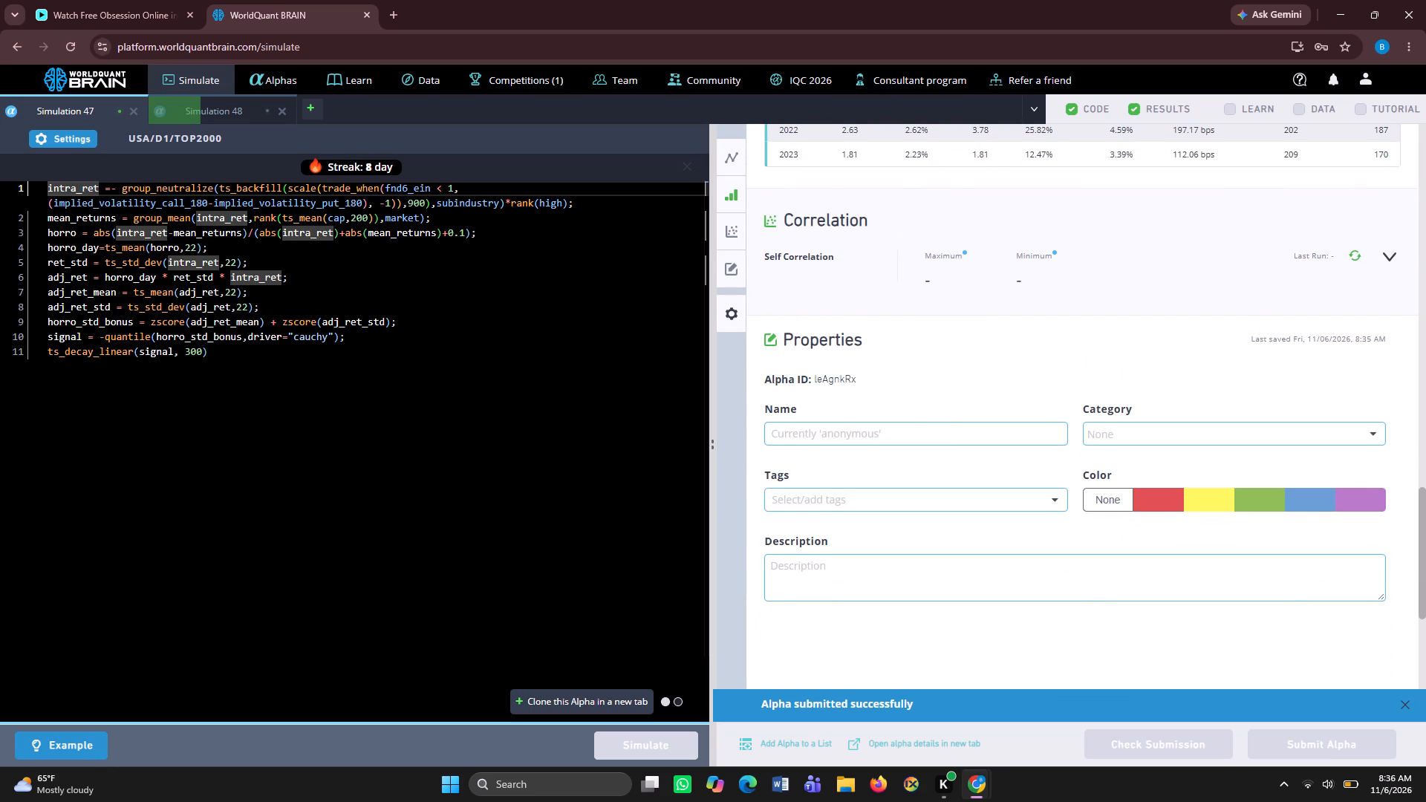
# Set the Simulation 47 test period to 1 year and apply the settings.
pyautogui.click(86, 130)
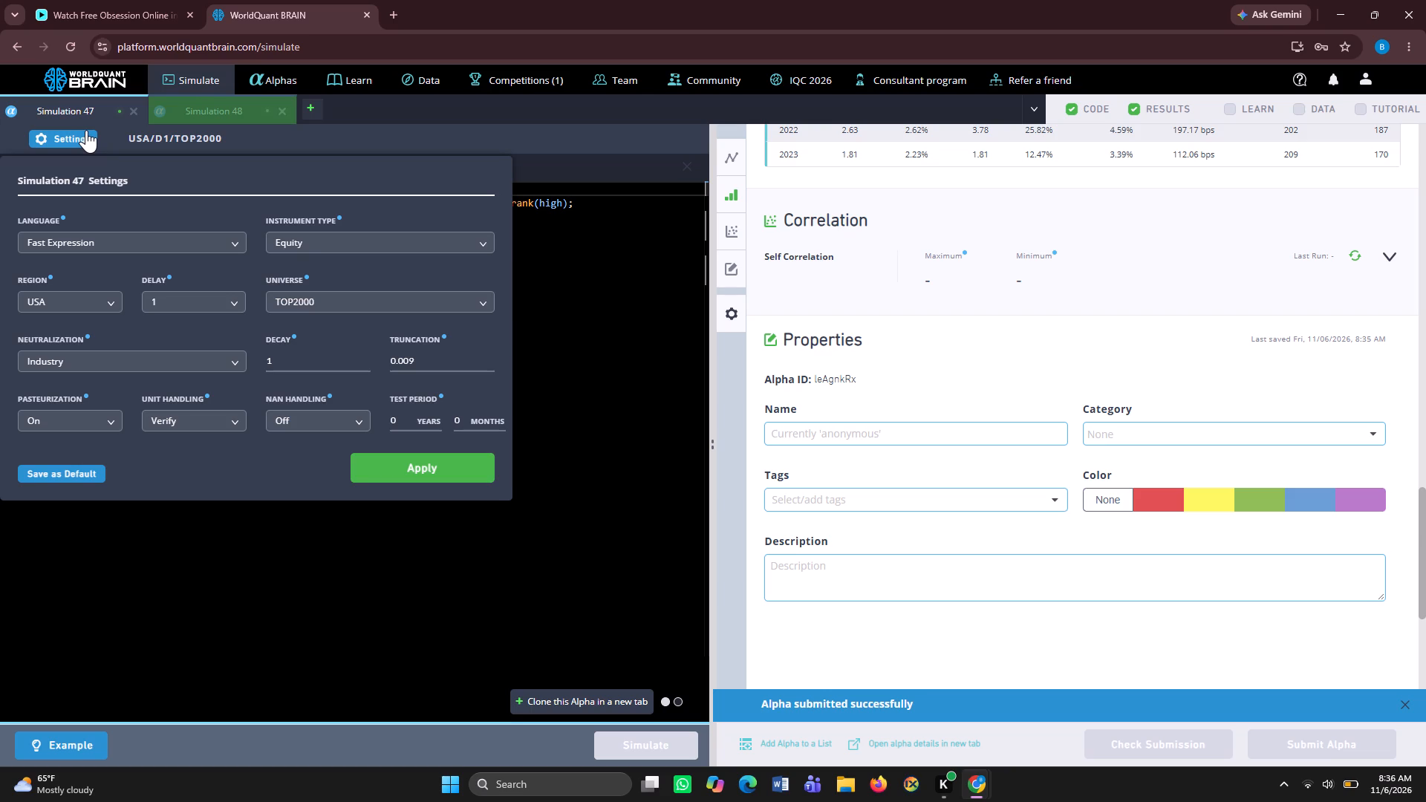
pyautogui.click(411, 423)
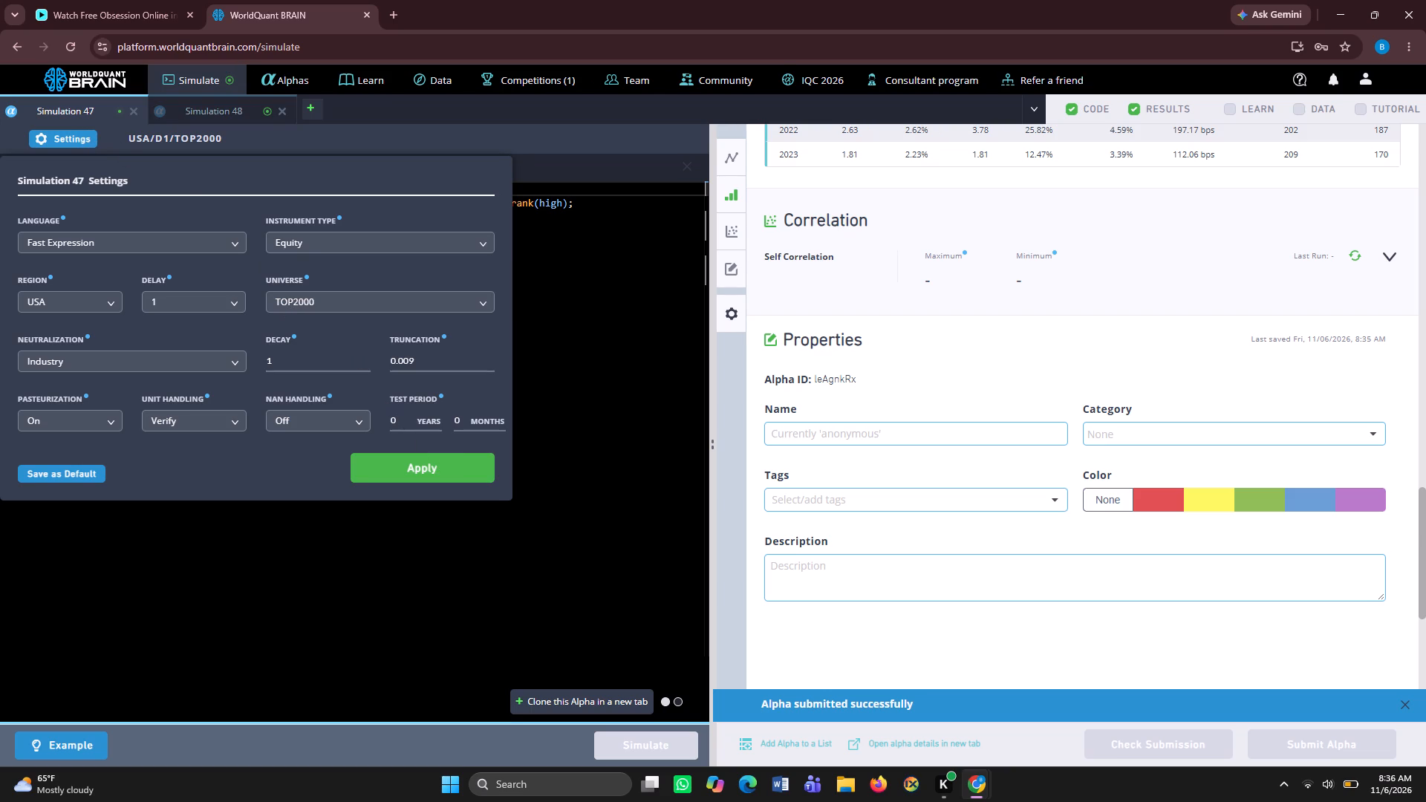
pyautogui.press('BackSpace')
pyautogui.press('1')
pyautogui.click(466, 466)
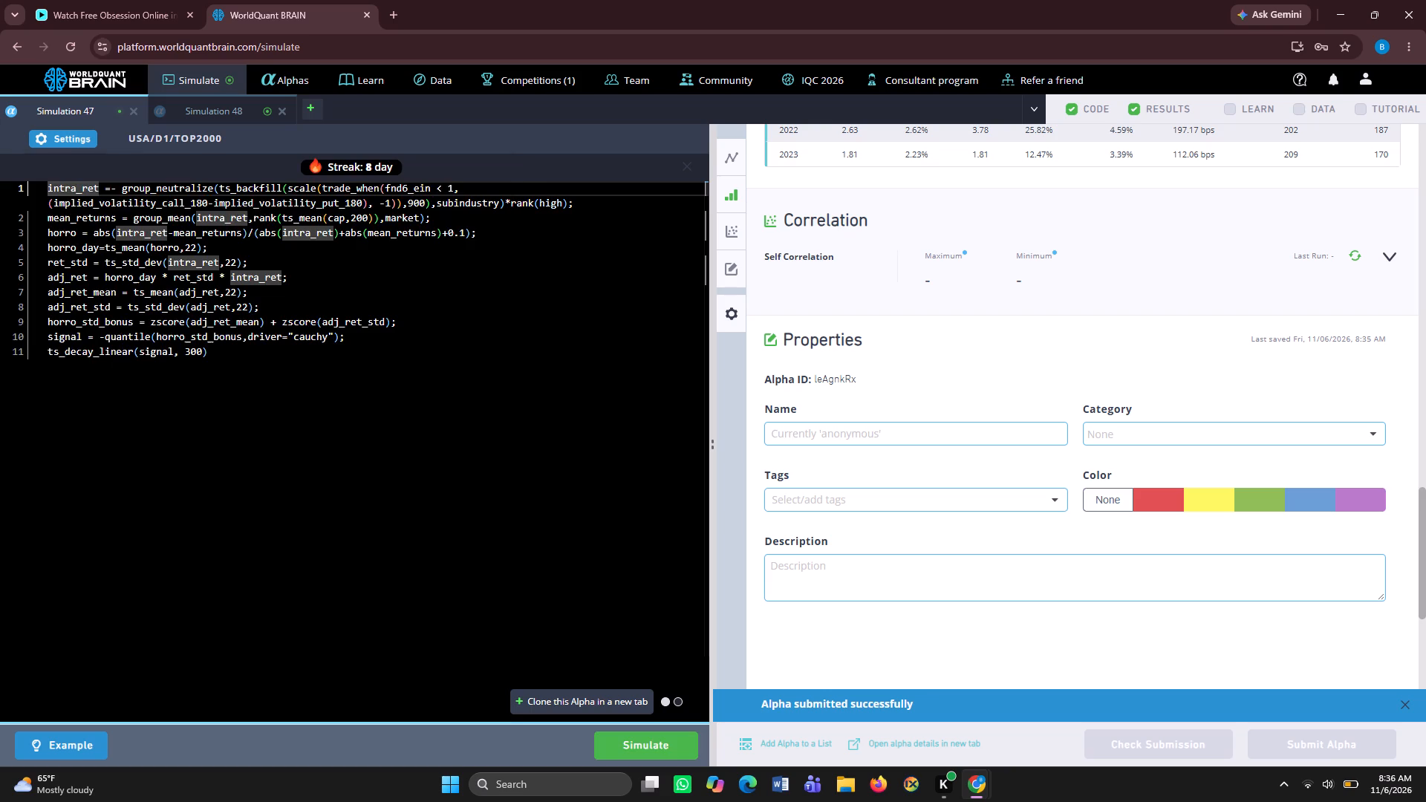
# Clone the Simulation 47 alpha with its changed test period in a new tab and simulate the clone.
pyautogui.click(590, 694)
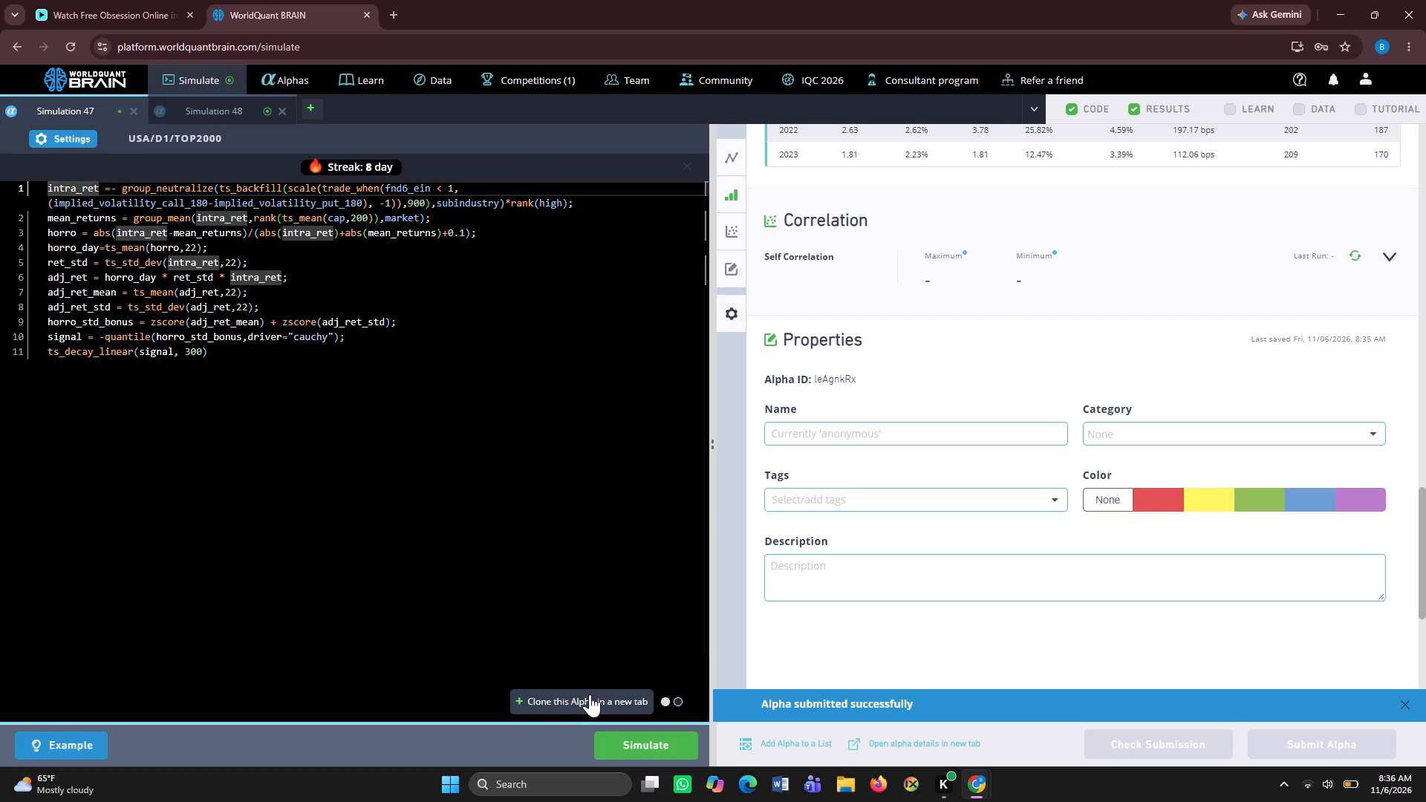
pyautogui.click(637, 744)
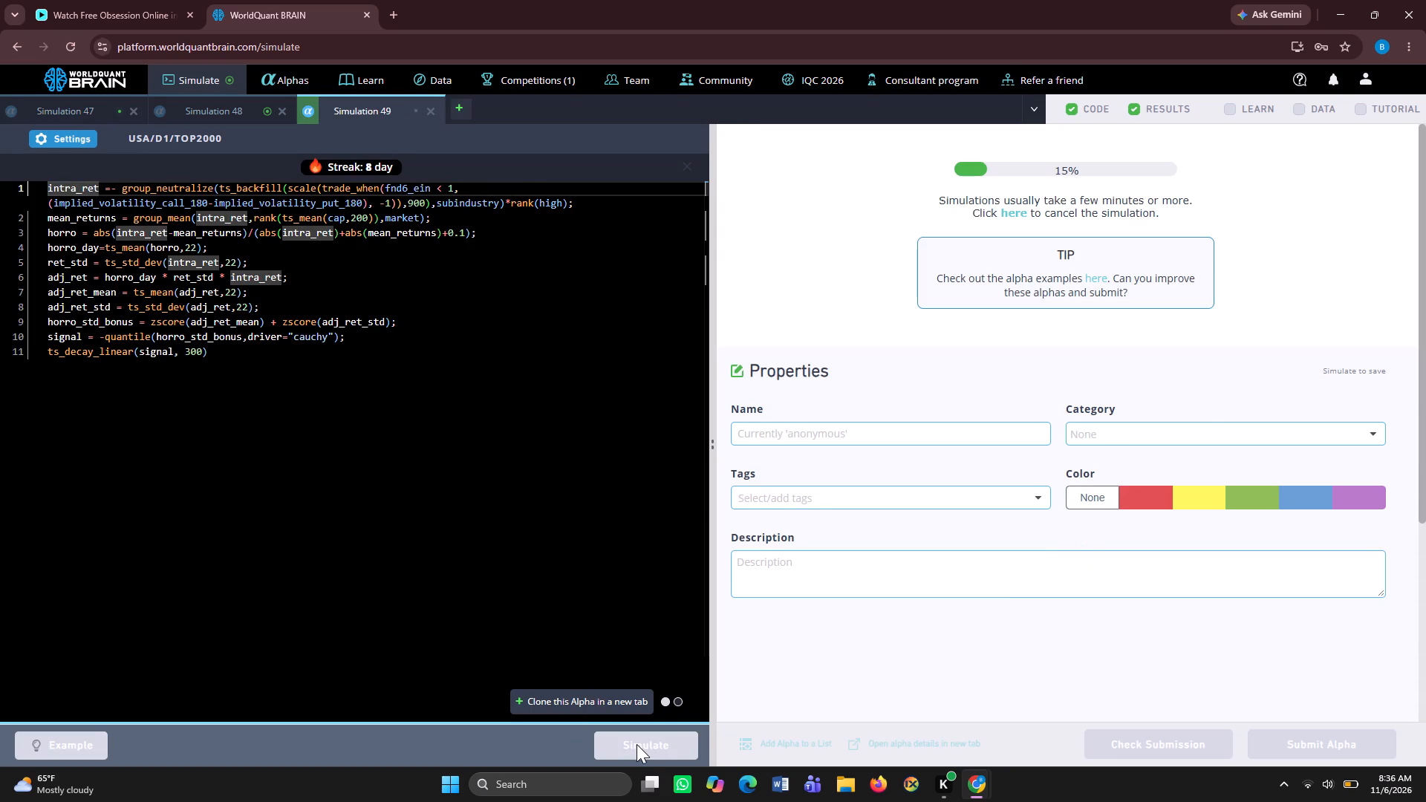
# Close the Simulation 47 tab, discarding its unsimulated changes.
pyautogui.click(137, 108)
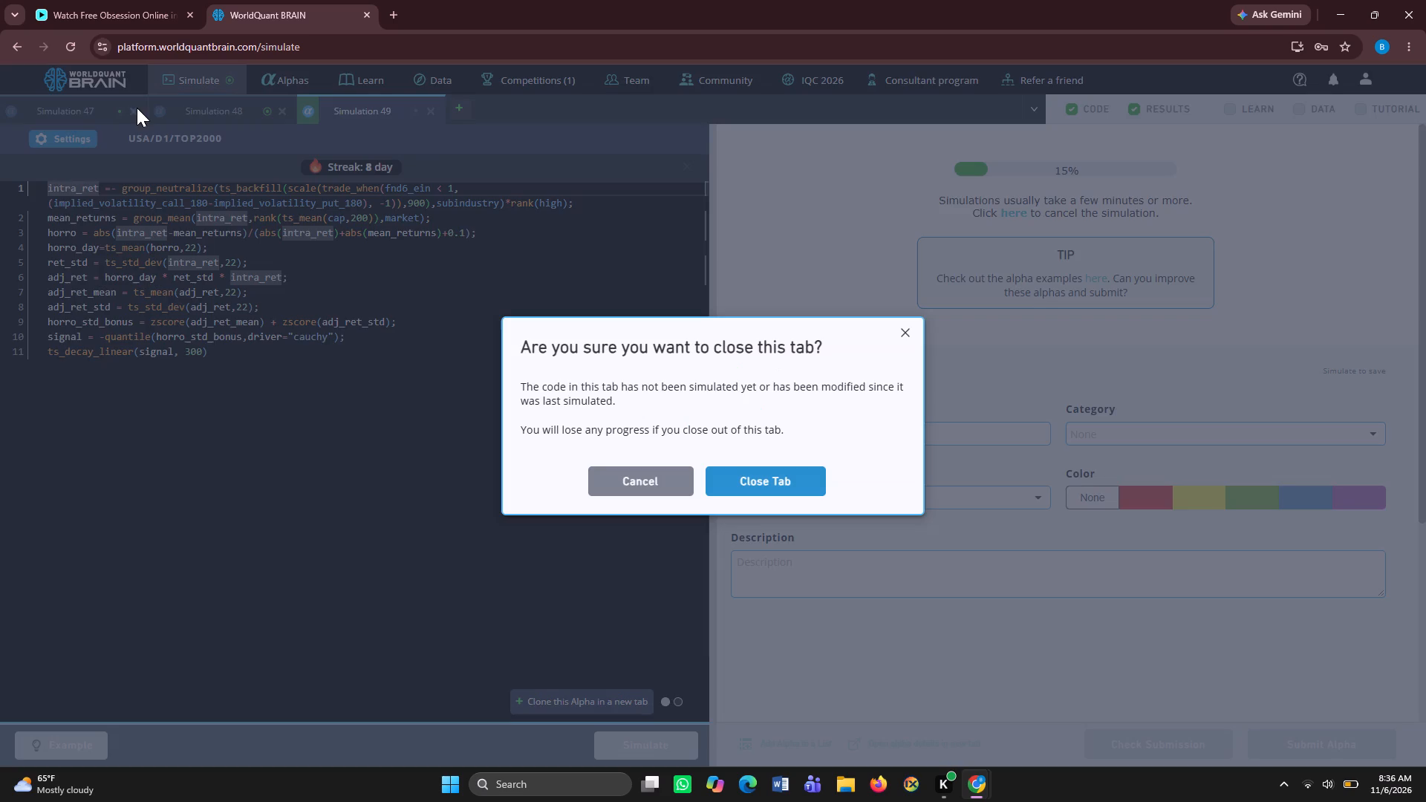
pyautogui.click(799, 472)
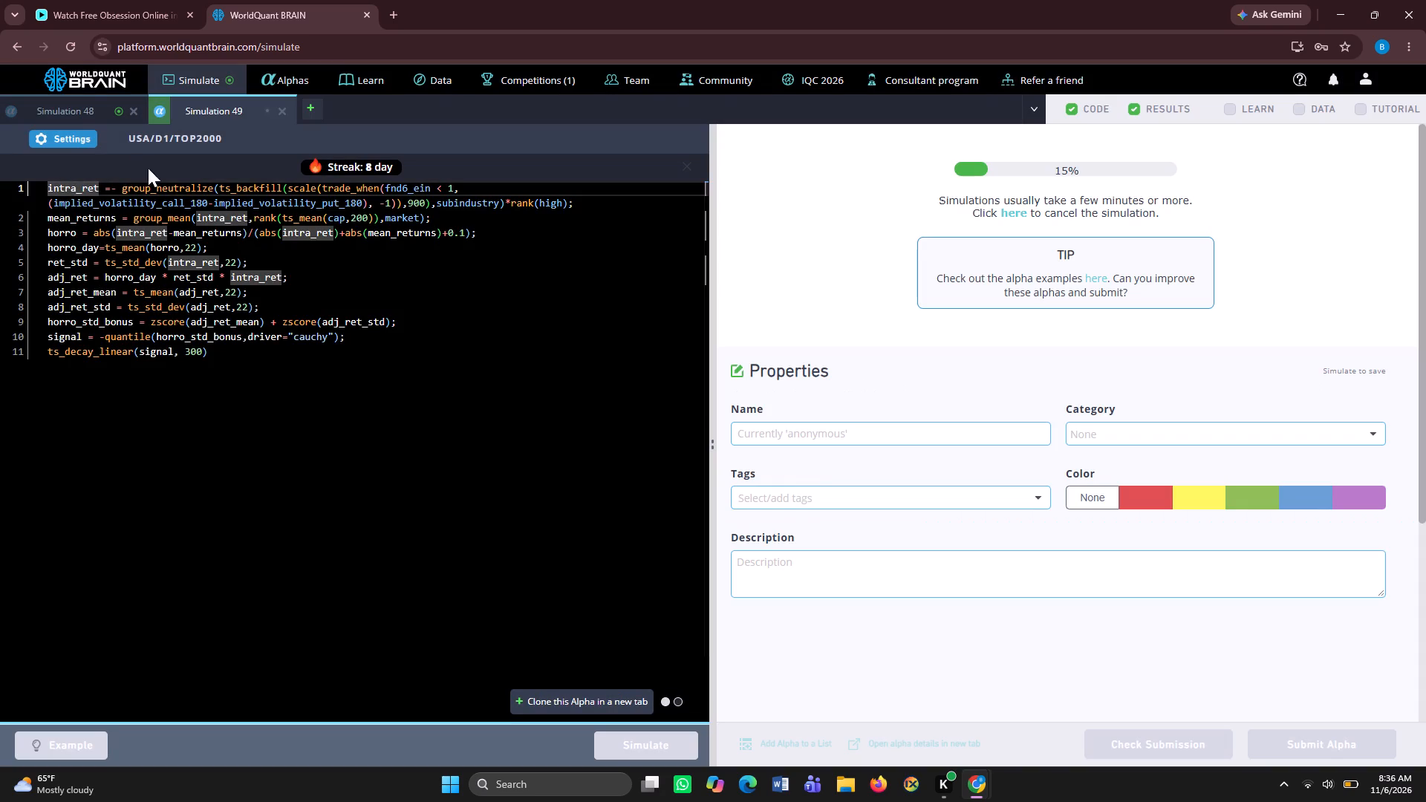
# Reveal the Simulation 48 test period, review its performance results and run the self-correlation check on its alpha.
pyautogui.click(106, 111)
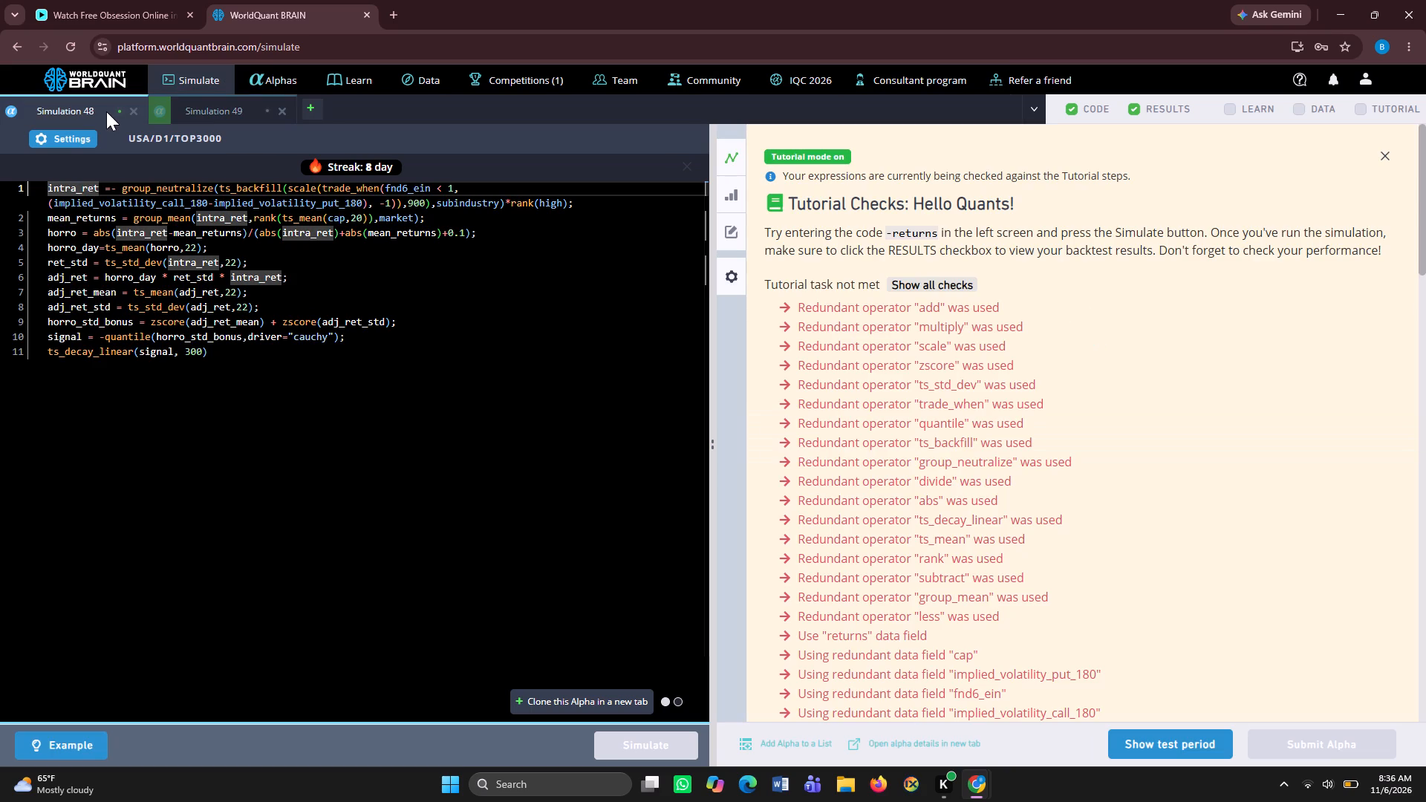
pyautogui.click(1178, 747)
pyautogui.scroll(-3, 1159, 659)
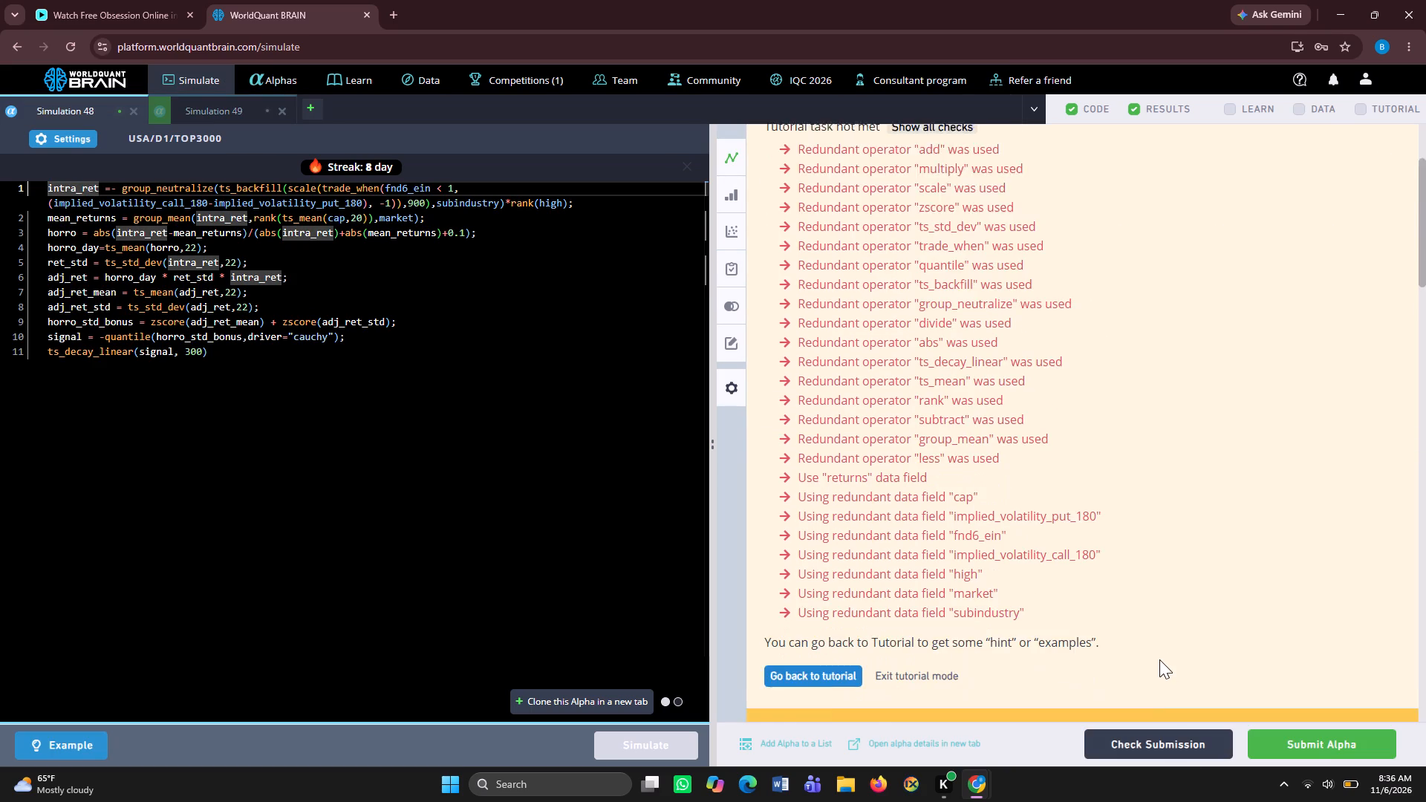
pyautogui.scroll(-4, 1159, 659)
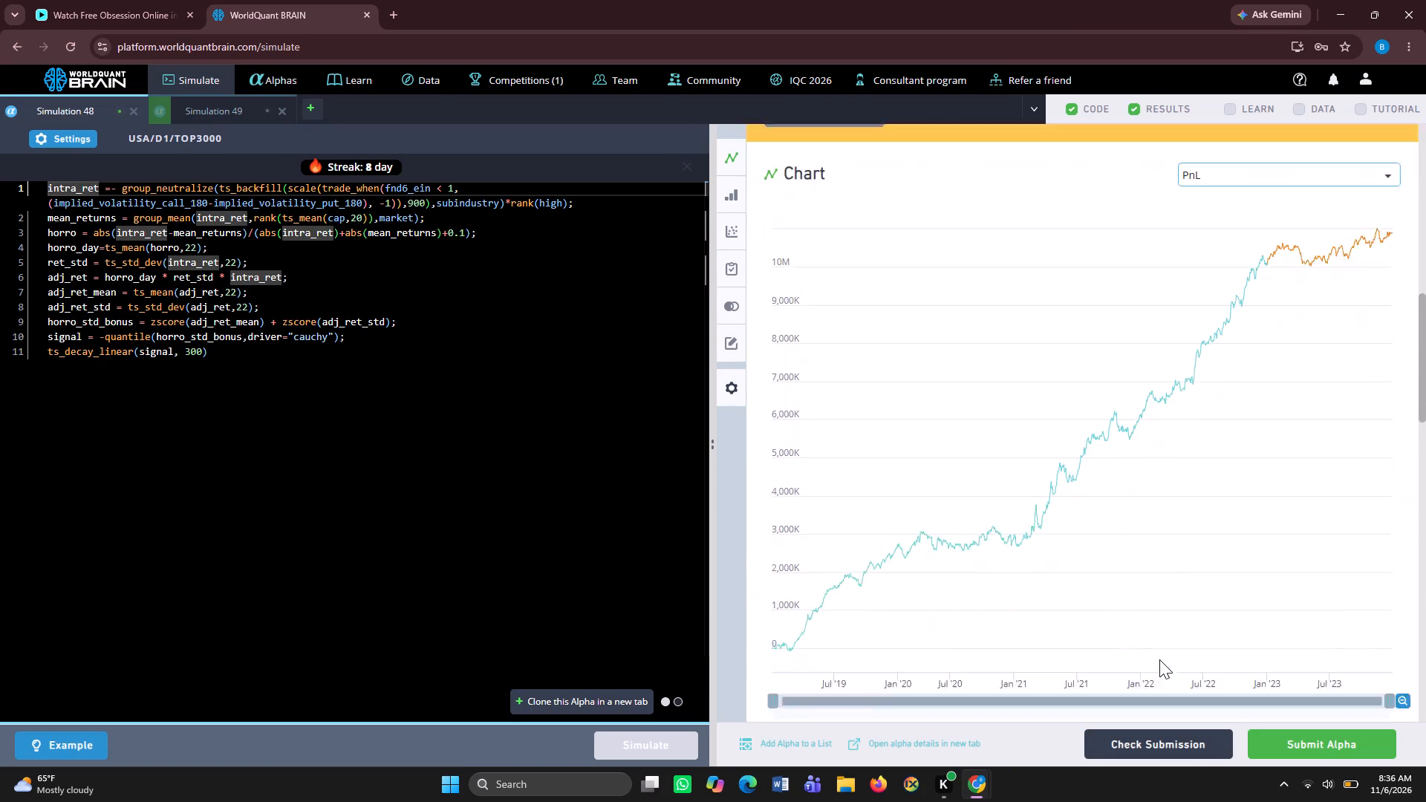
pyautogui.scroll(-3, 1159, 659)
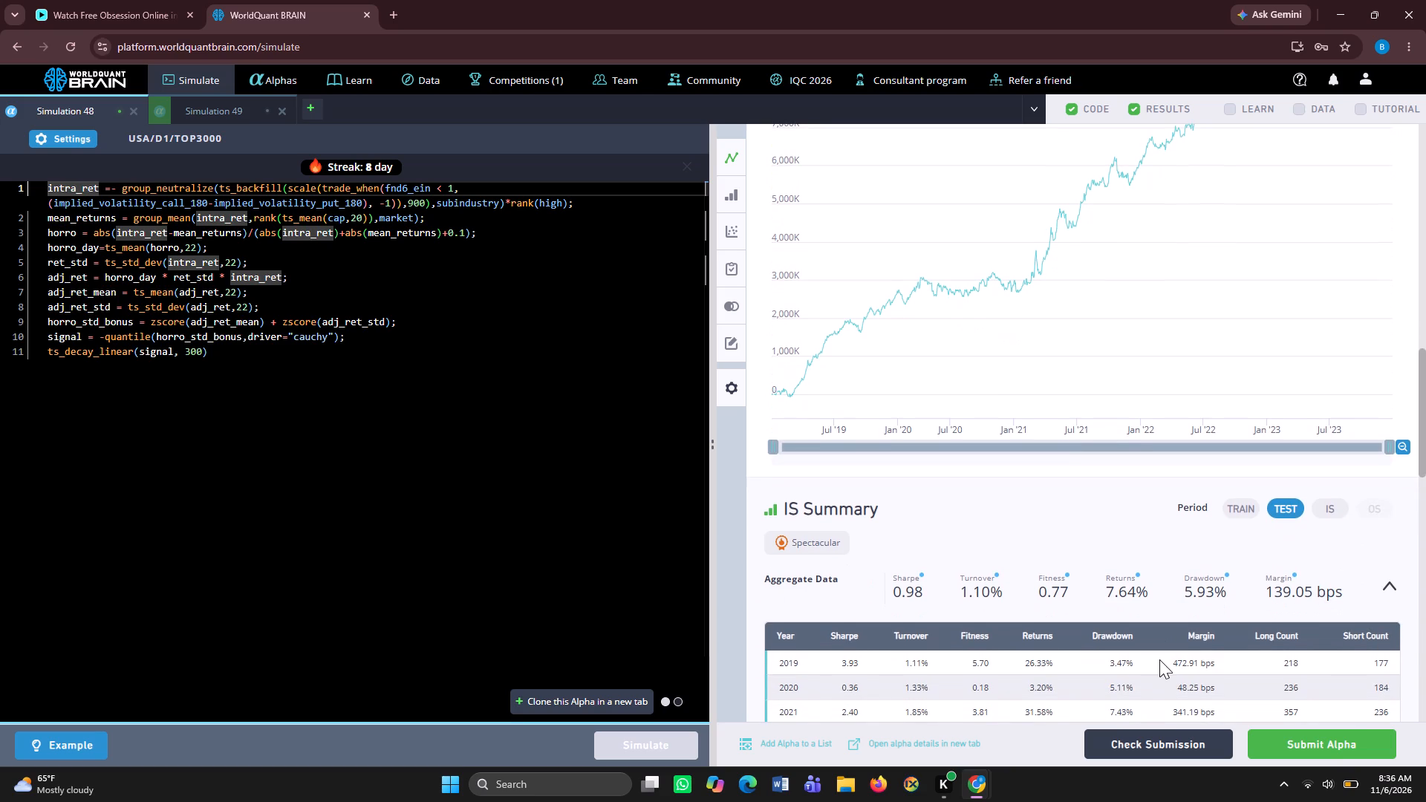
pyautogui.scroll(-3, 1159, 659)
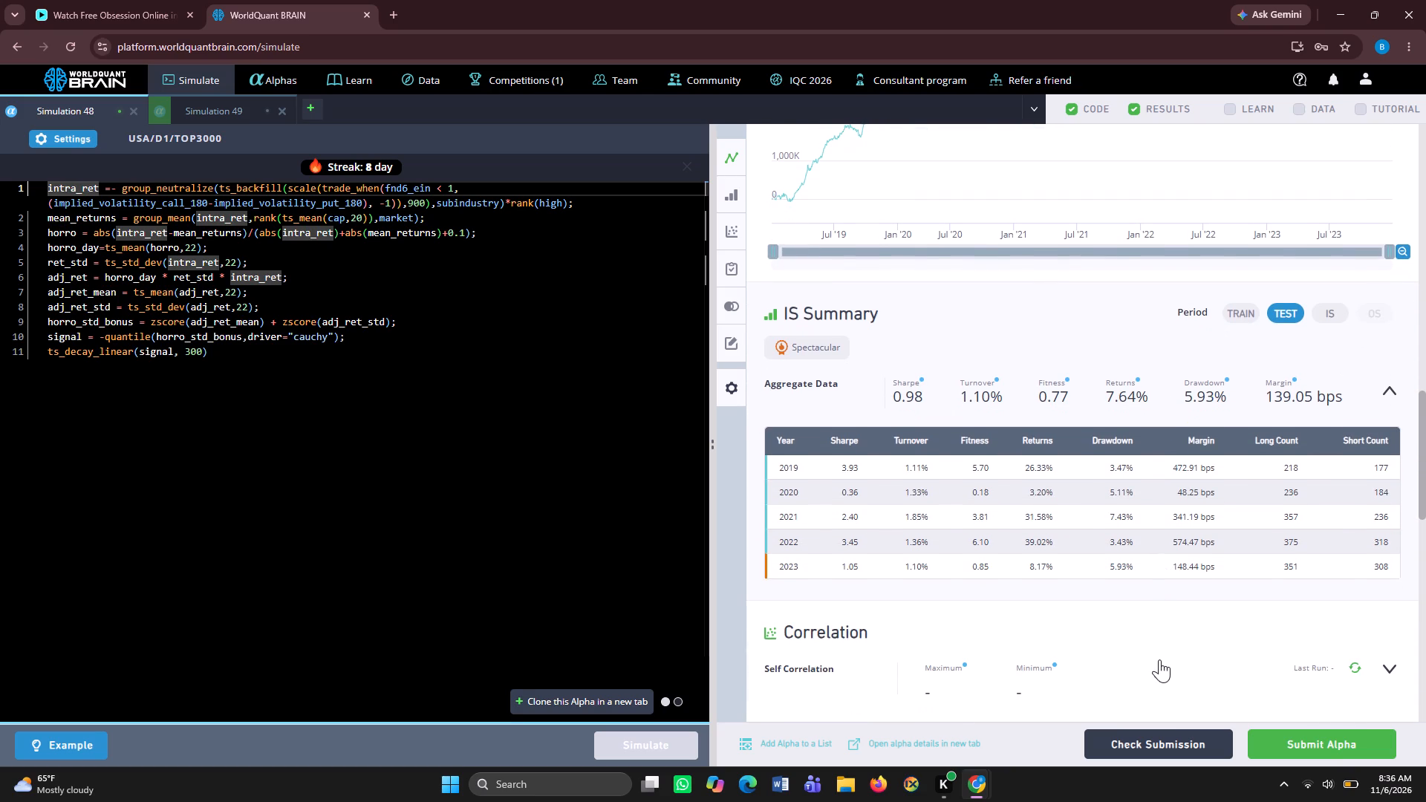
pyautogui.click(1356, 665)
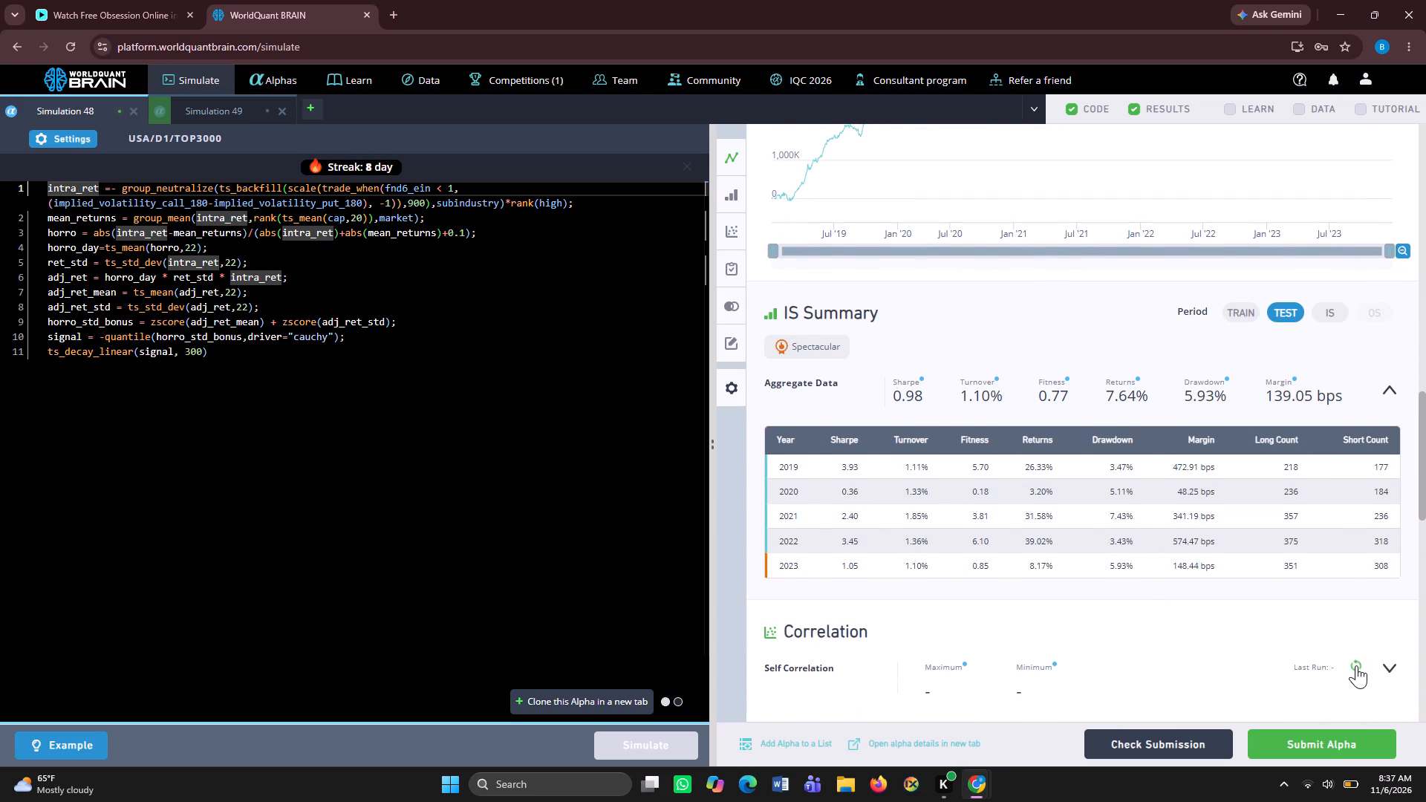
pyautogui.scroll(-2, 1356, 665)
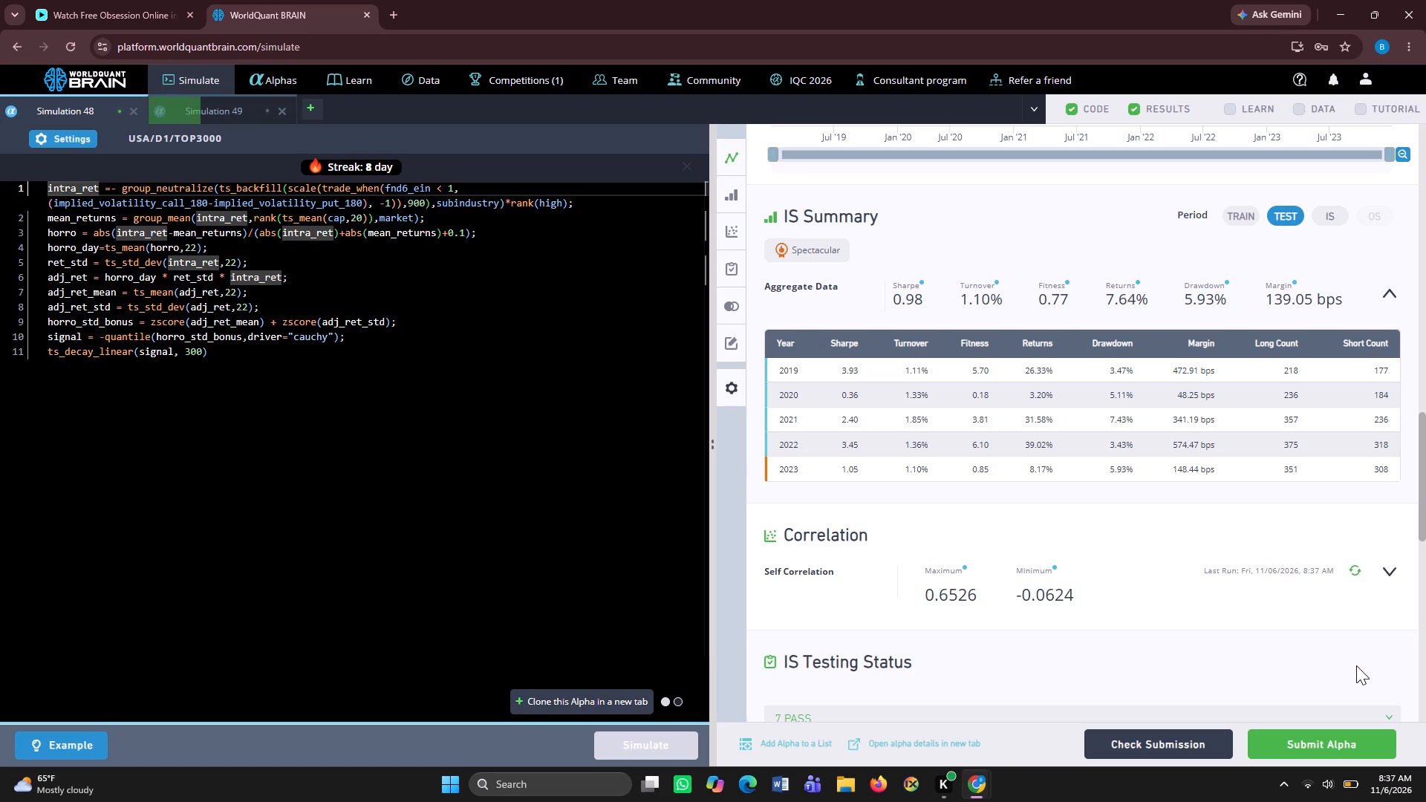
# Submit the Simulation 48 alpha.
pyautogui.click(1360, 737)
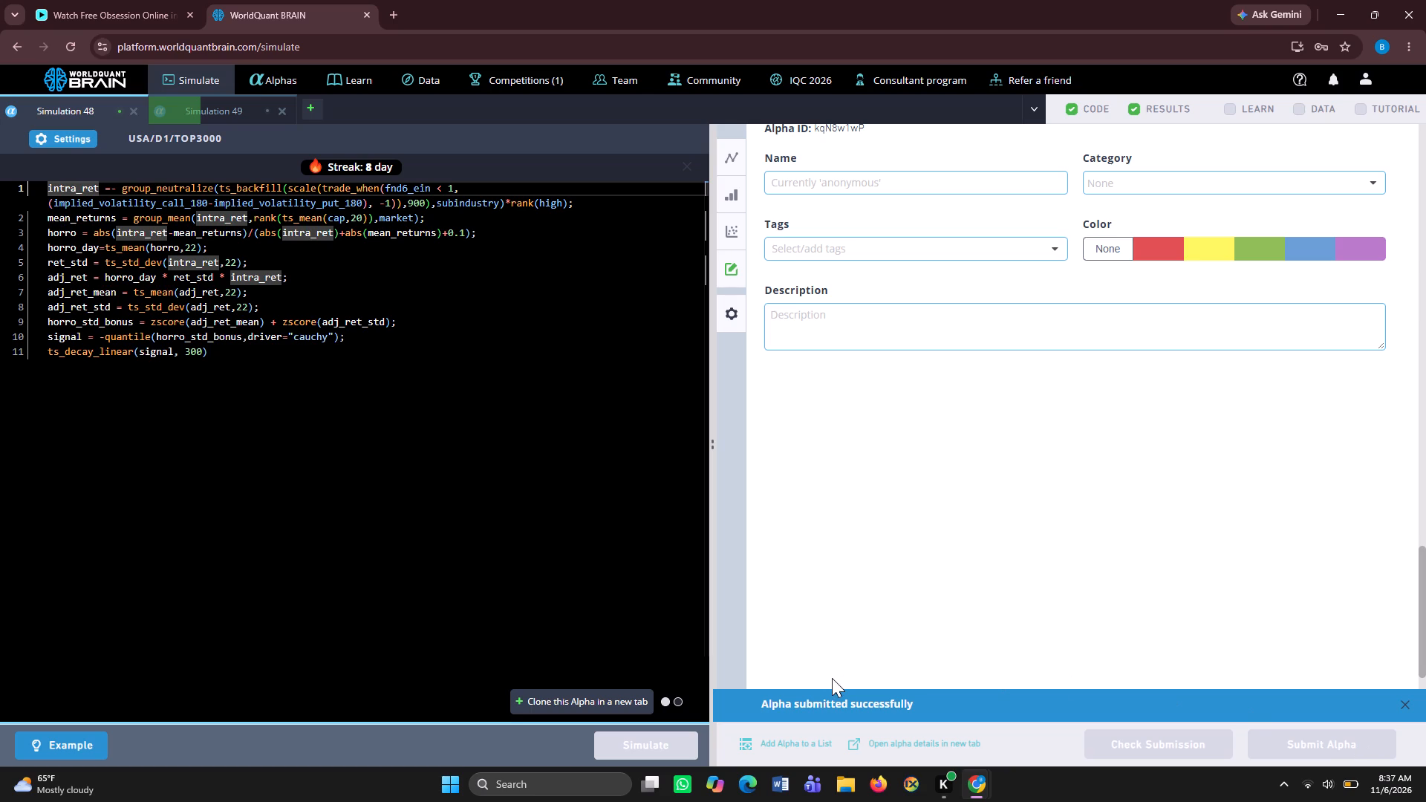
# Set the Simulation 48 test period to 0 years and apply the settings.
pyautogui.click(79, 132)
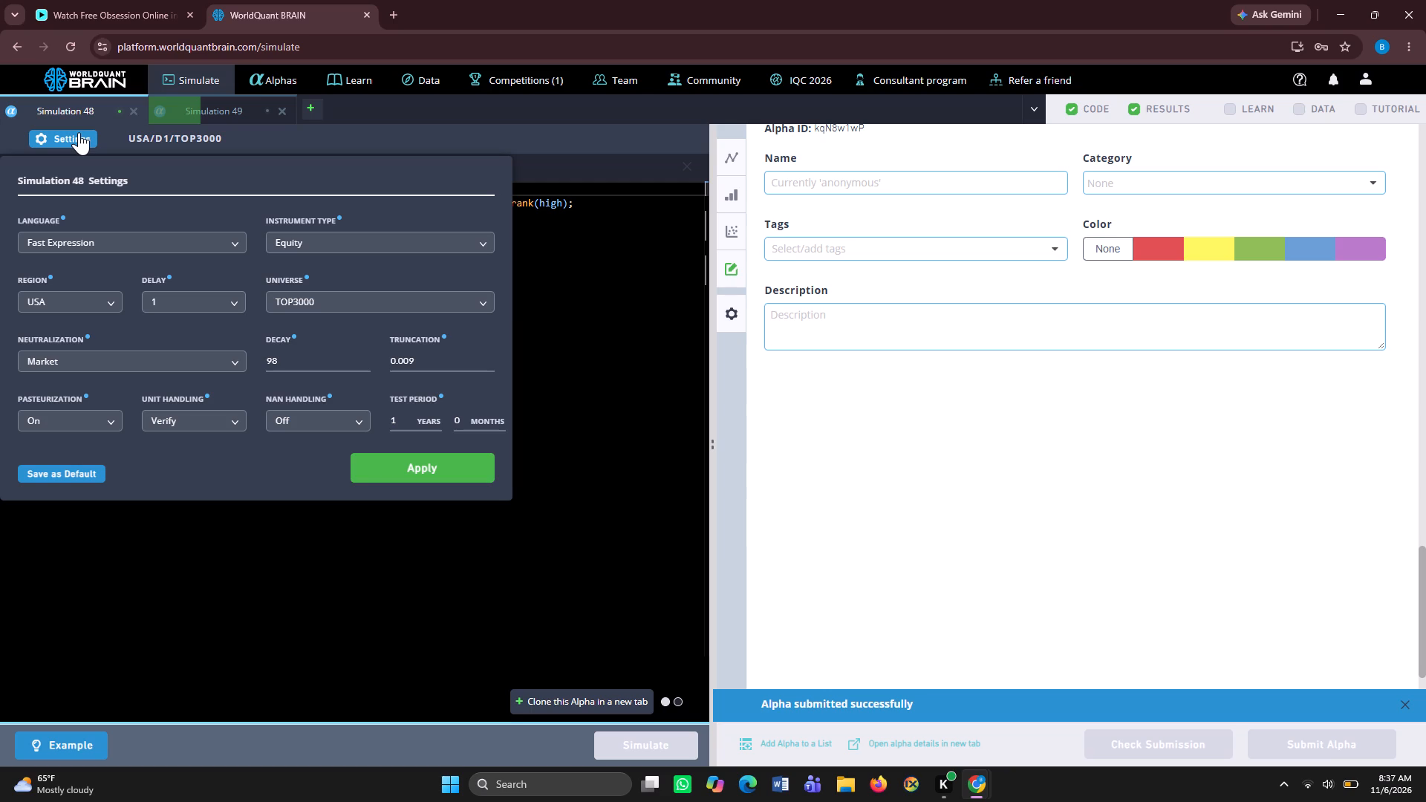
pyautogui.click(411, 417)
pyautogui.press('BackSpace')
pyautogui.press('0')
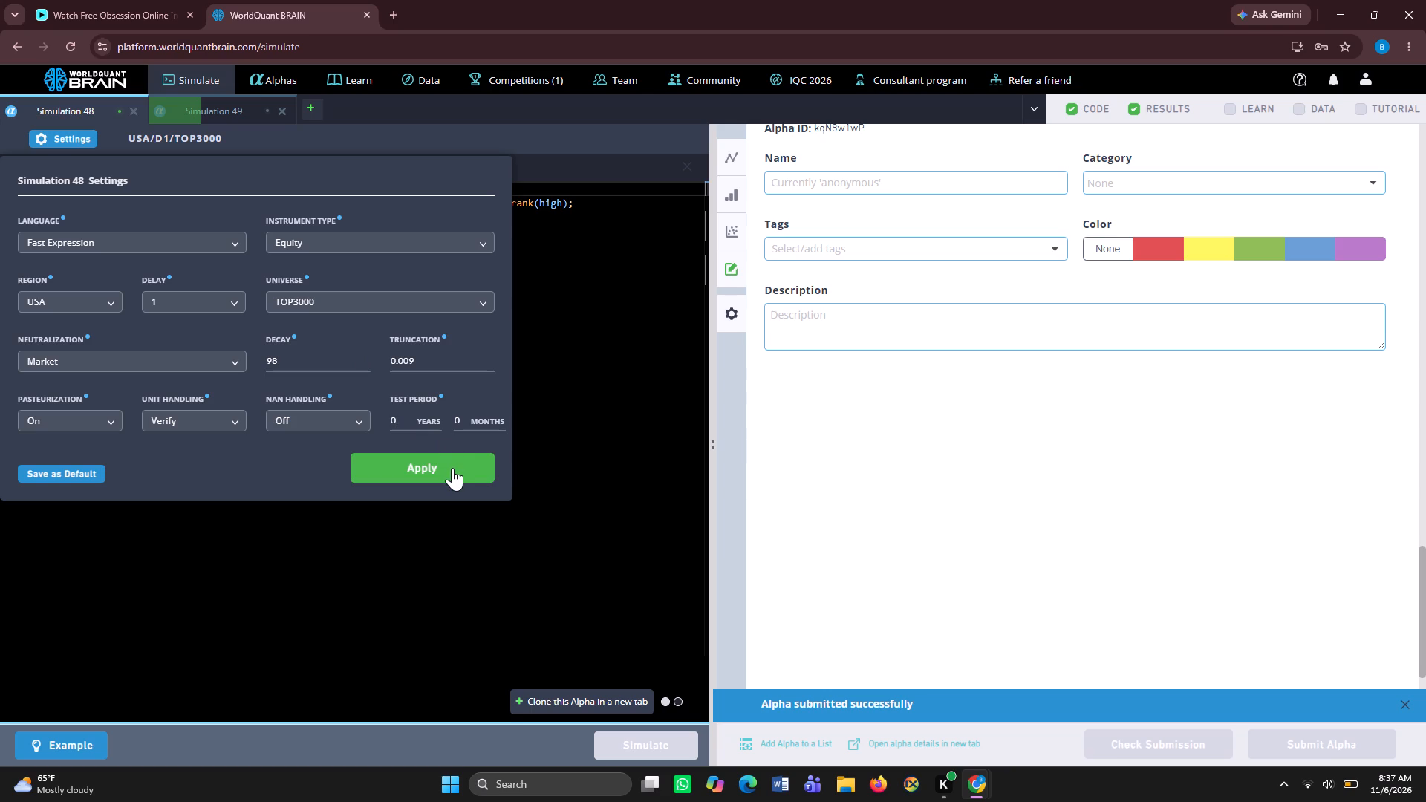
pyautogui.click(452, 468)
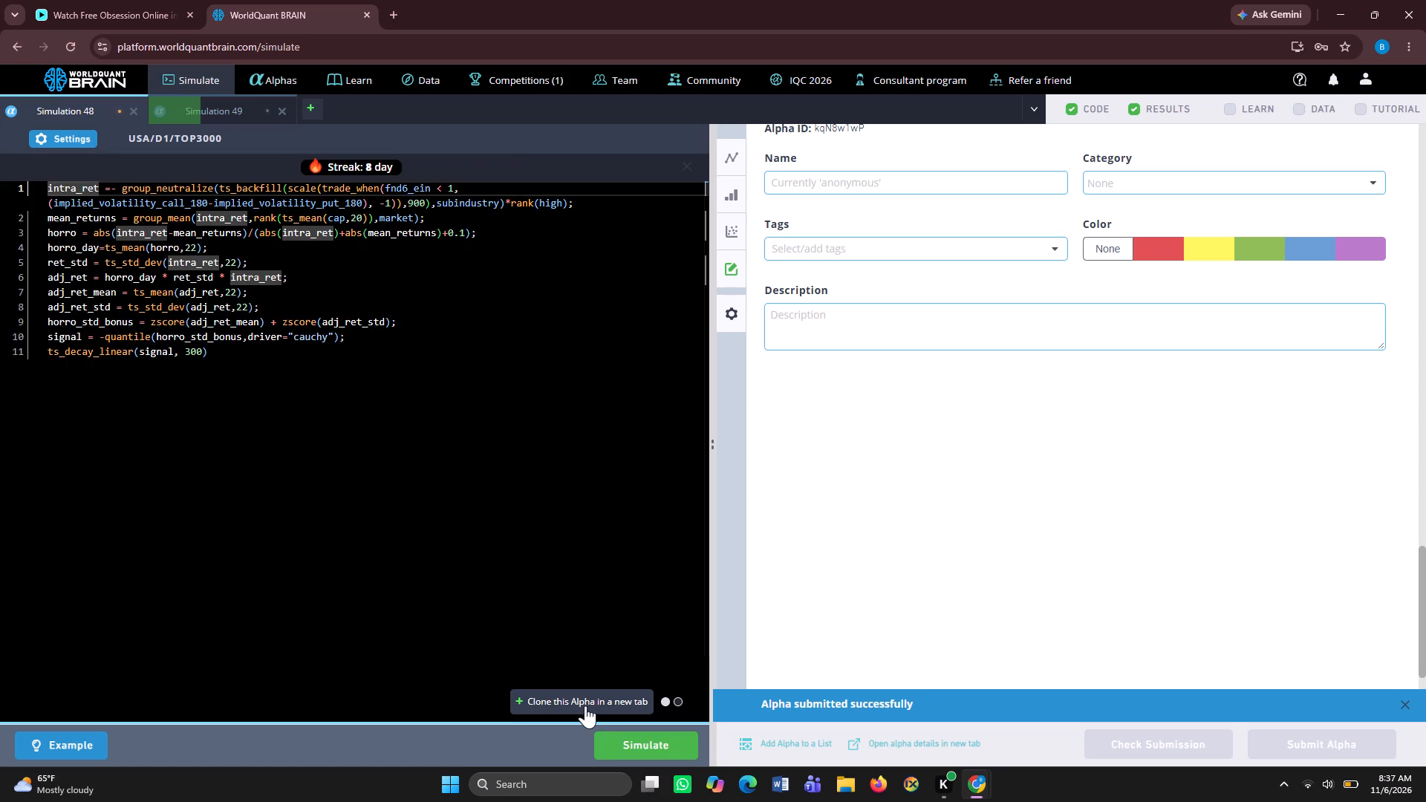
# Clone the Simulation 48 alpha with its changed test period in a new tab and simulate the clone.
pyautogui.click(590, 692)
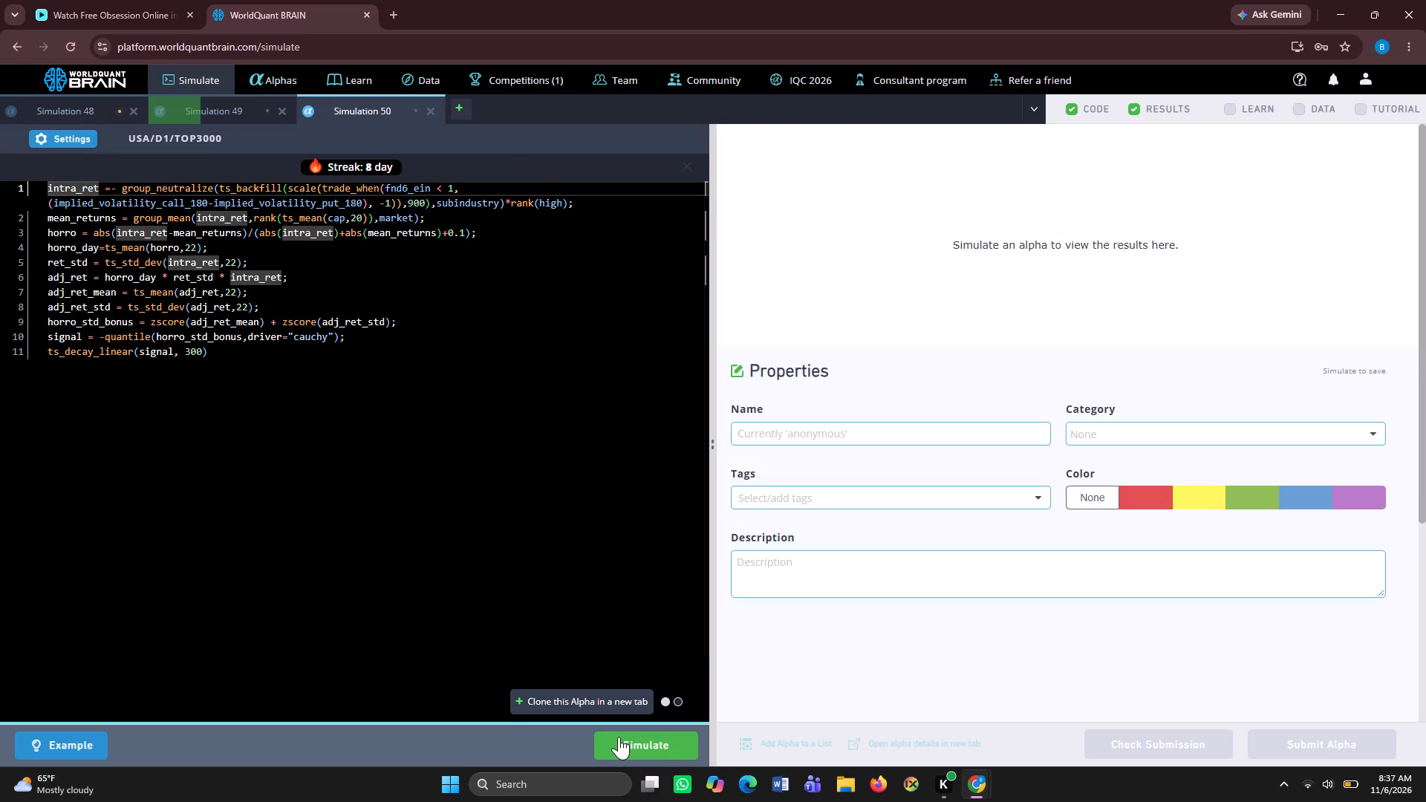
pyautogui.click(619, 737)
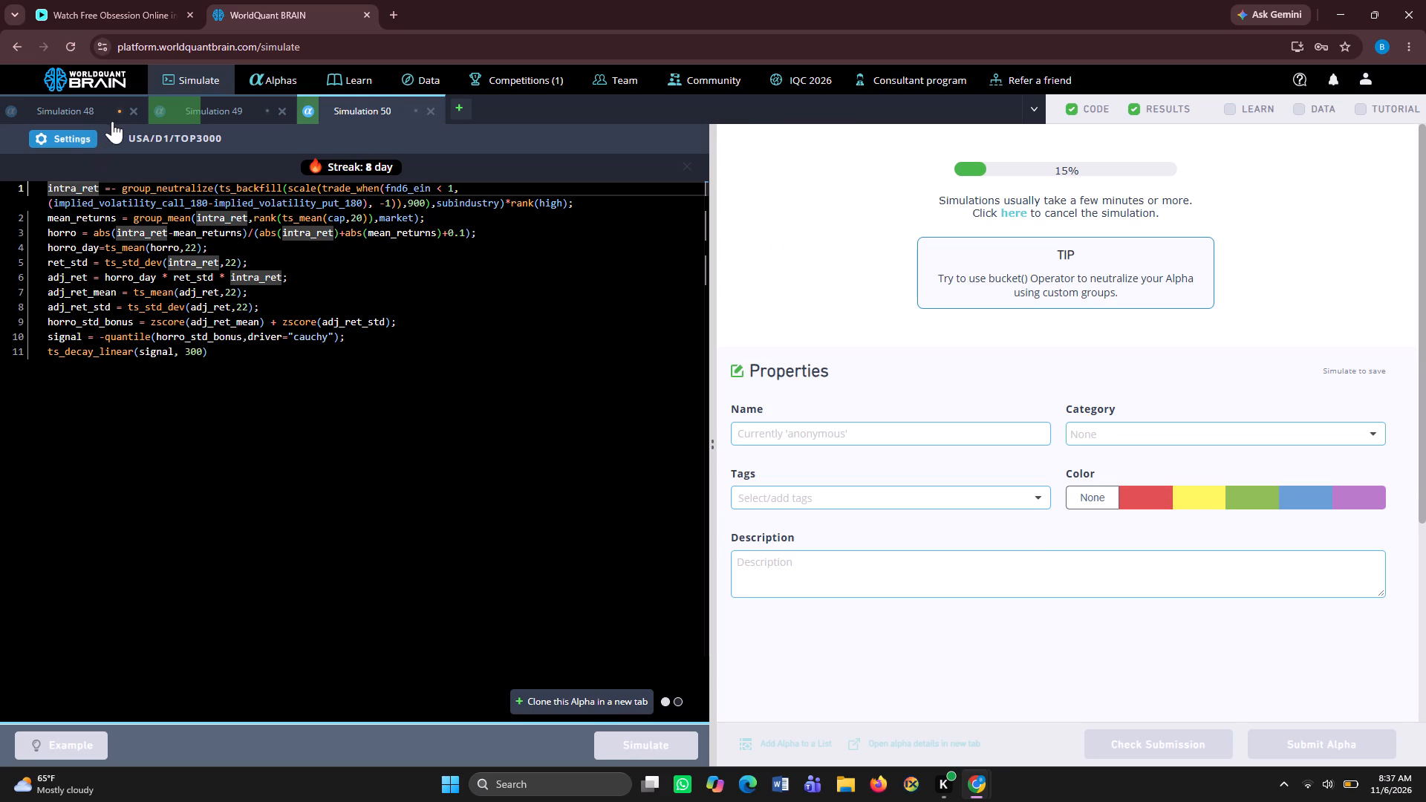
# Close the Simulation 48 tab, discarding its unsimulated changes.
pyautogui.click(132, 108)
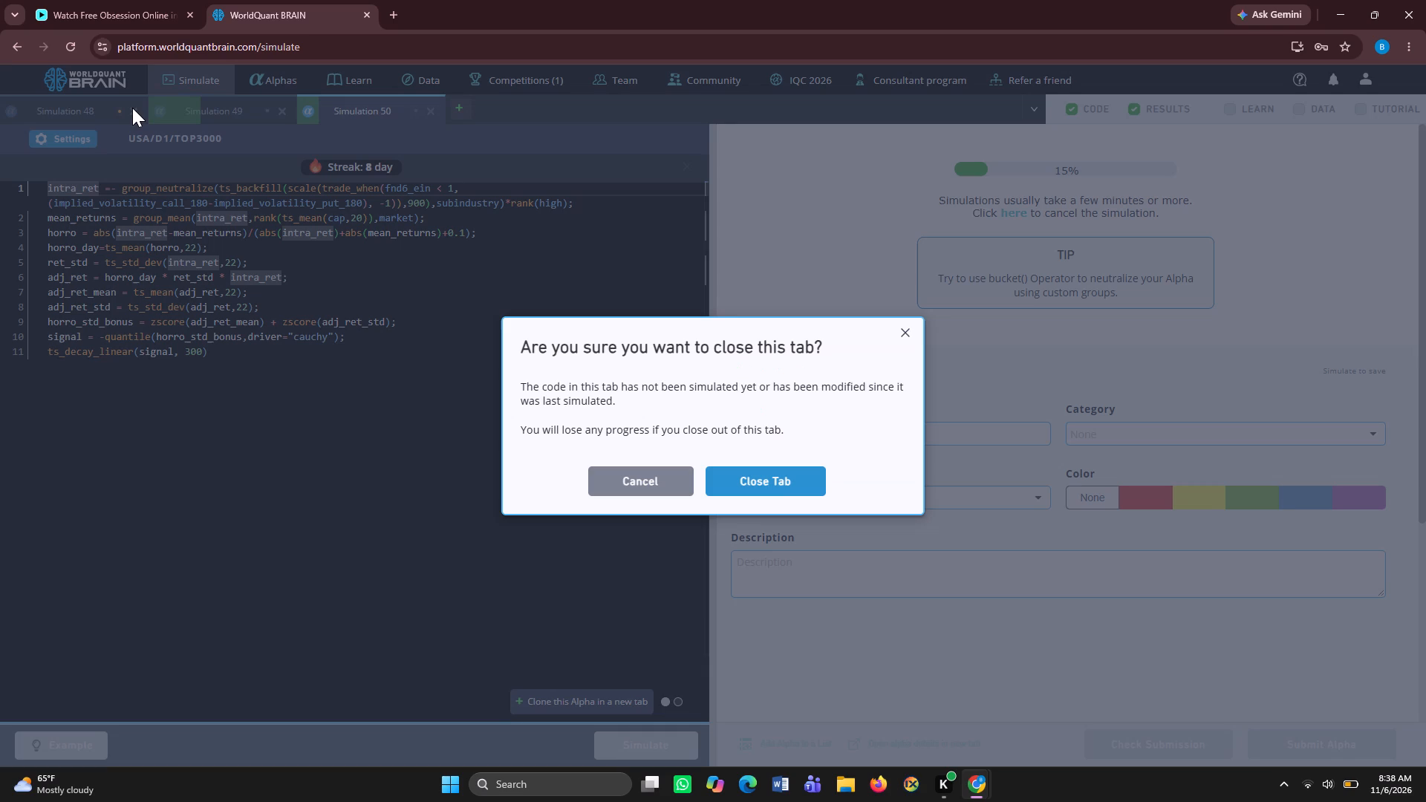
pyautogui.click(754, 471)
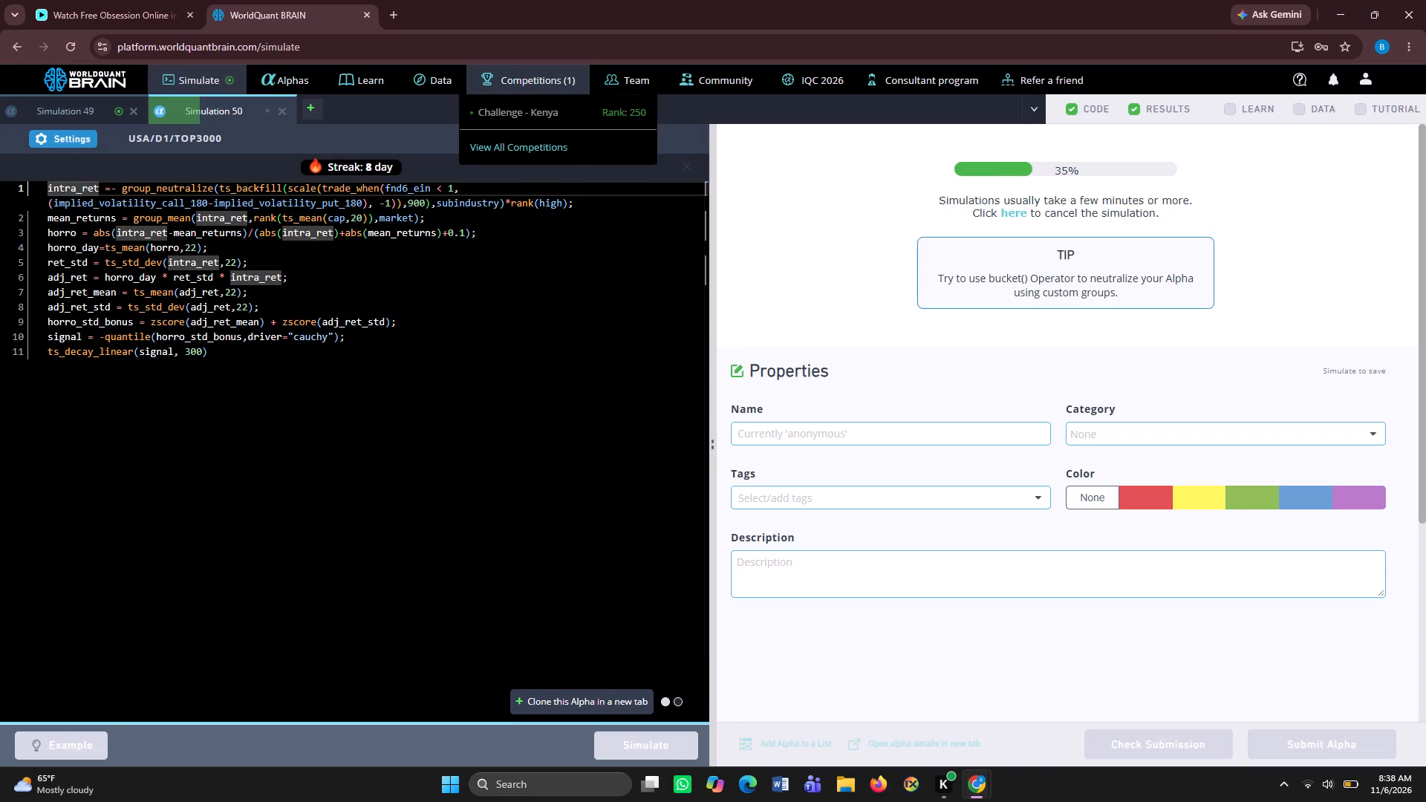
# Reveal the Simulation 49 test period, review its performance results and run the self-correlation check on its alpha.
pyautogui.click(100, 106)
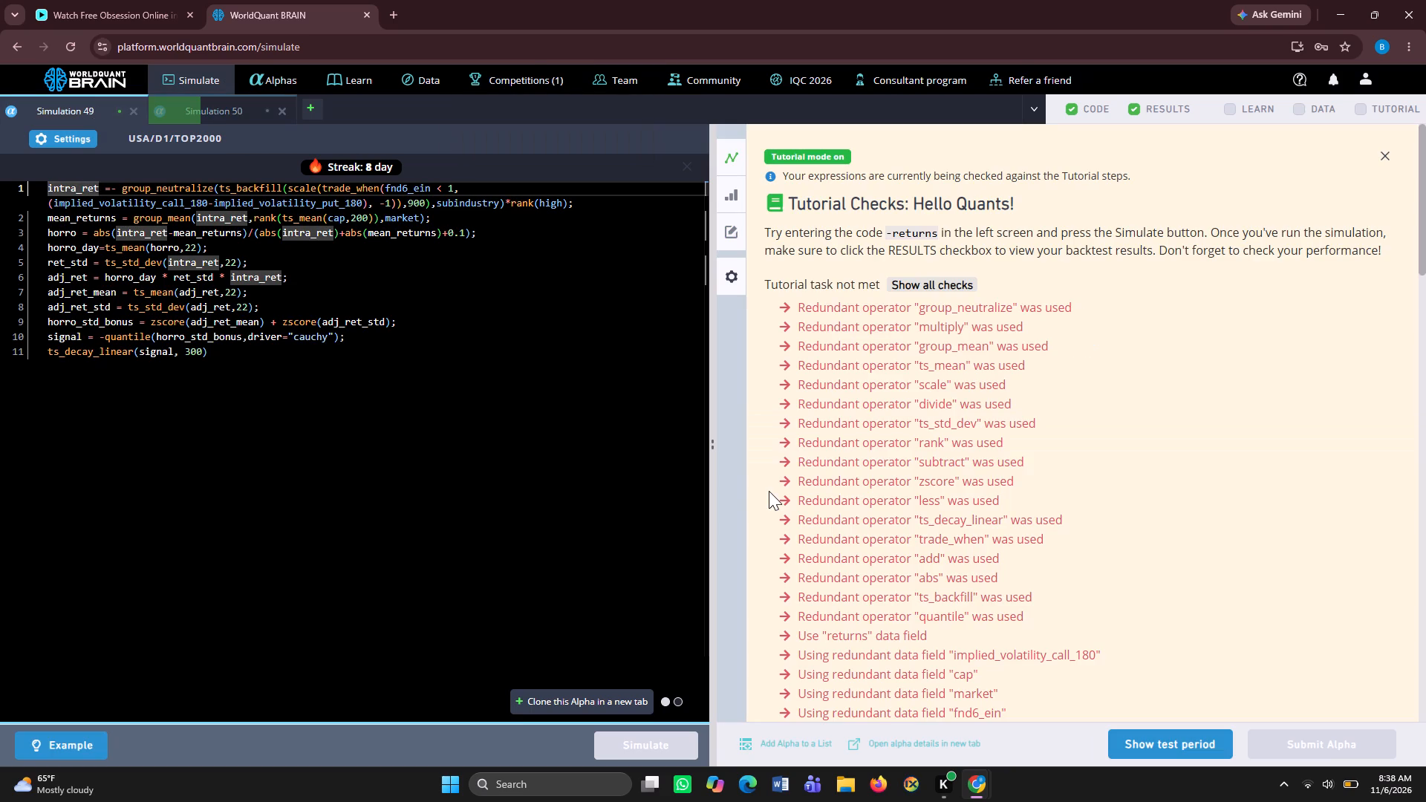
pyautogui.click(1140, 734)
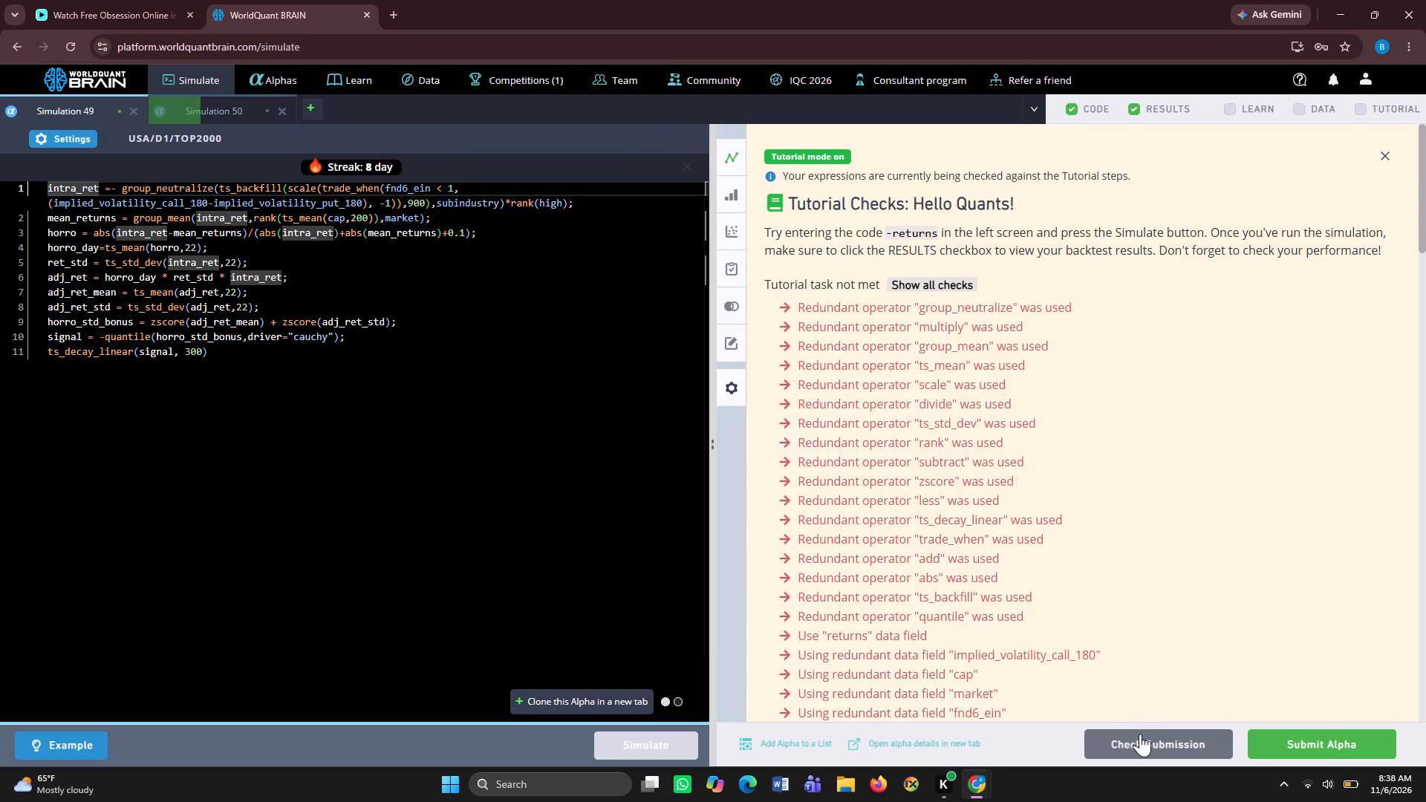
pyautogui.scroll(-3, 1081, 584)
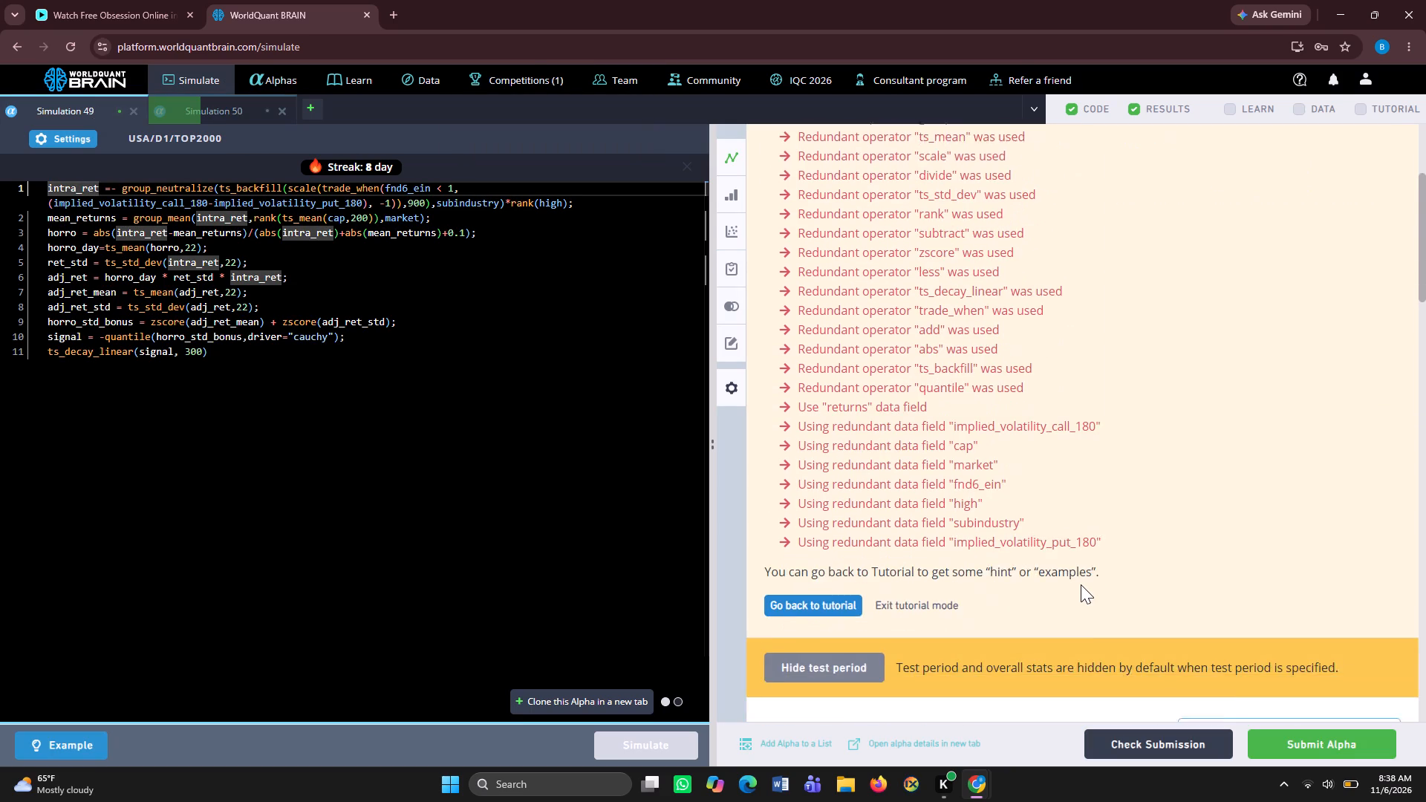
pyautogui.scroll(-5, 1081, 584)
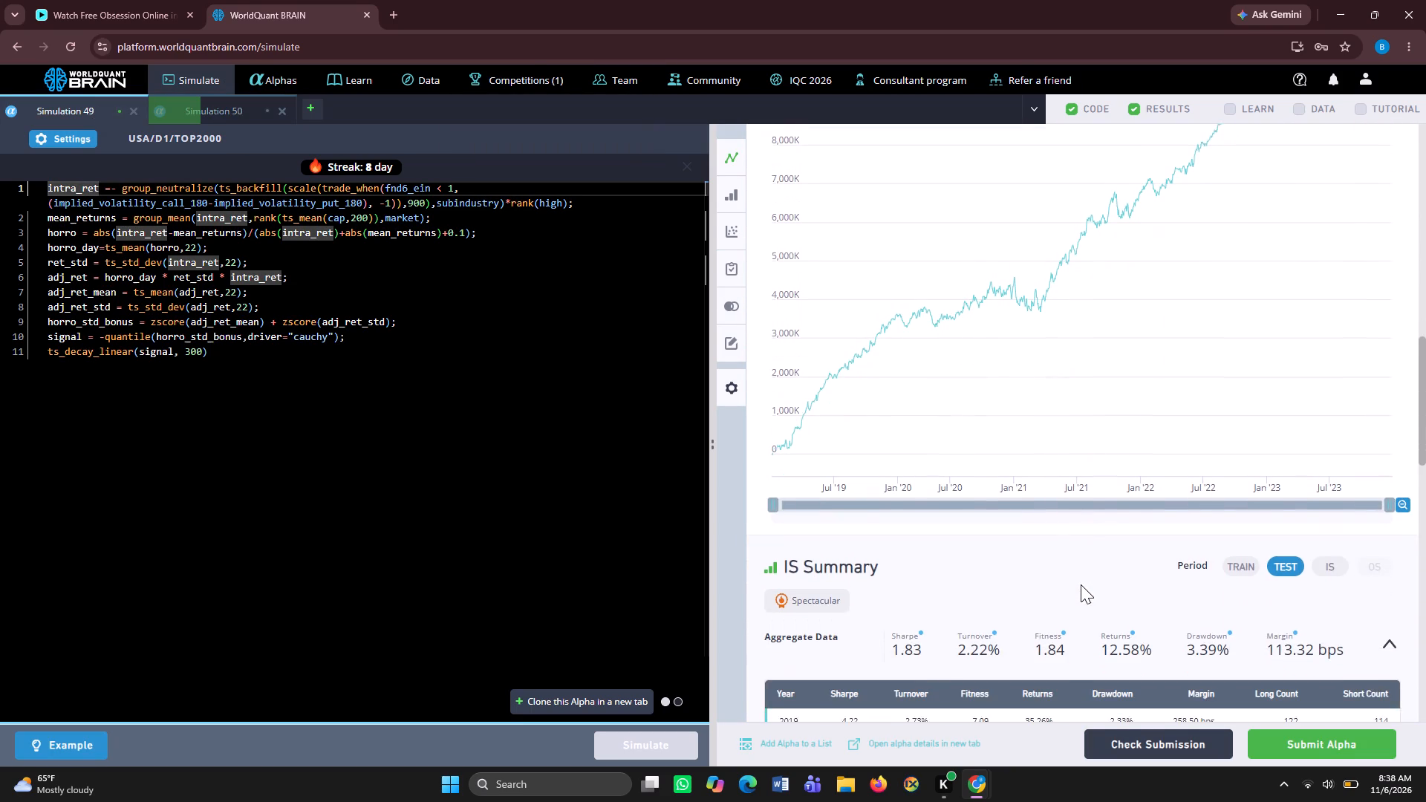
pyautogui.scroll(-4, 1081, 584)
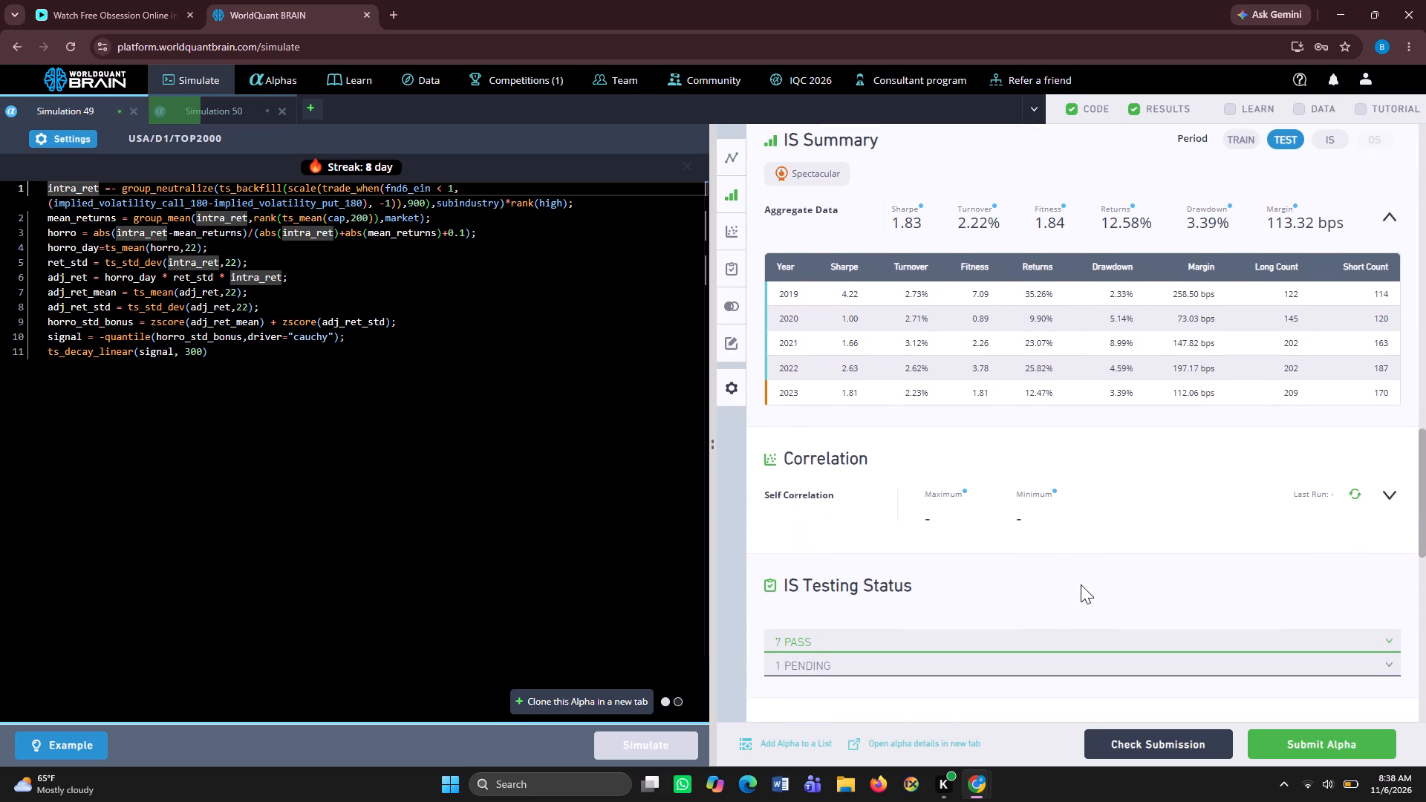
pyautogui.click(1351, 487)
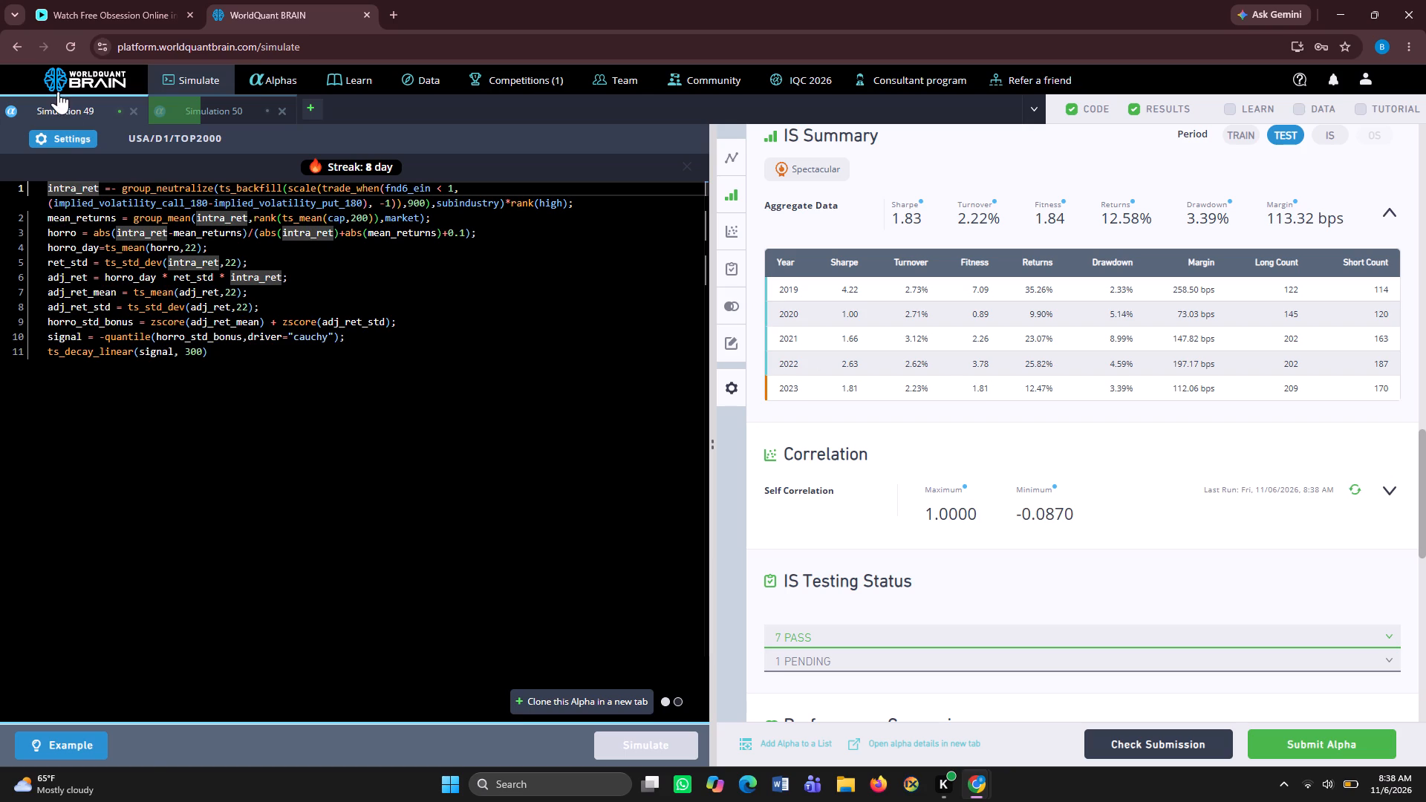
# Set the Simulation 49 test period to 0 years and its neutralization to Market, and apply the settings.
pyautogui.click(76, 129)
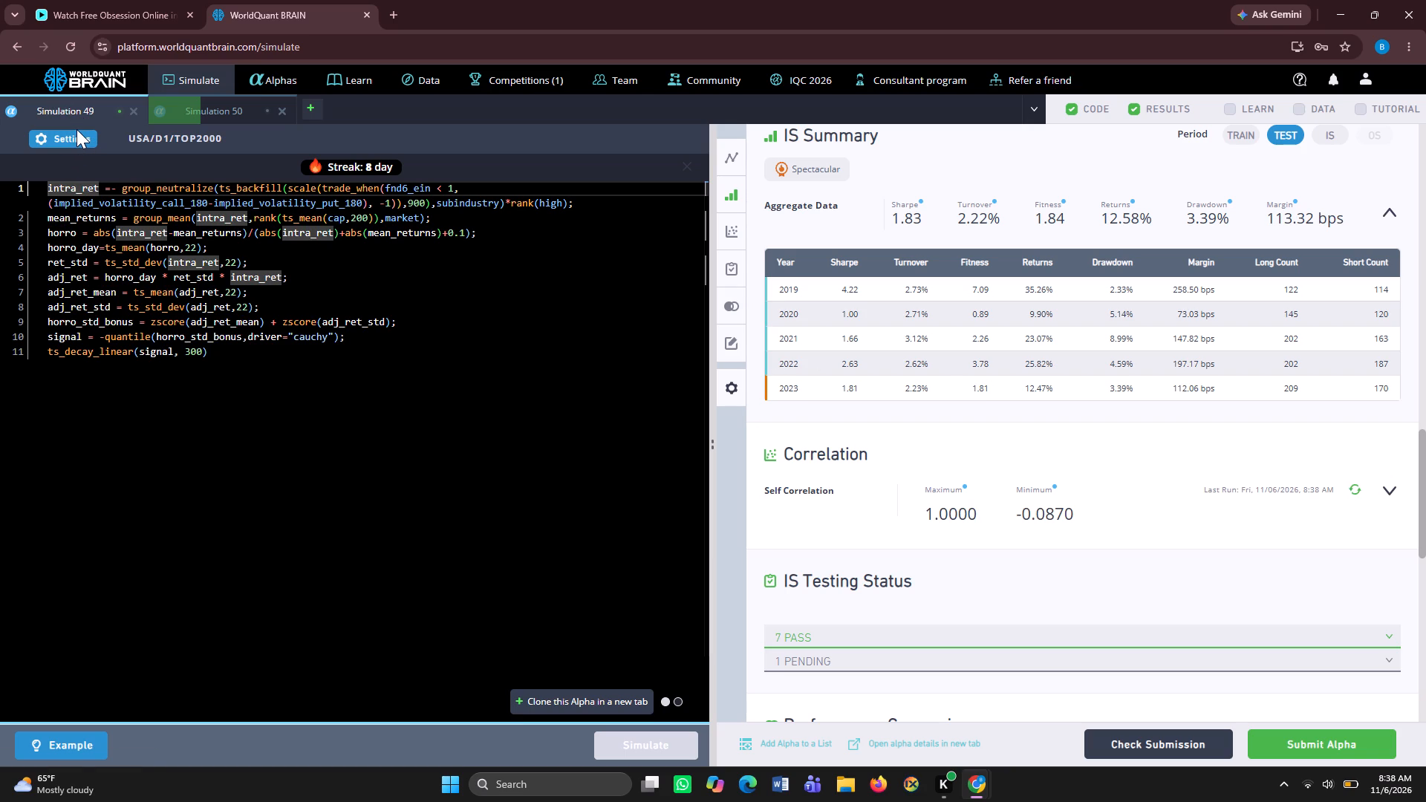
pyautogui.click(84, 133)
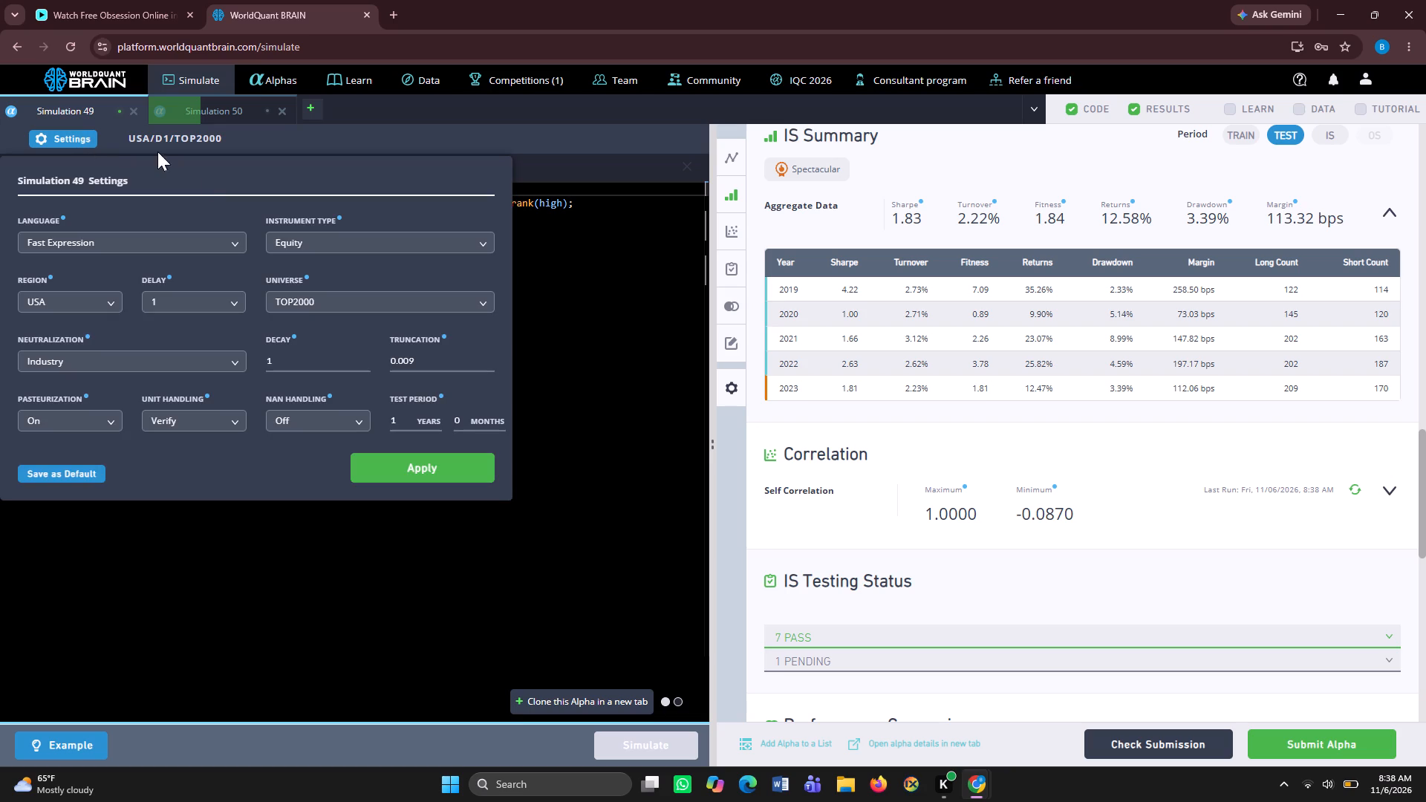
pyautogui.click(408, 417)
pyautogui.press('BackSpace')
pyautogui.press('0')
pyautogui.click(228, 361)
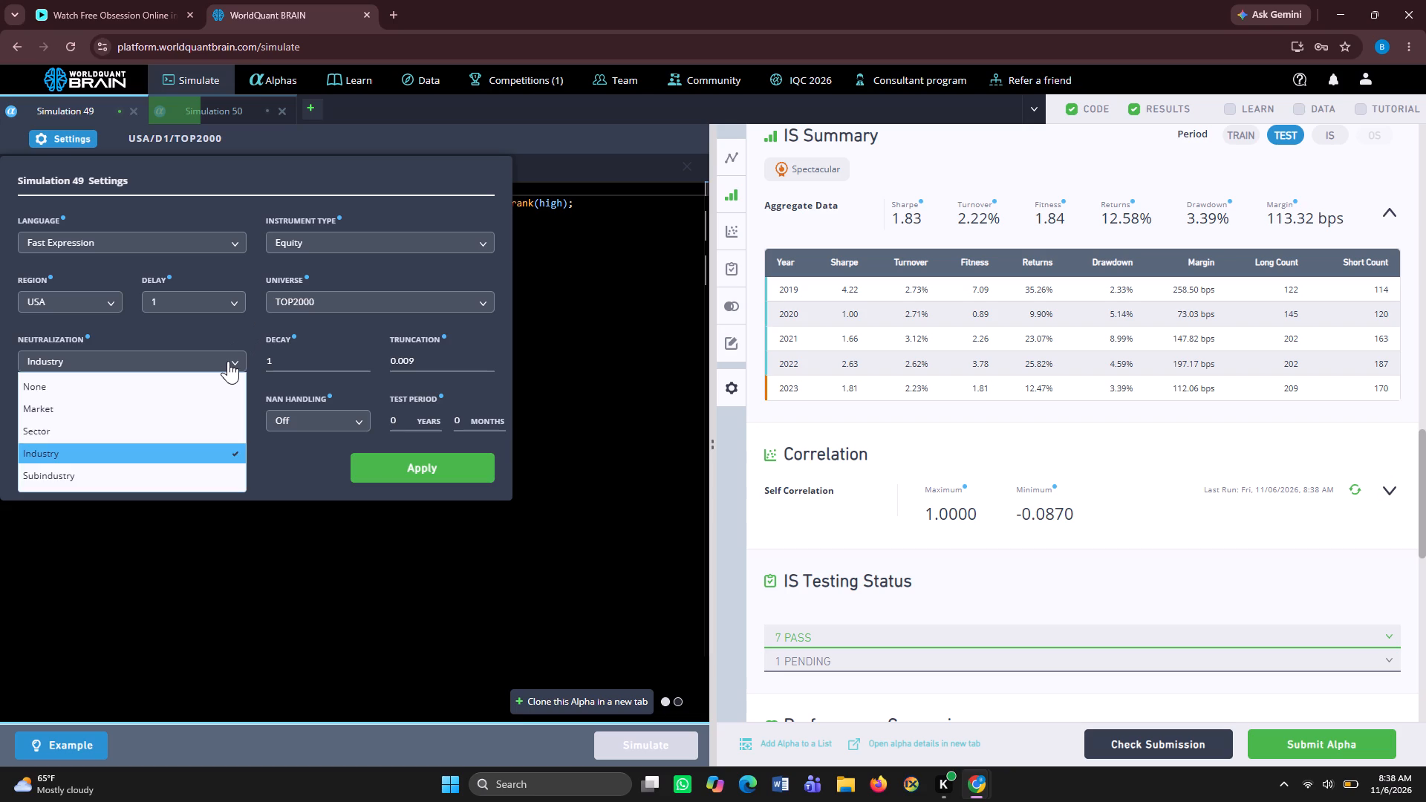
pyautogui.click(209, 400)
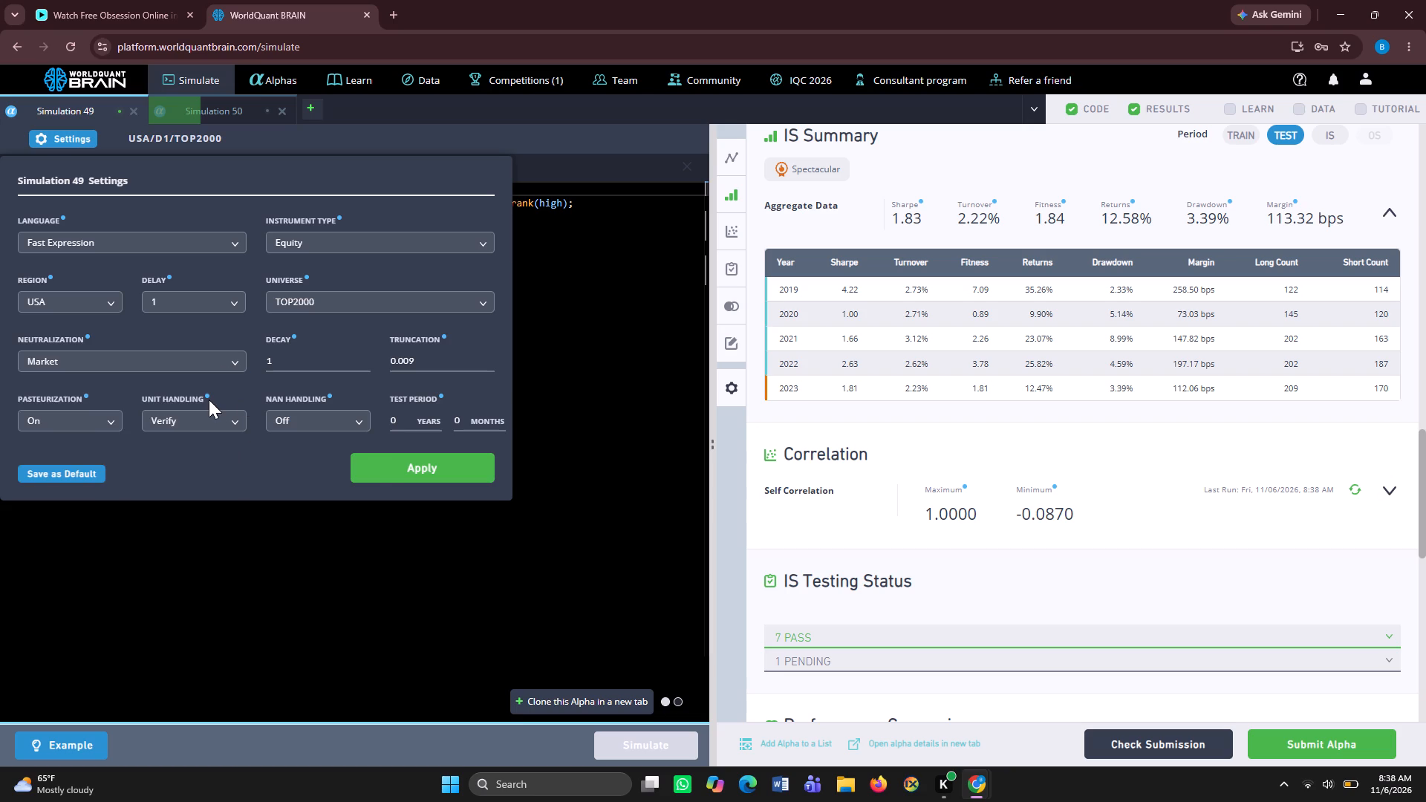
pyautogui.click(381, 458)
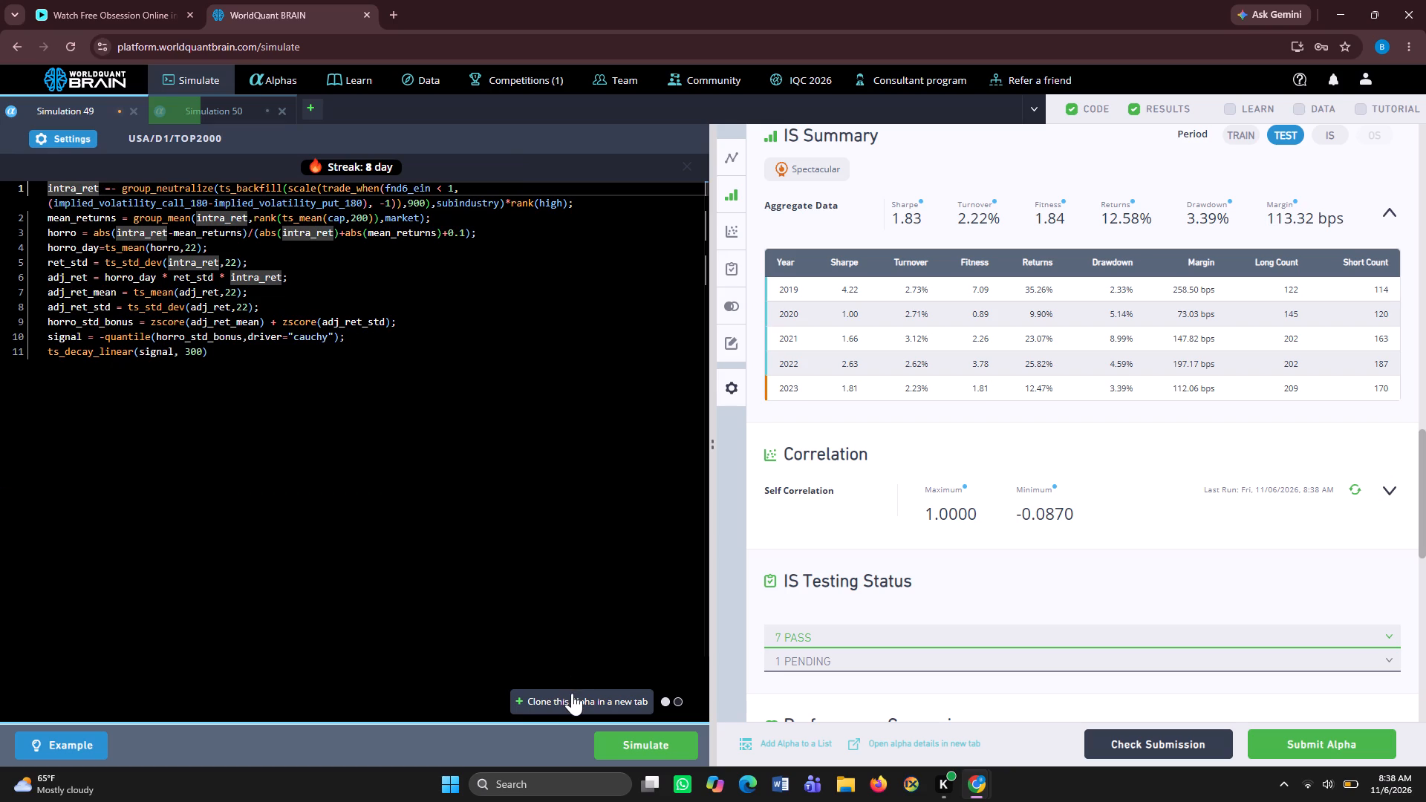
# Clone the Simulation 49 alpha with its changed settings in a new tab and simulate the clone.
pyautogui.click(572, 693)
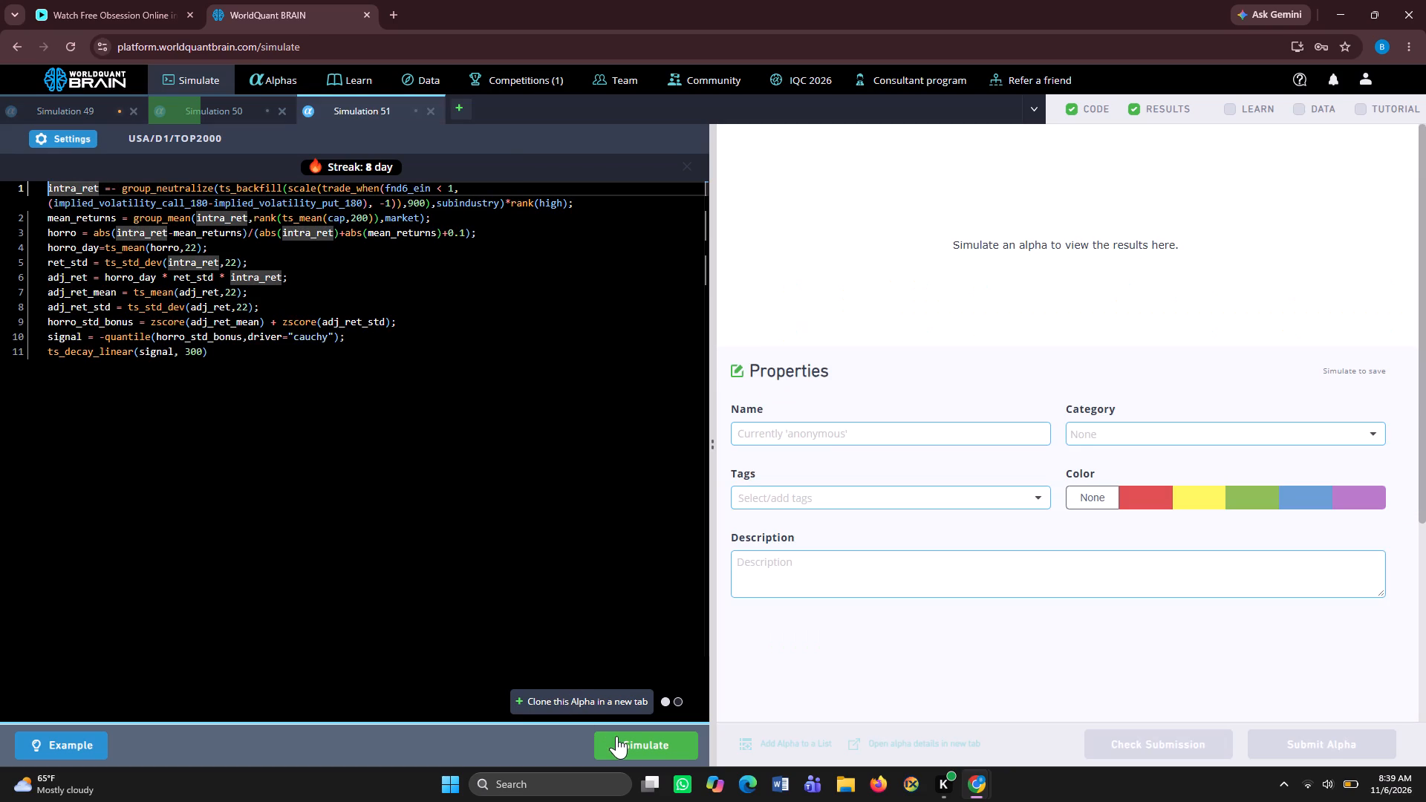
pyautogui.click(616, 736)
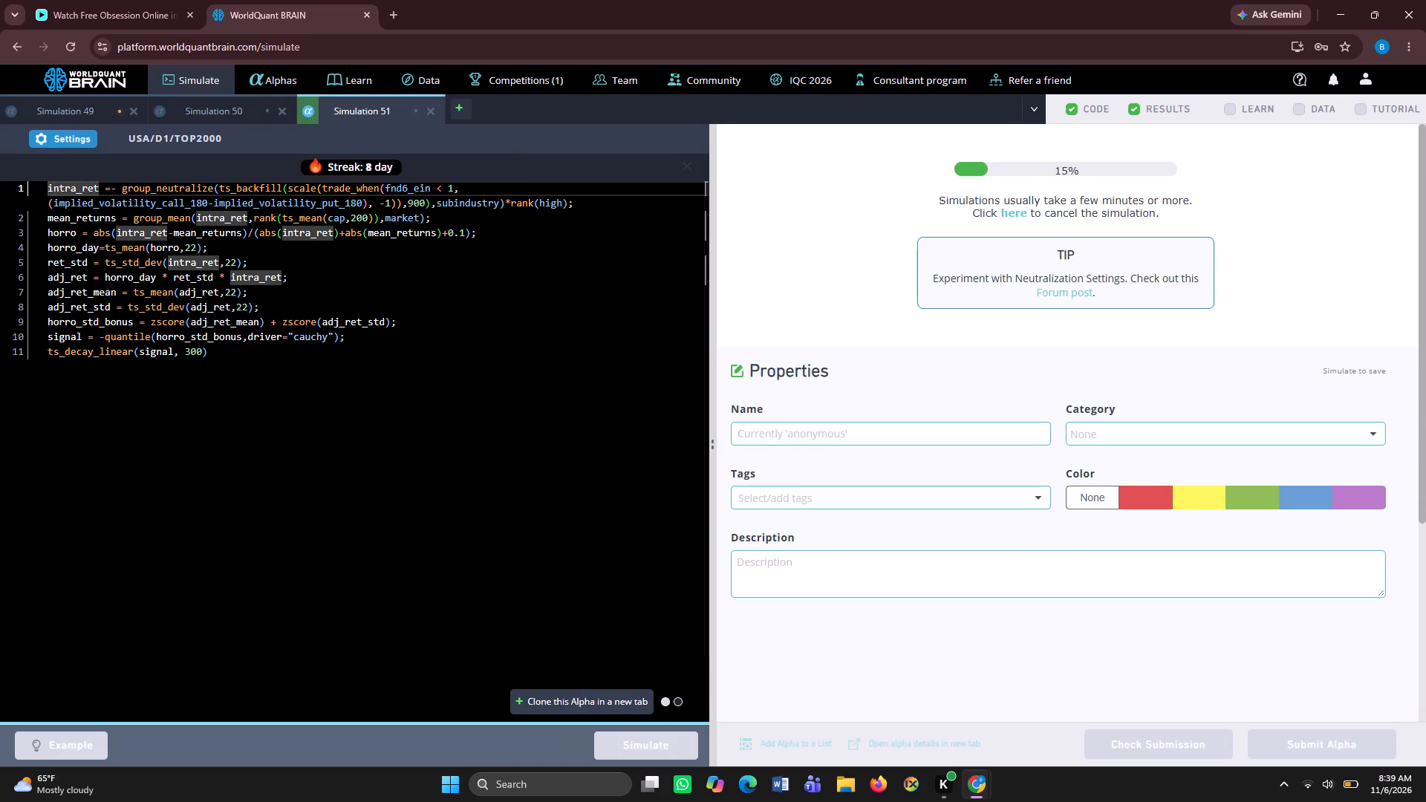
# Return to Simulation 49 and try to submit its alpha.
pyautogui.click(119, 110)
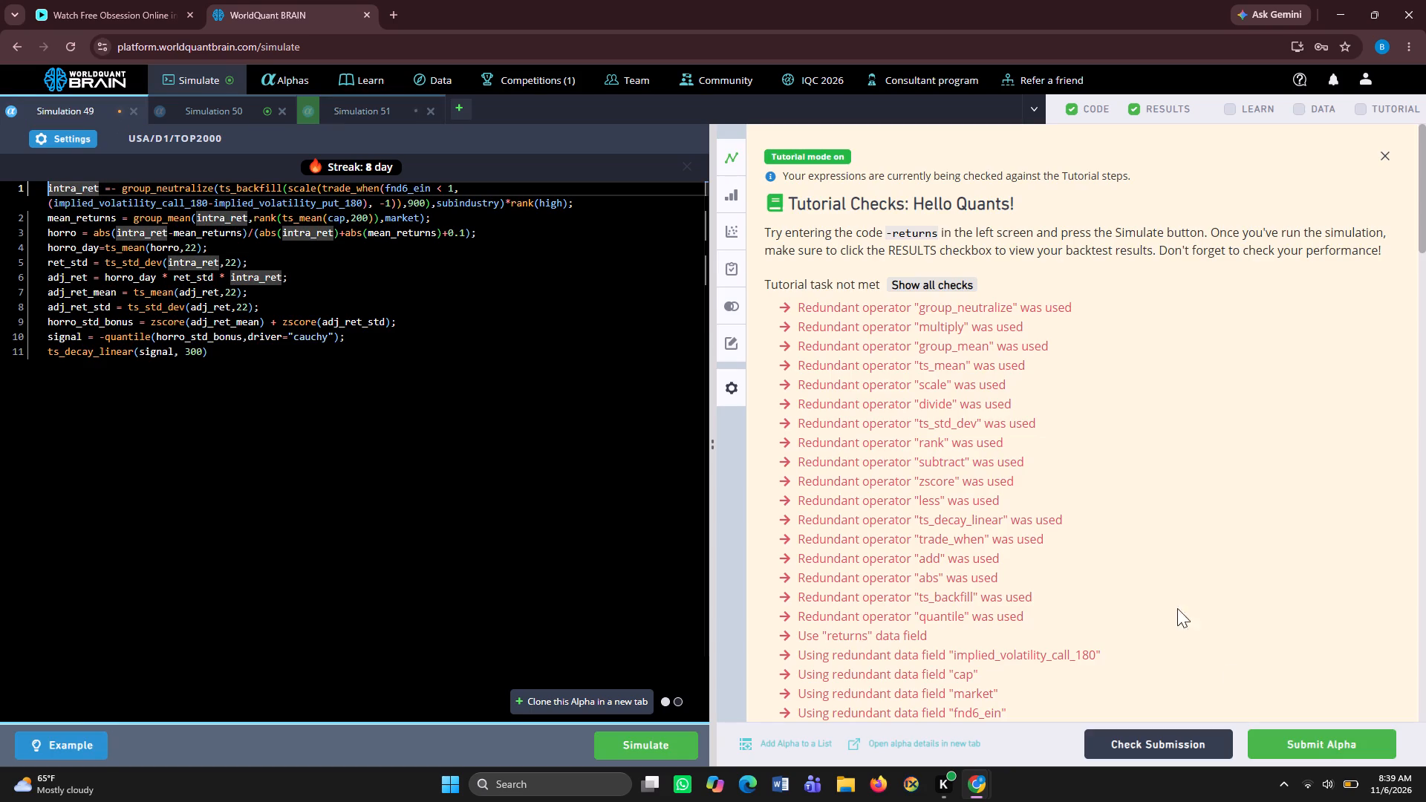
pyautogui.click(1337, 741)
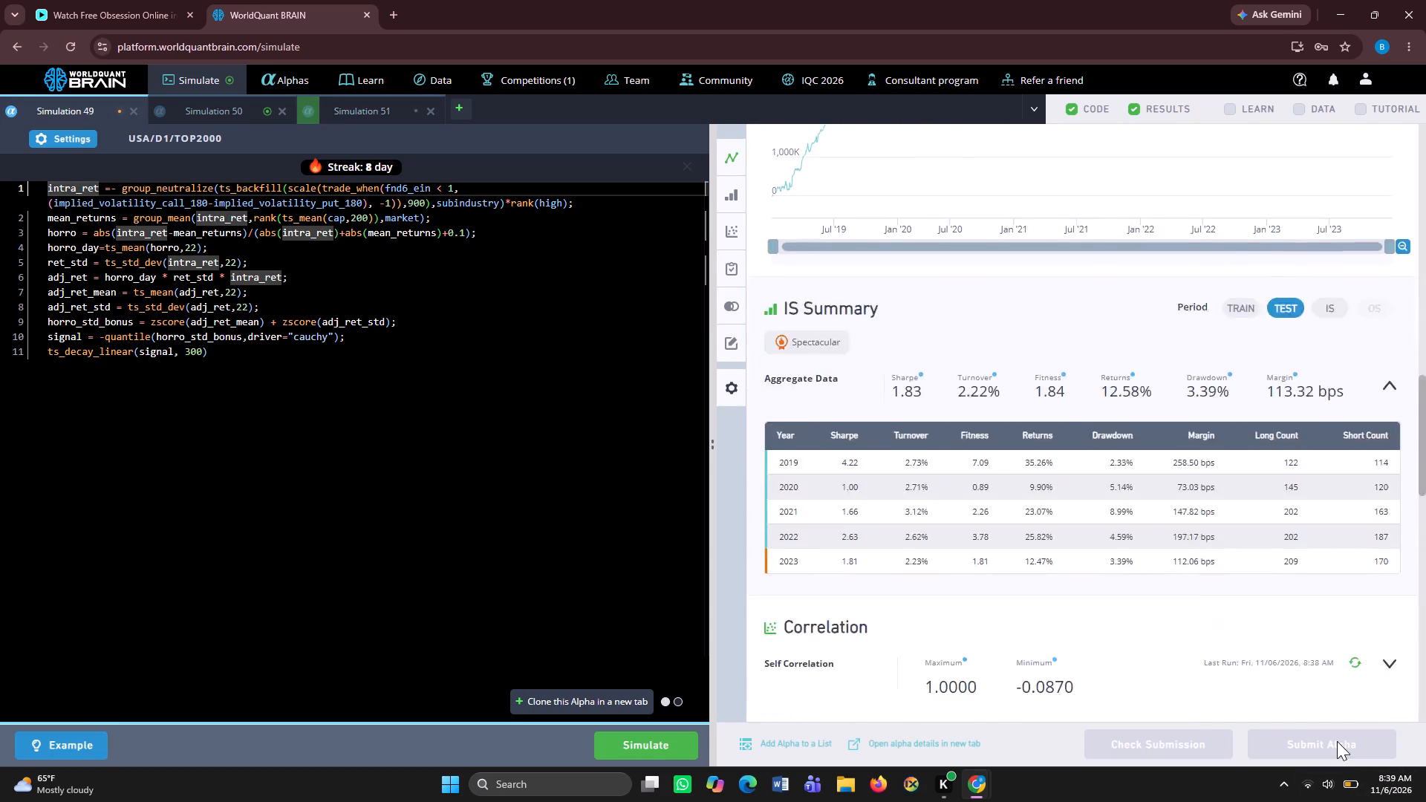
# Close the Simulation 49 tab, discarding its unsimulated changes.
pyautogui.click(129, 108)
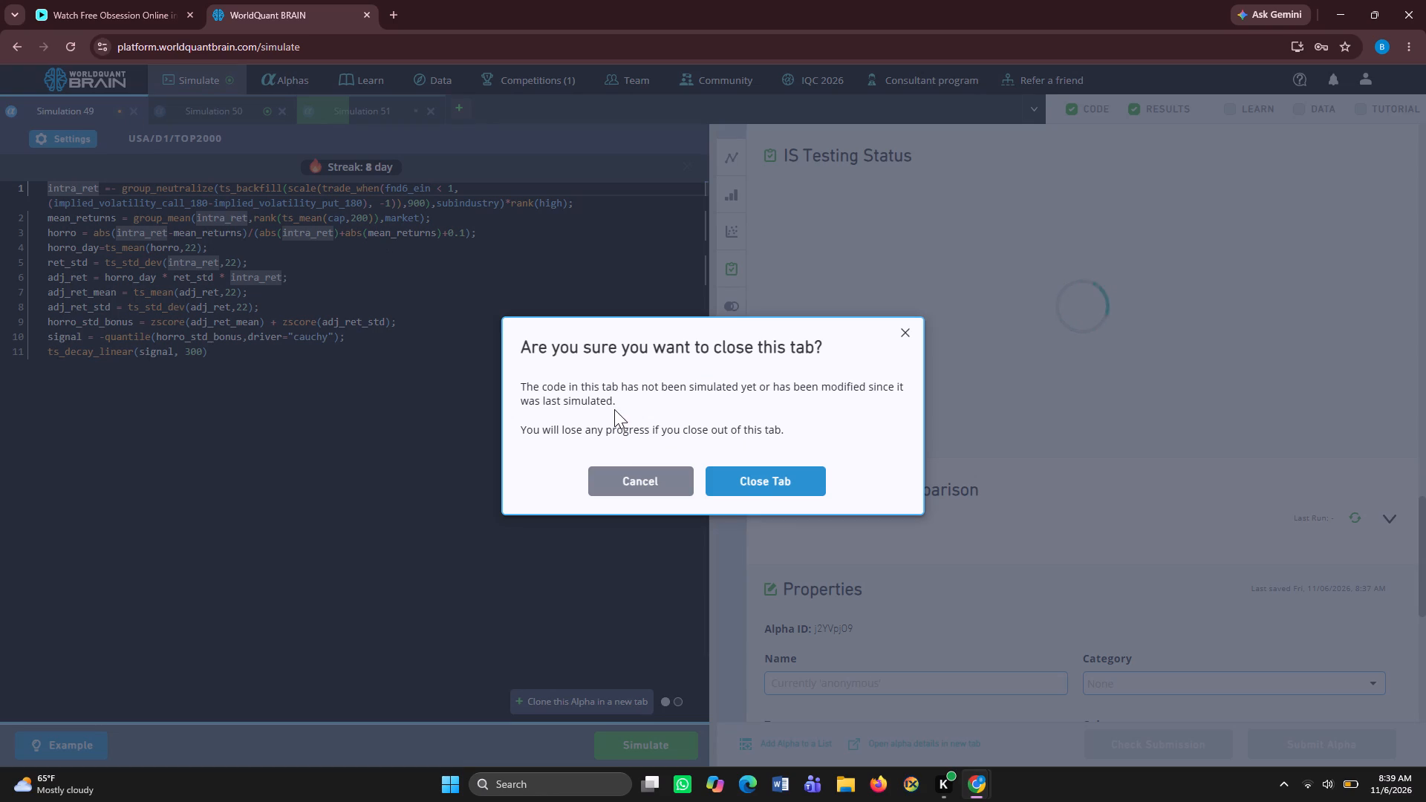
pyautogui.click(742, 469)
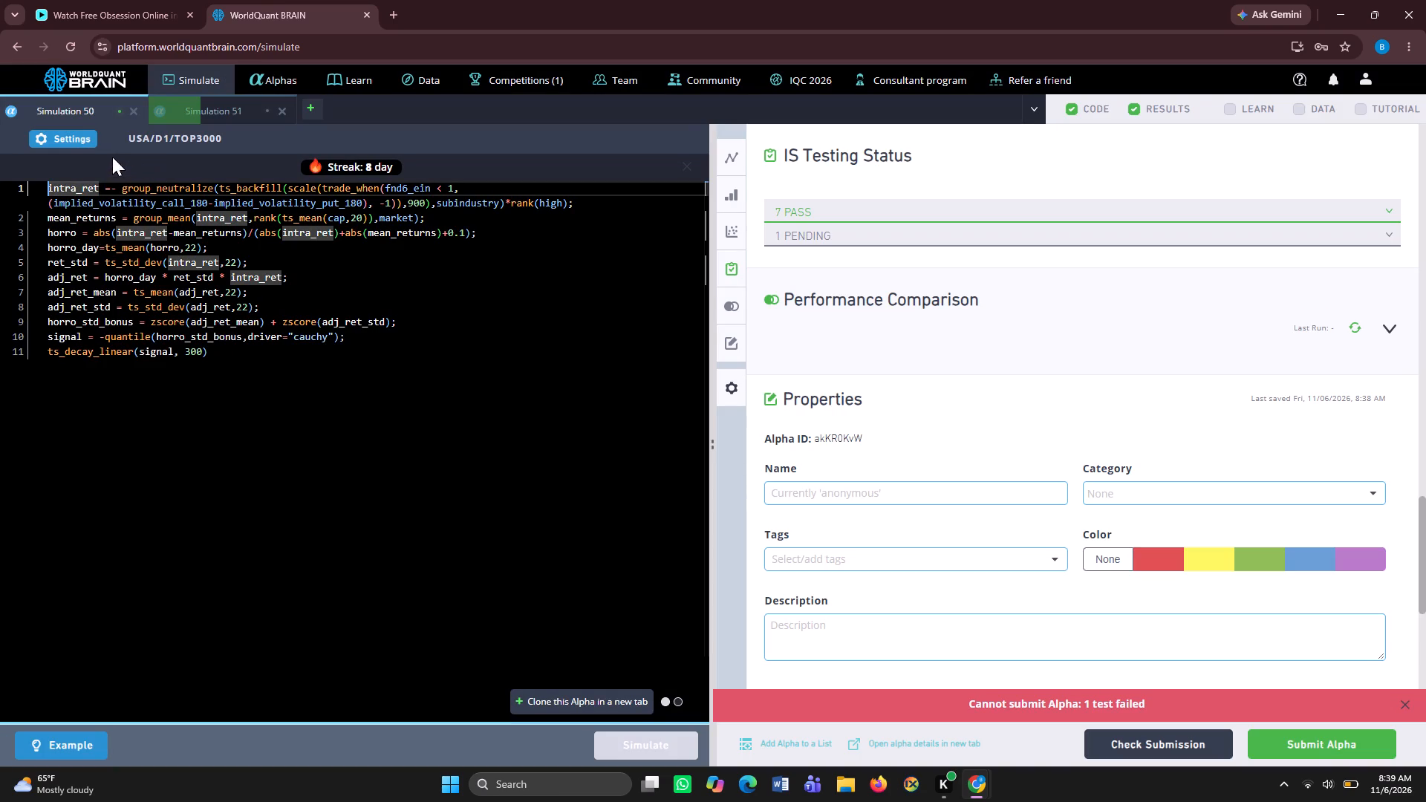
# Examine the Simulation 50 results and run the self-correlation check on its alpha.
pyautogui.scroll(-3, 923, 592)
pyautogui.scroll(4, 923, 592)
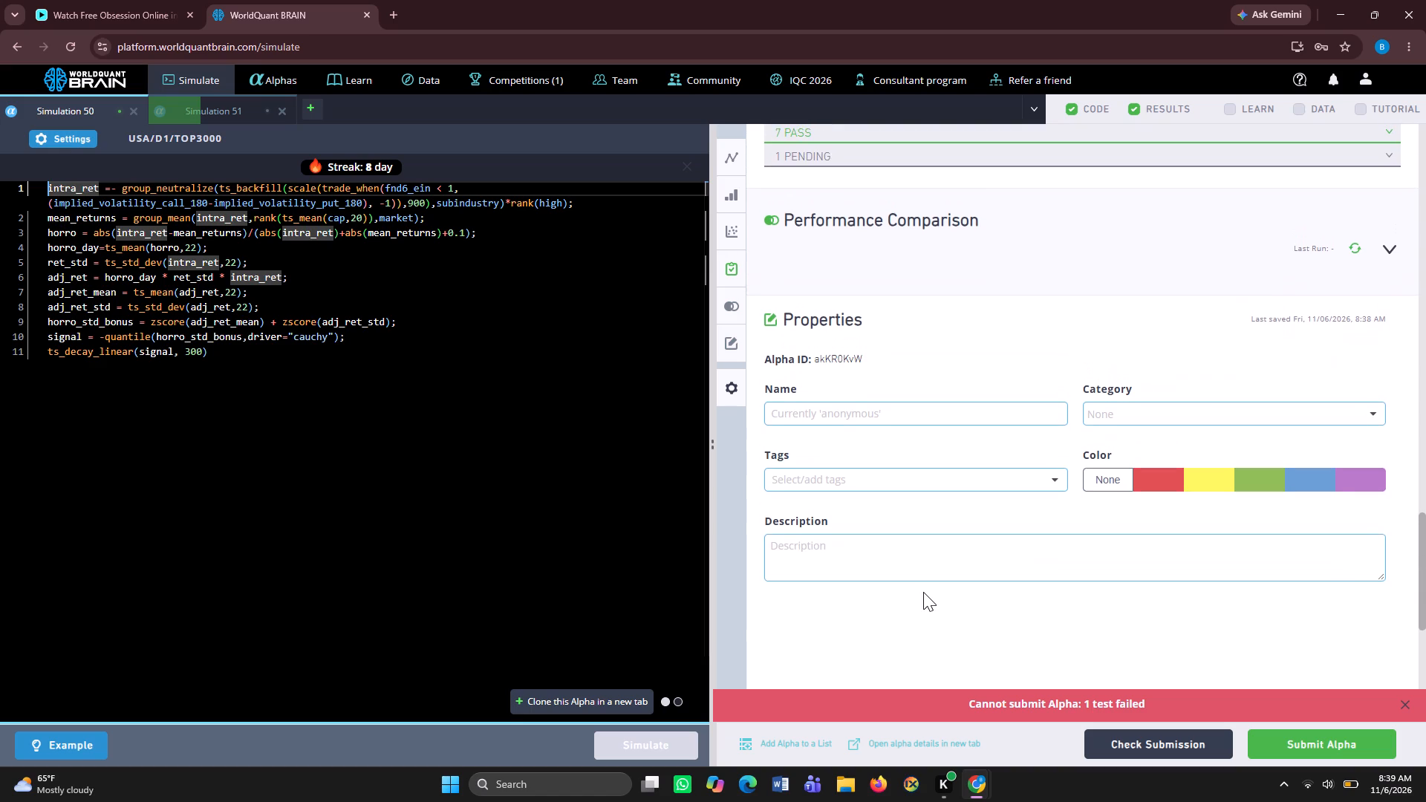
pyautogui.scroll(3, 923, 592)
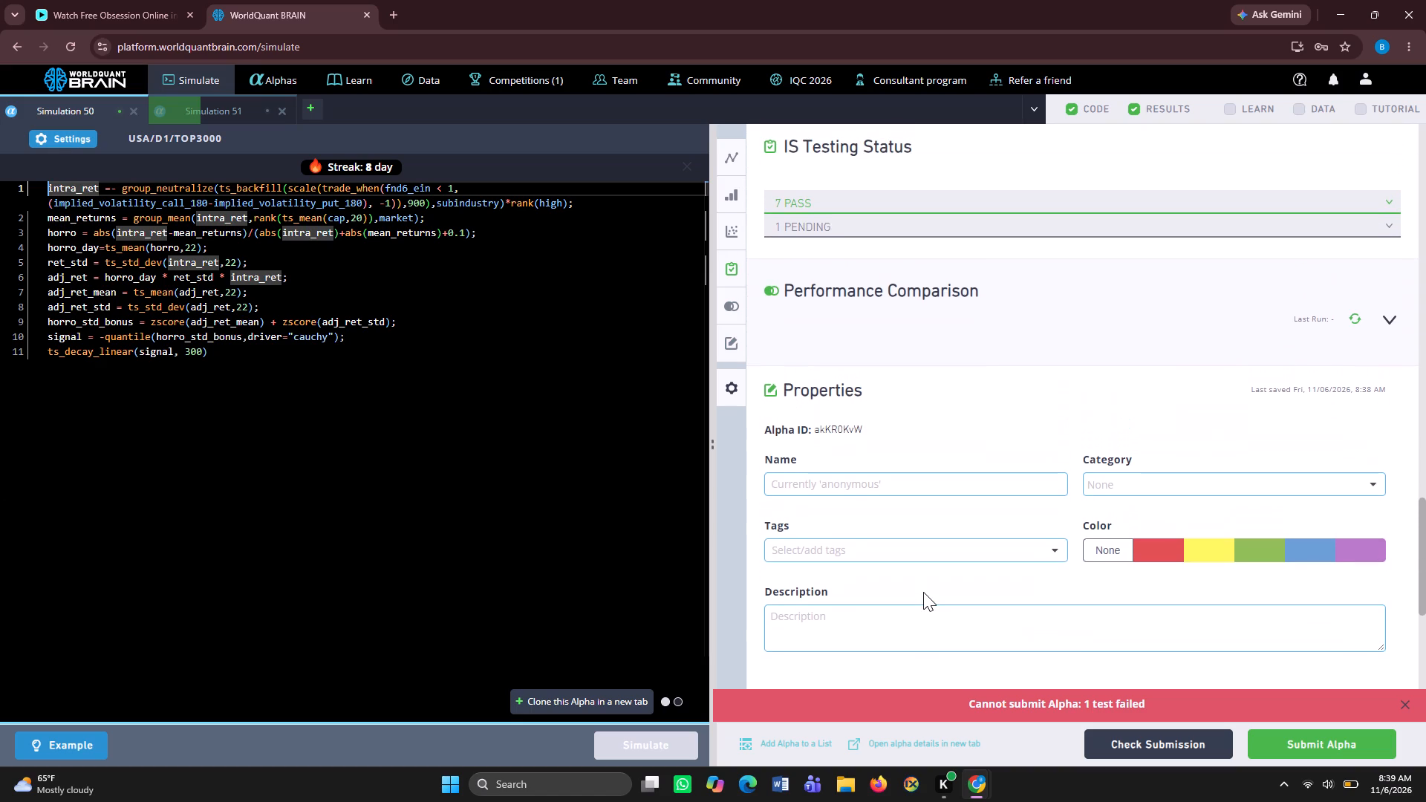
pyautogui.scroll(2, 923, 592)
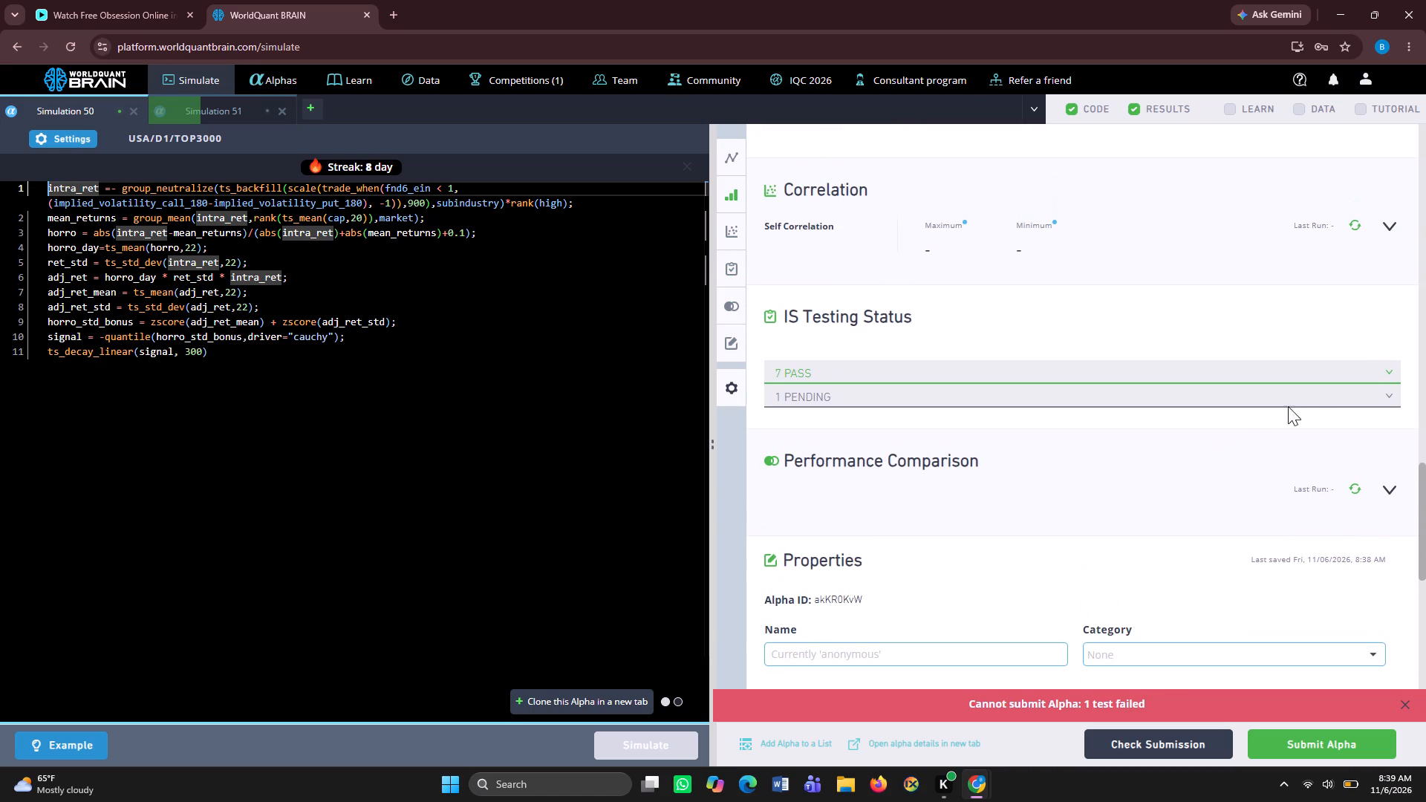
pyautogui.click(1357, 224)
pyautogui.scroll(3, 1357, 224)
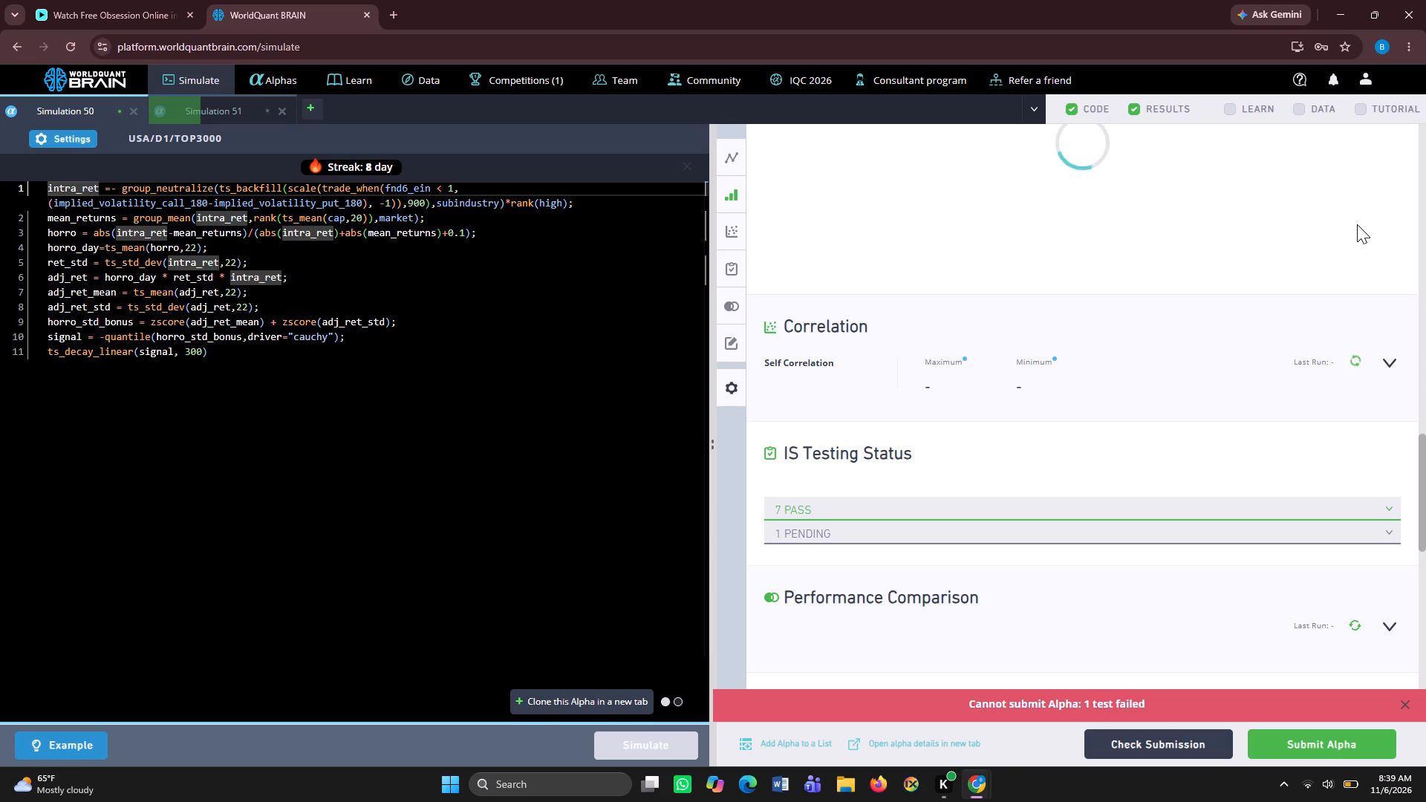
pyautogui.scroll(4, 1357, 224)
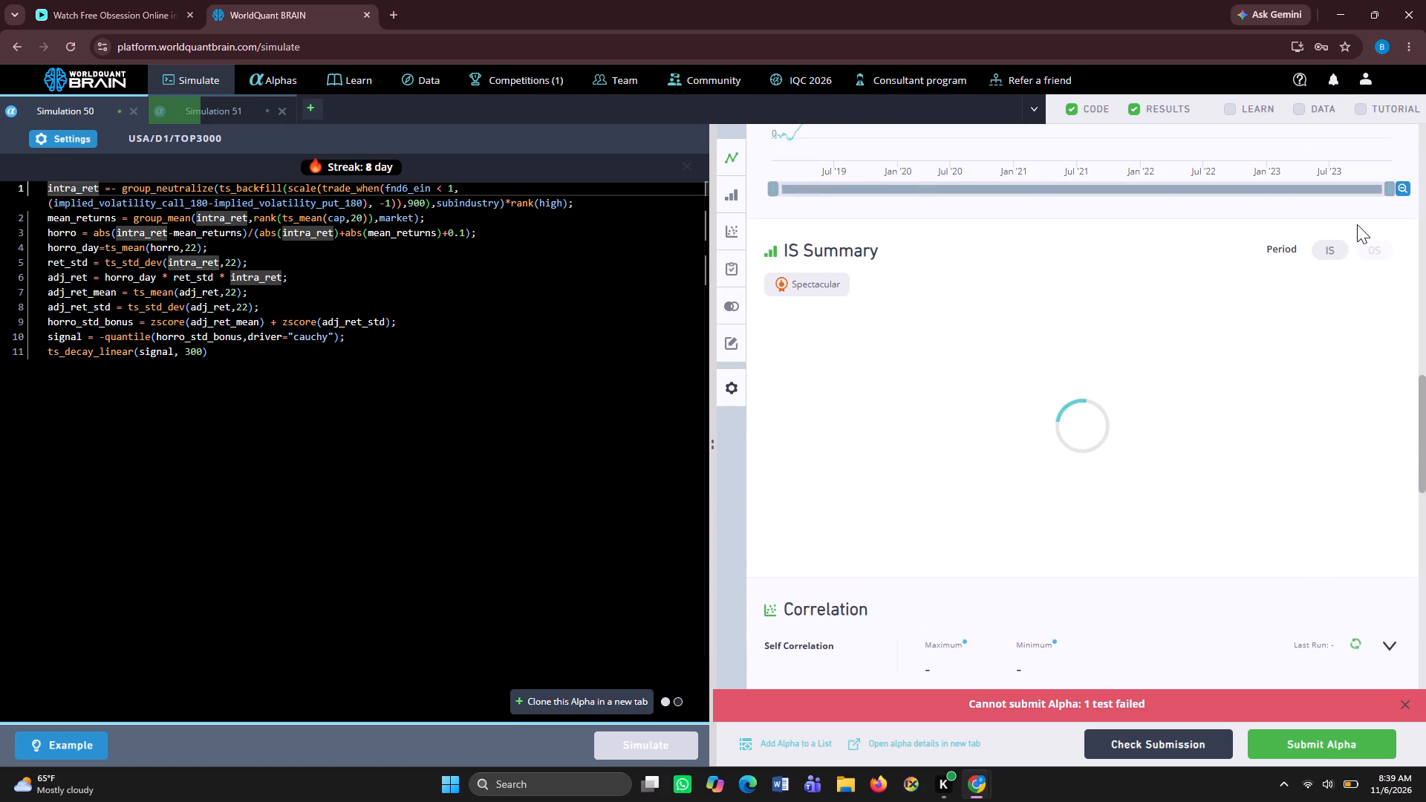
pyautogui.scroll(-4, 1357, 224)
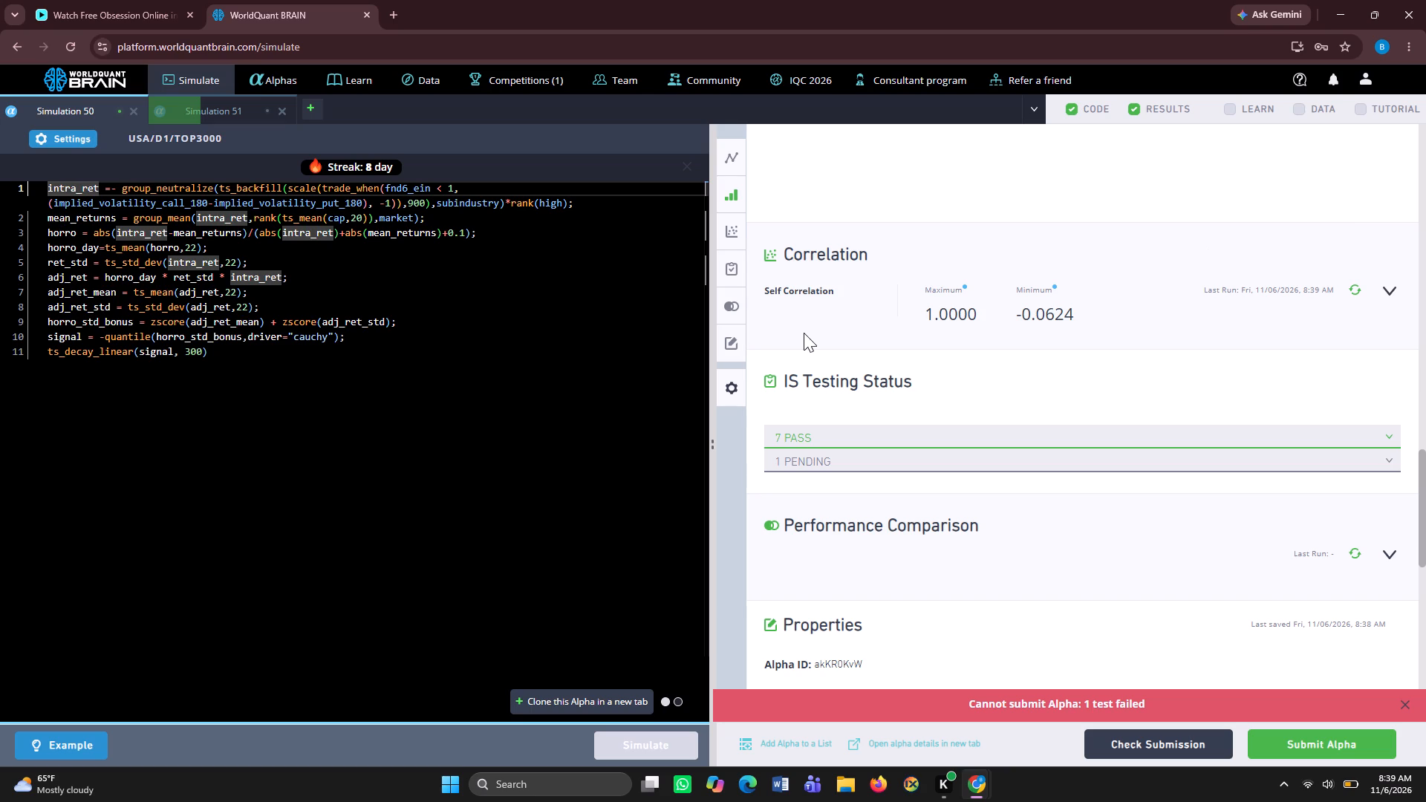
# Set the Simulation 50 test period to 1 year and its universe to TOP2000, and apply the settings.
pyautogui.click(82, 134)
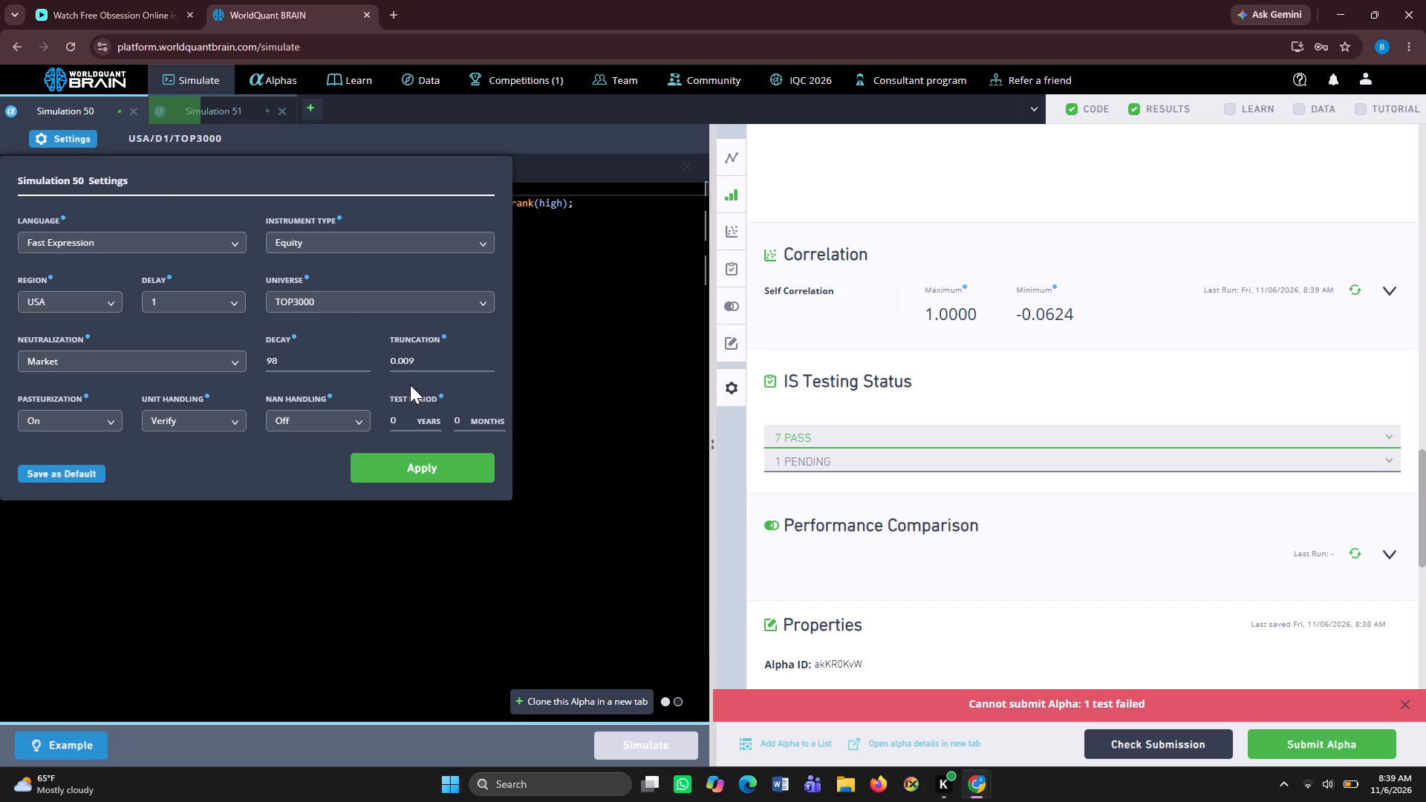
pyautogui.click(409, 420)
pyautogui.press('BackSpace')
pyautogui.press('1')
pyautogui.click(480, 299)
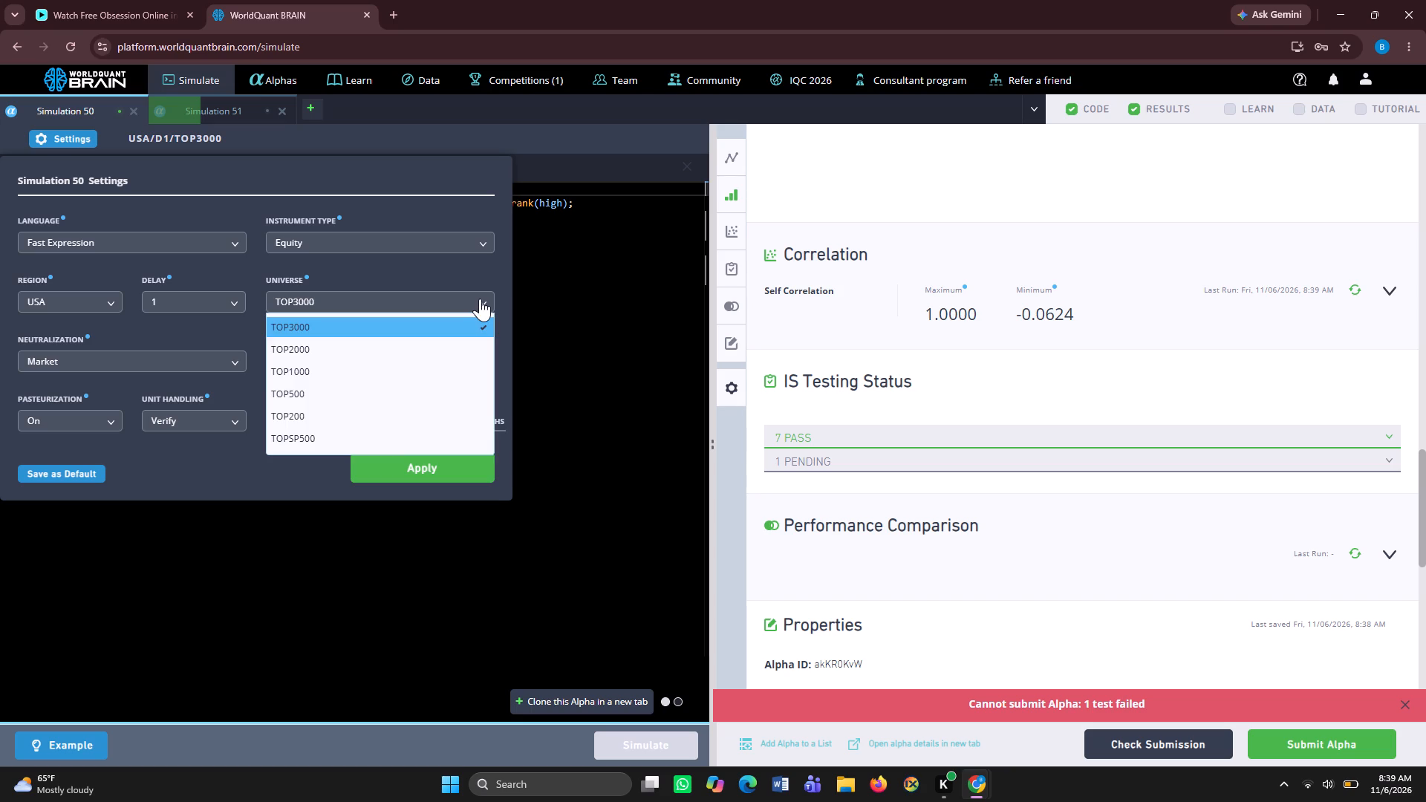
pyautogui.click(464, 351)
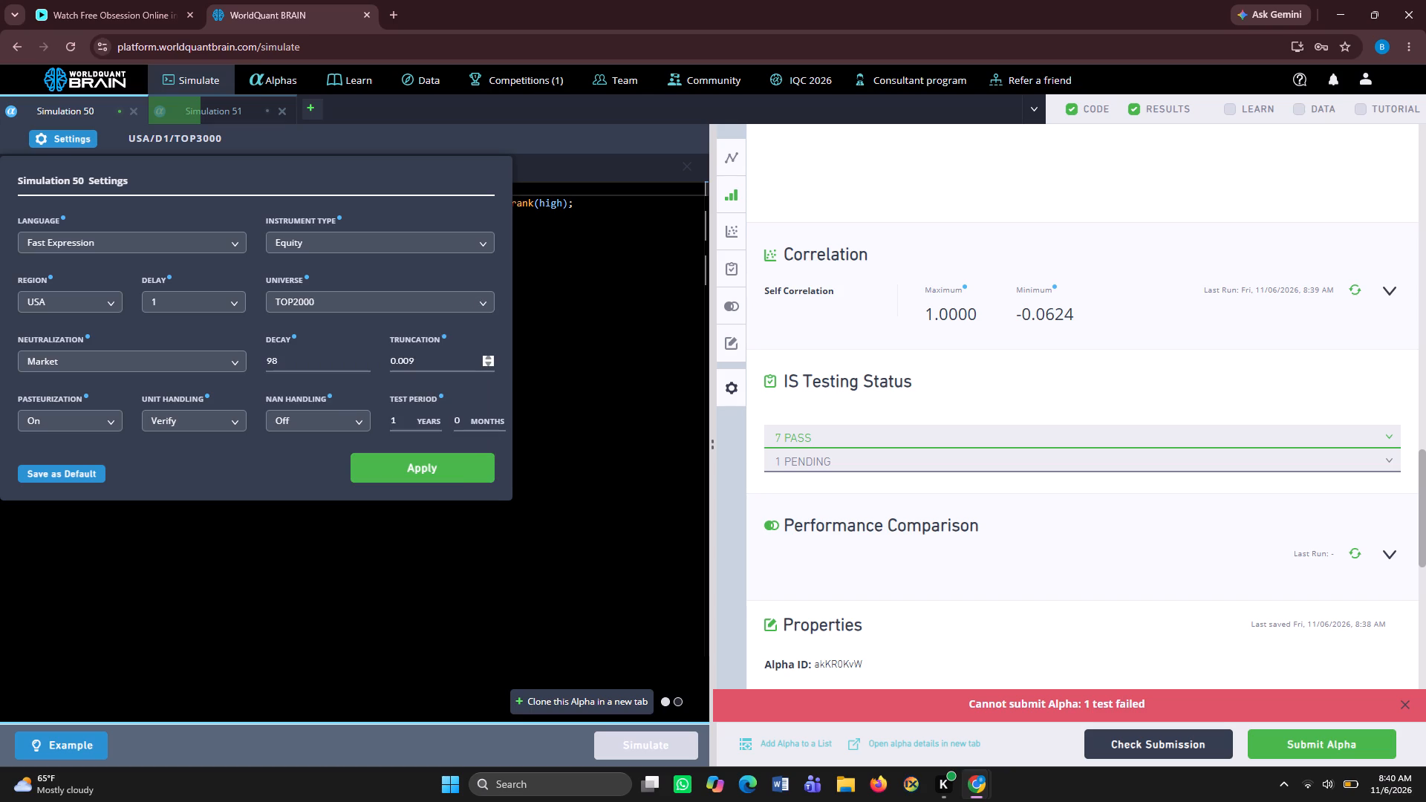
pyautogui.click(456, 462)
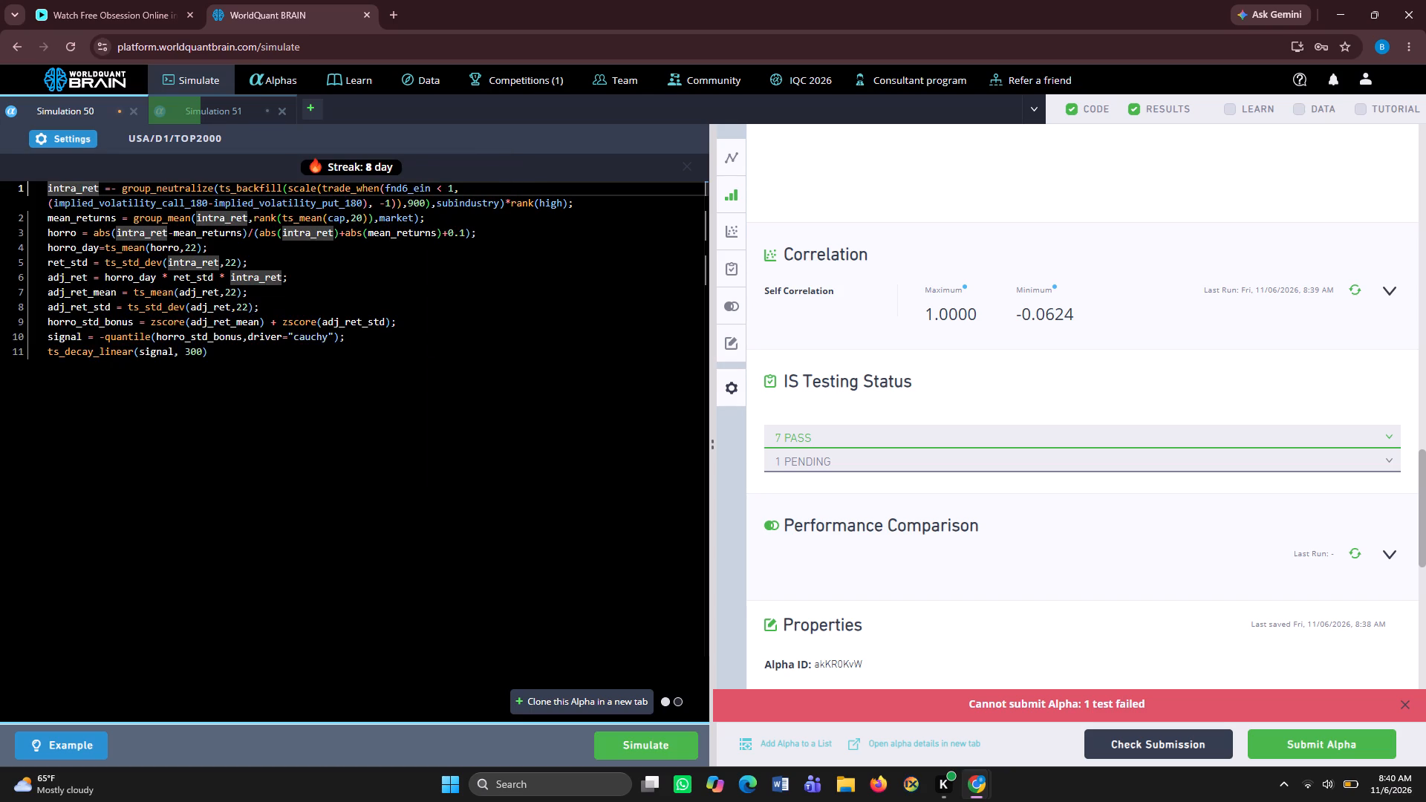
# Clone the Simulation 50 alpha with its changed settings in a new tab and simulate the clone.
pyautogui.click(586, 697)
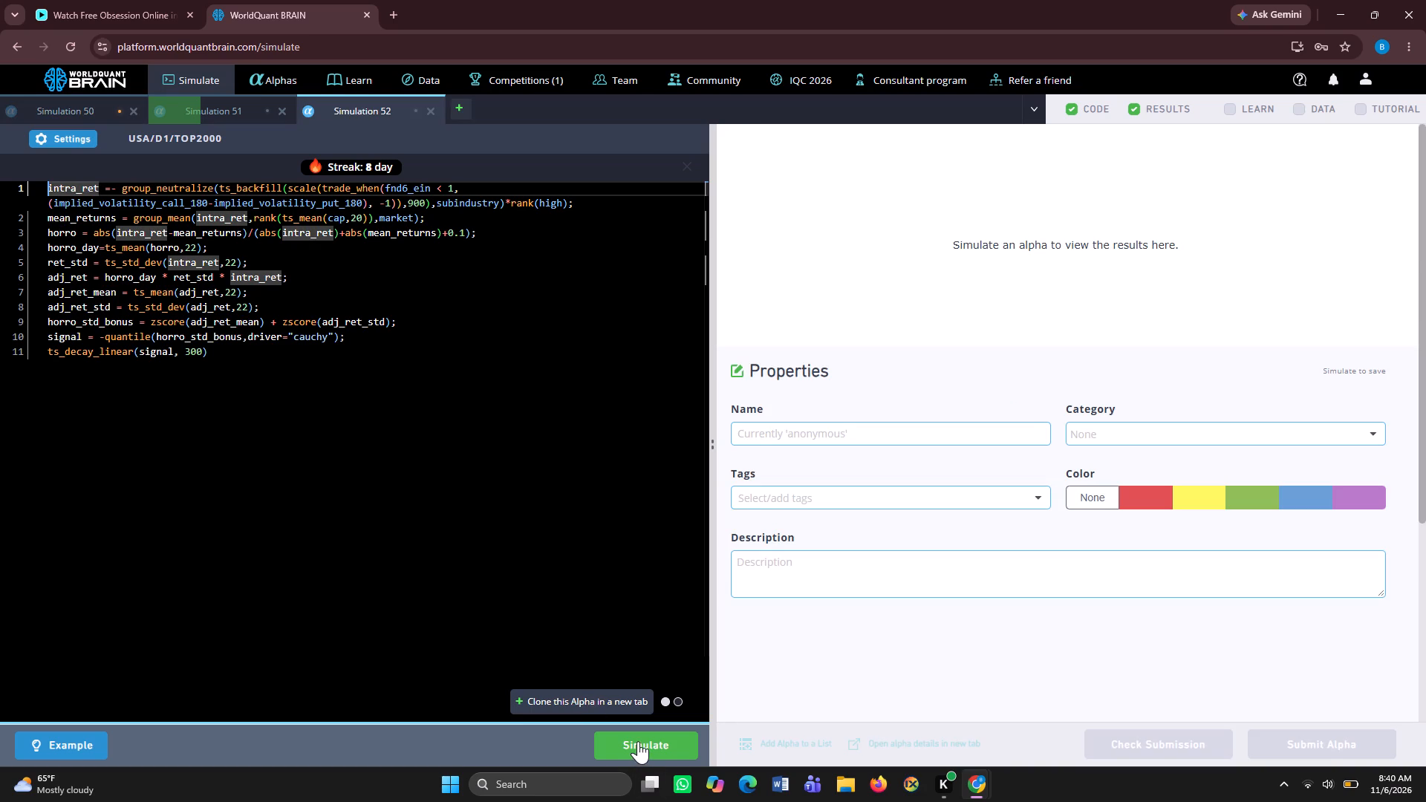
pyautogui.click(638, 741)
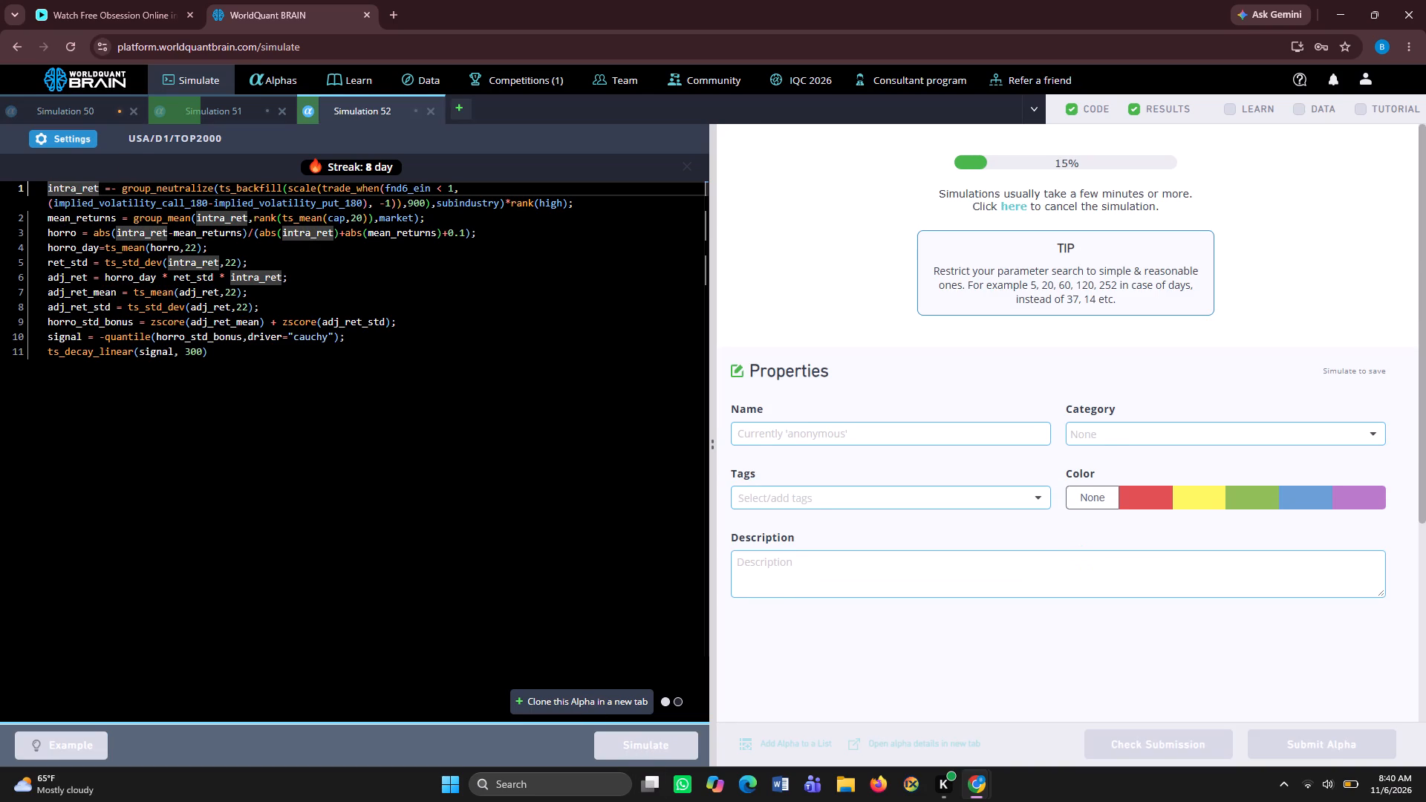
# Close the Simulation 50 tab, discarding its unsimulated changes.
pyautogui.click(131, 113)
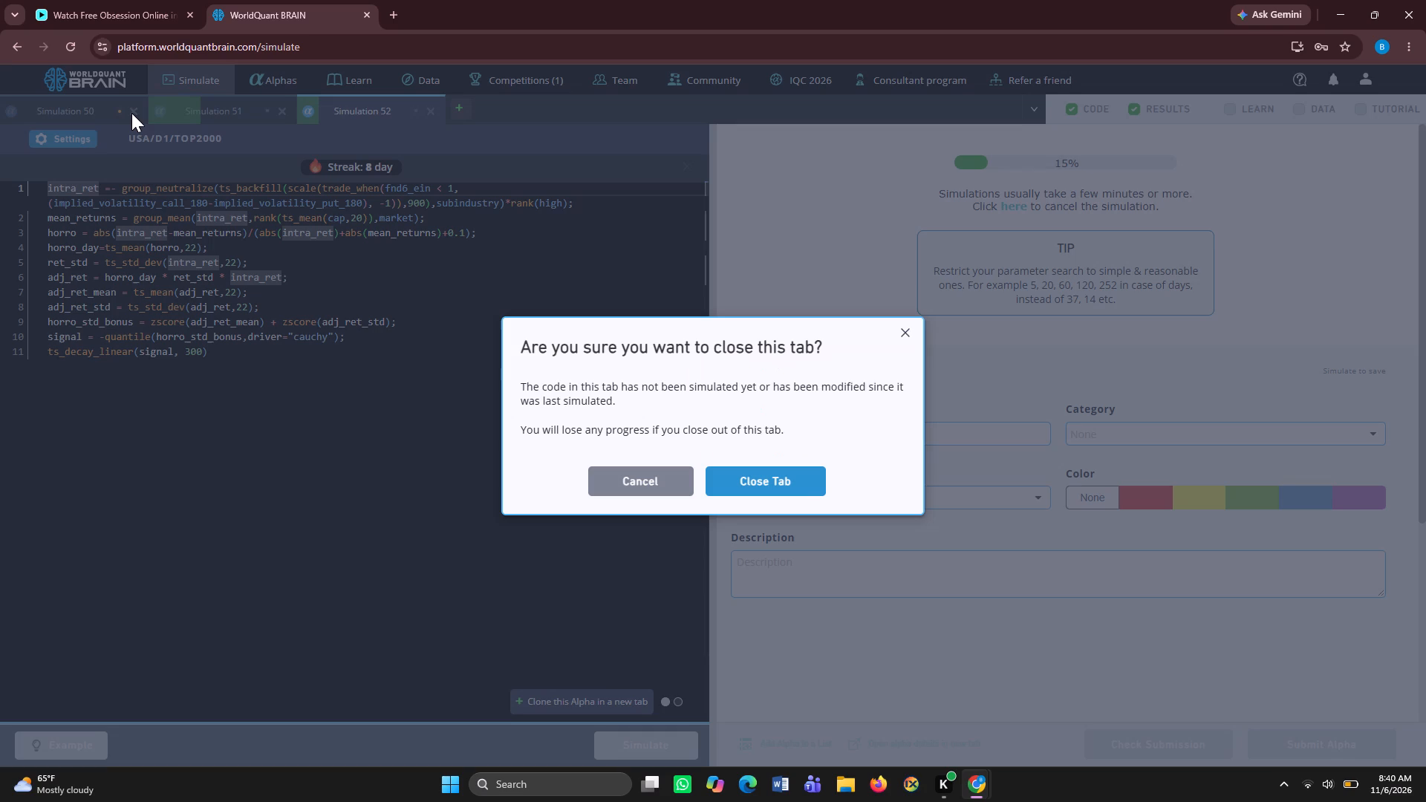
pyautogui.click(761, 469)
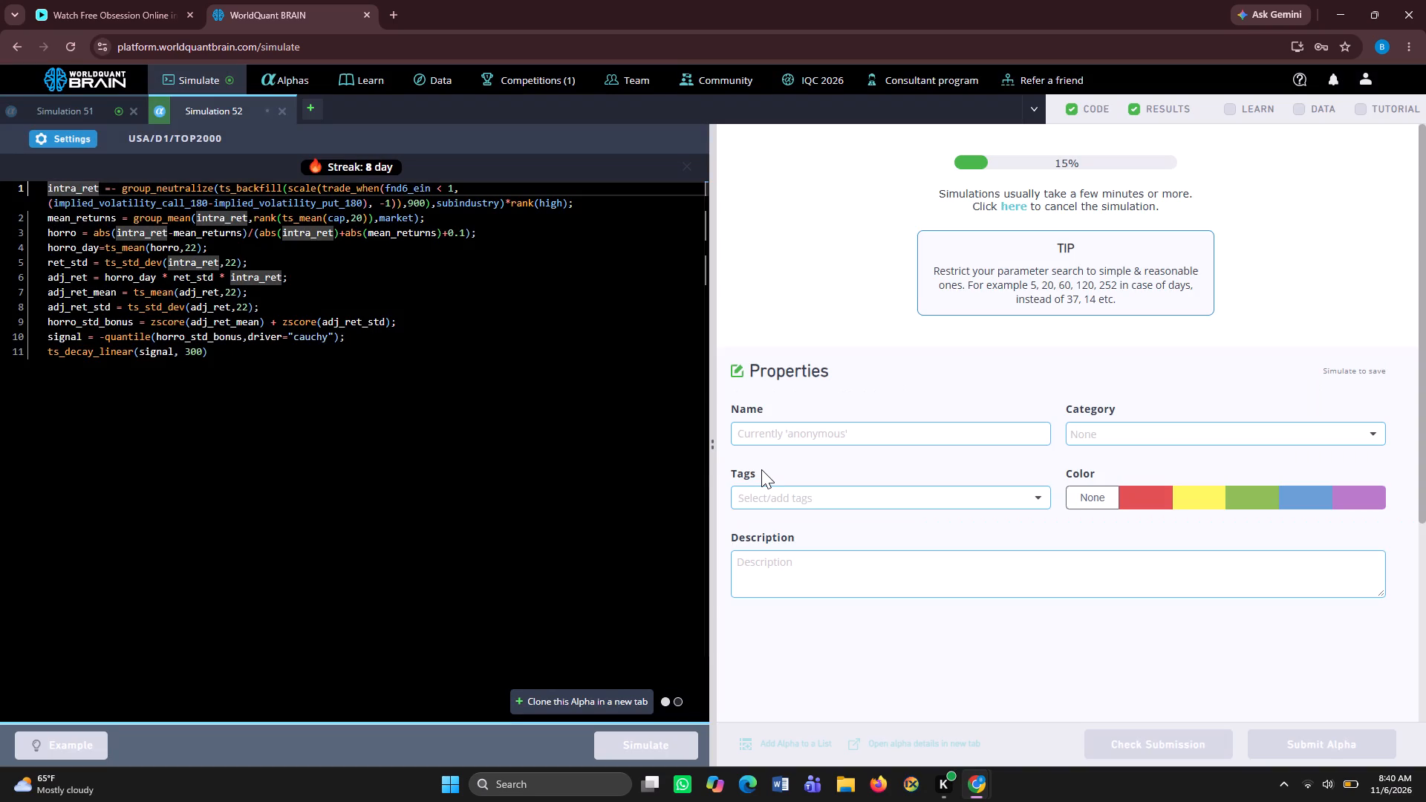
# Open Simulation 51, review its chart and IS summary, and run the self-correlation check on its alpha.
pyautogui.click(71, 105)
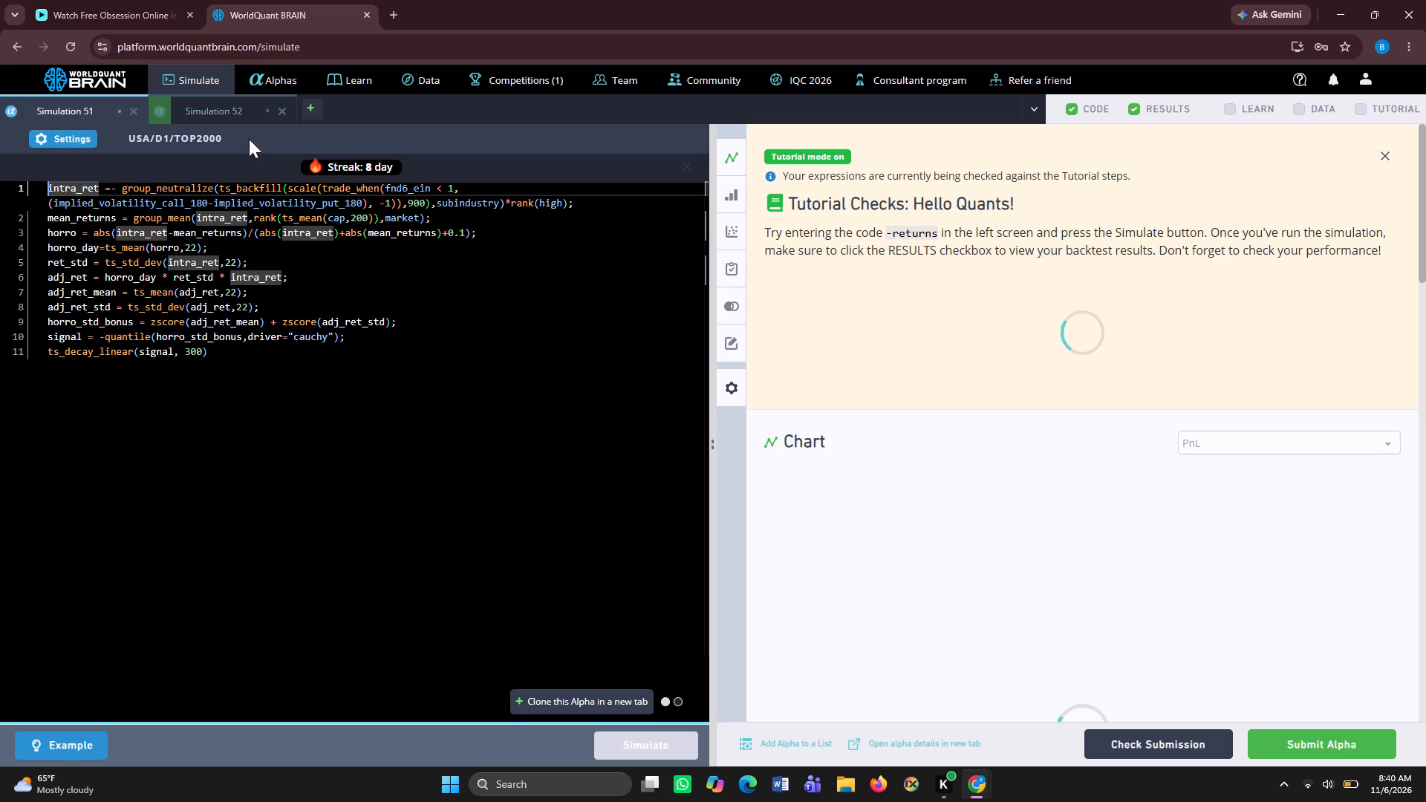
pyautogui.scroll(-4, 1127, 501)
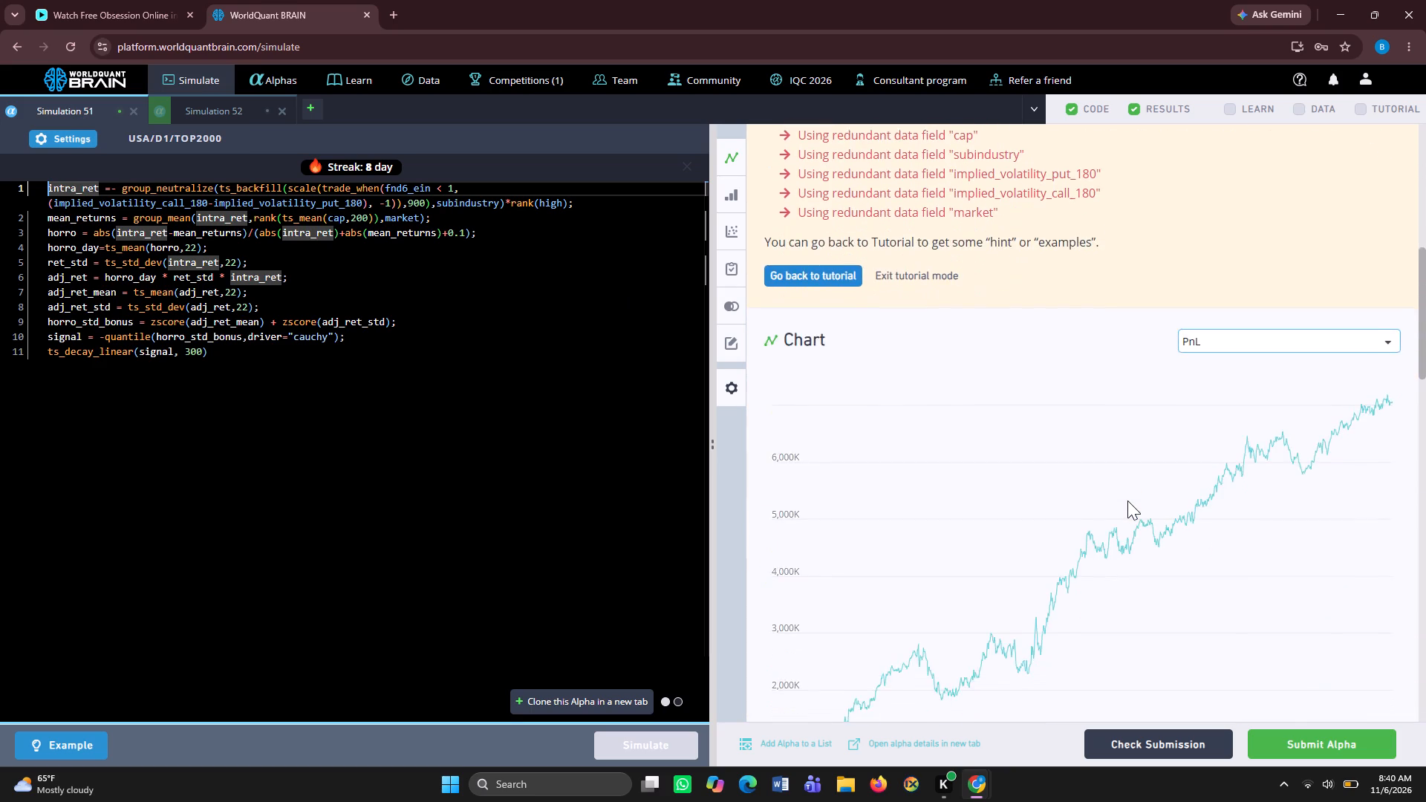
pyautogui.scroll(-3, 1127, 501)
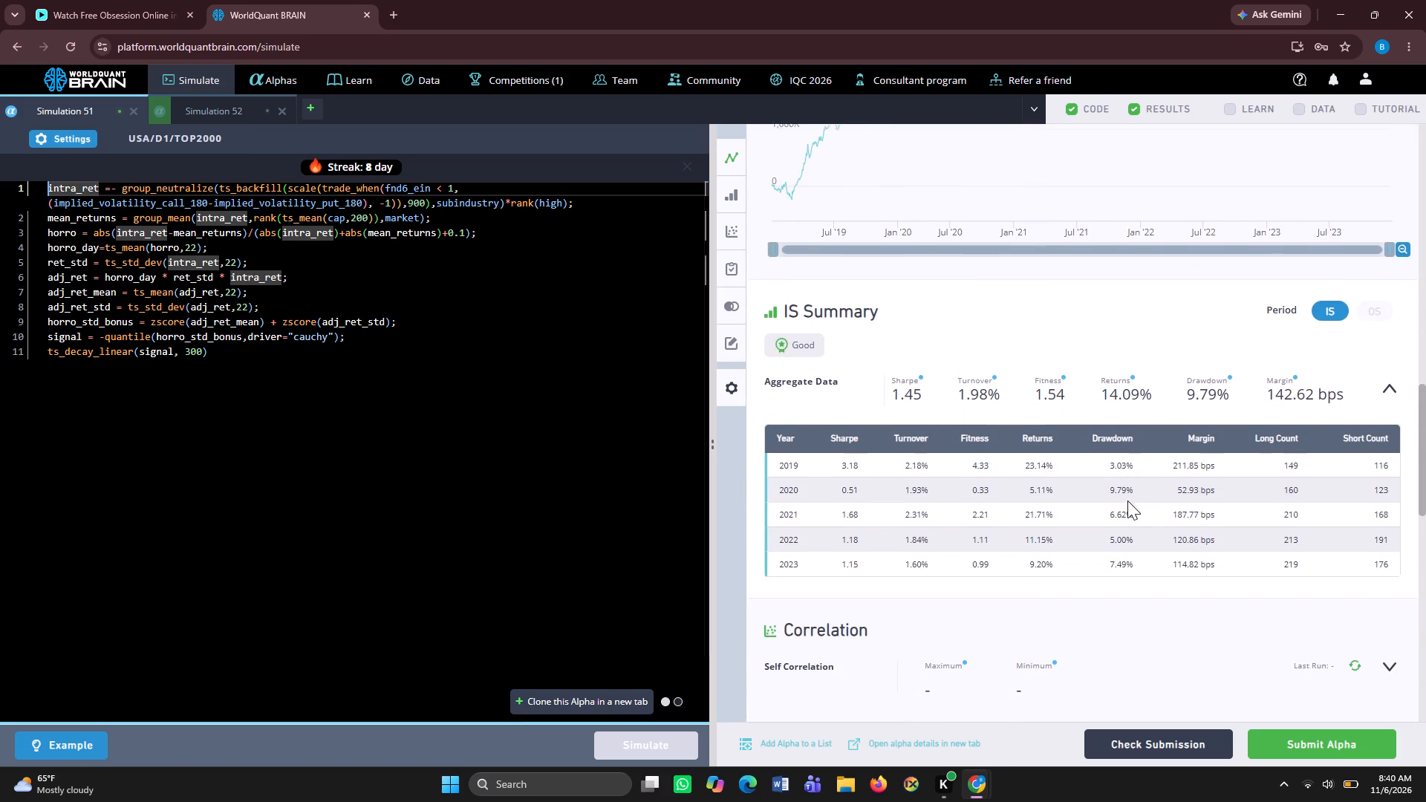
pyautogui.scroll(-1, 1127, 501)
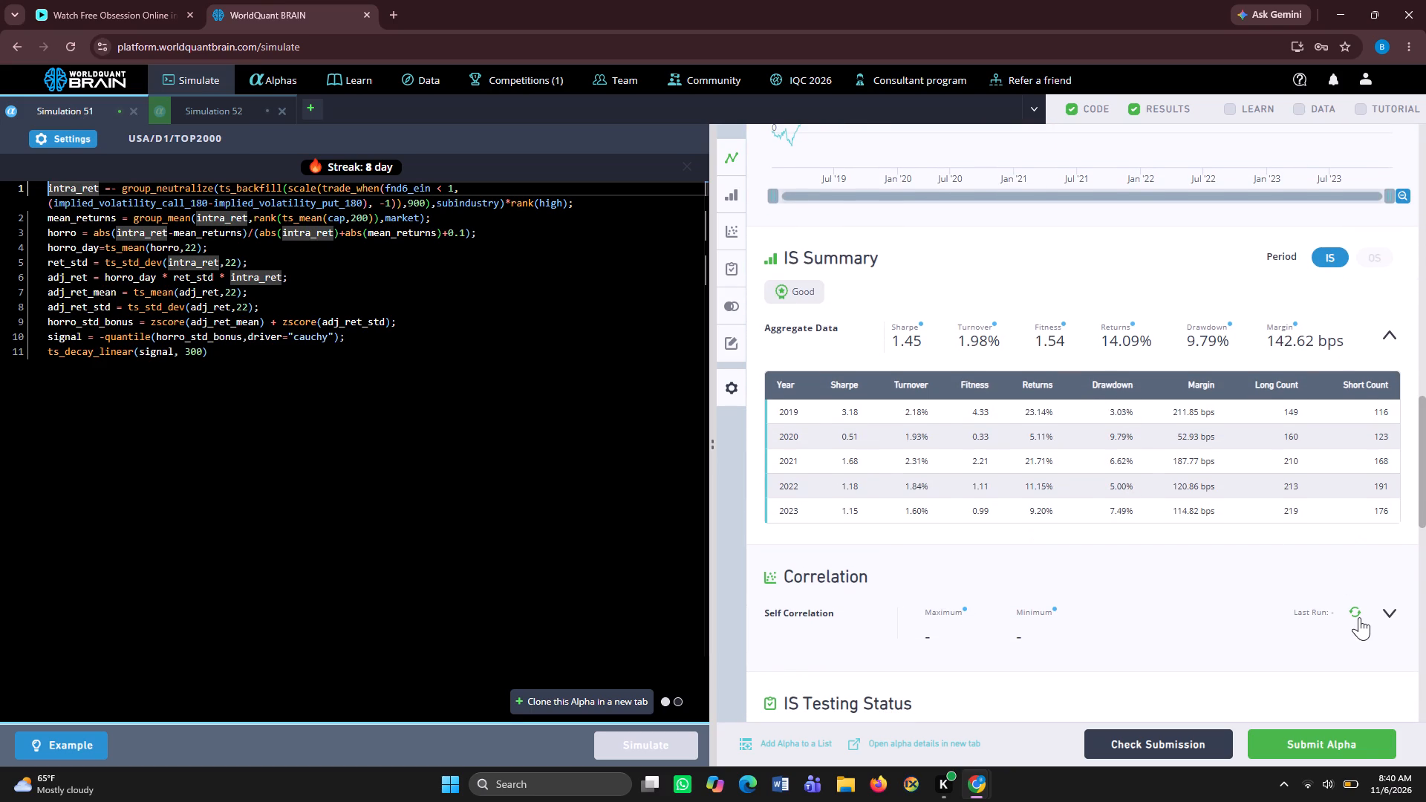
pyautogui.click(1359, 617)
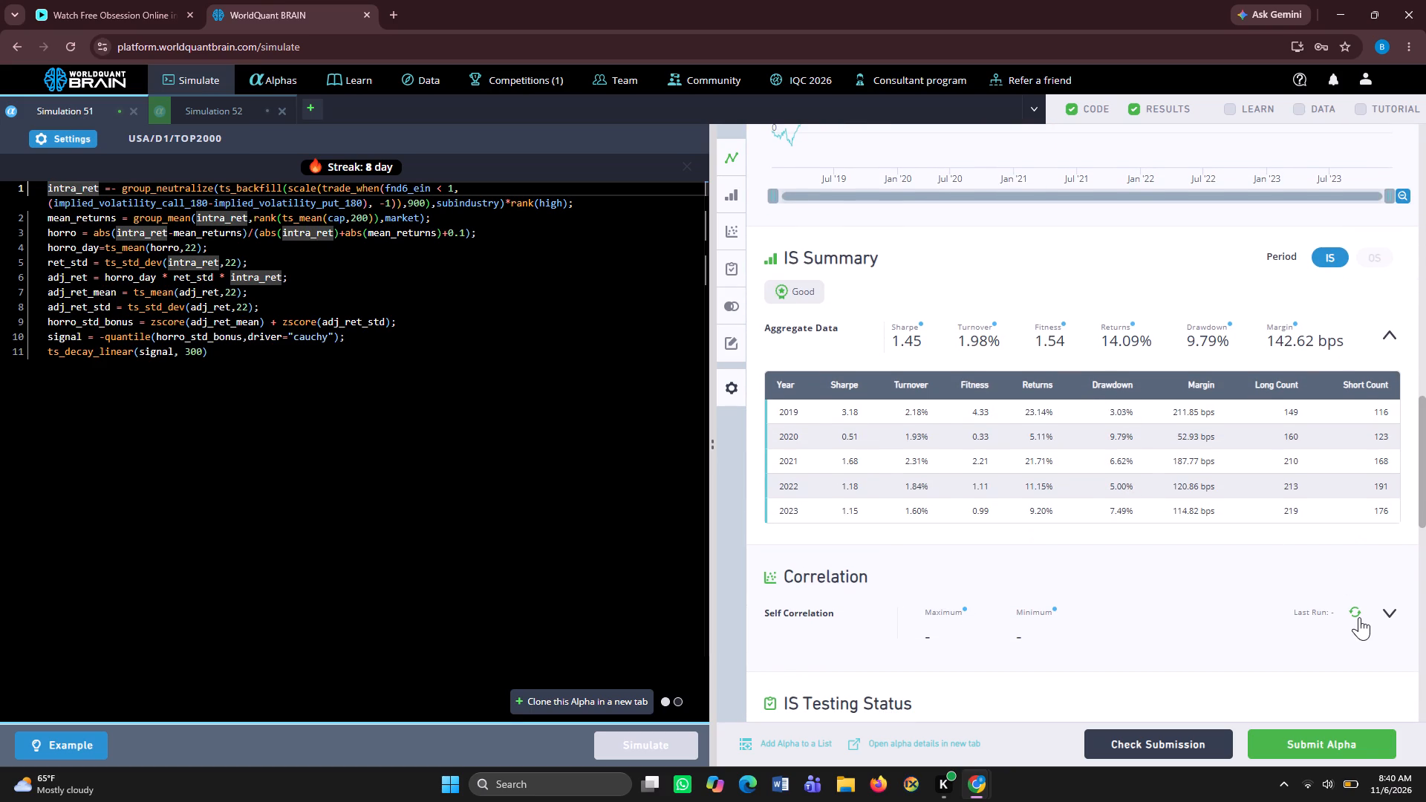
# Run the self-correlation check on the Simulation 51 alpha and try to submit the alpha.
pyautogui.click(1356, 613)
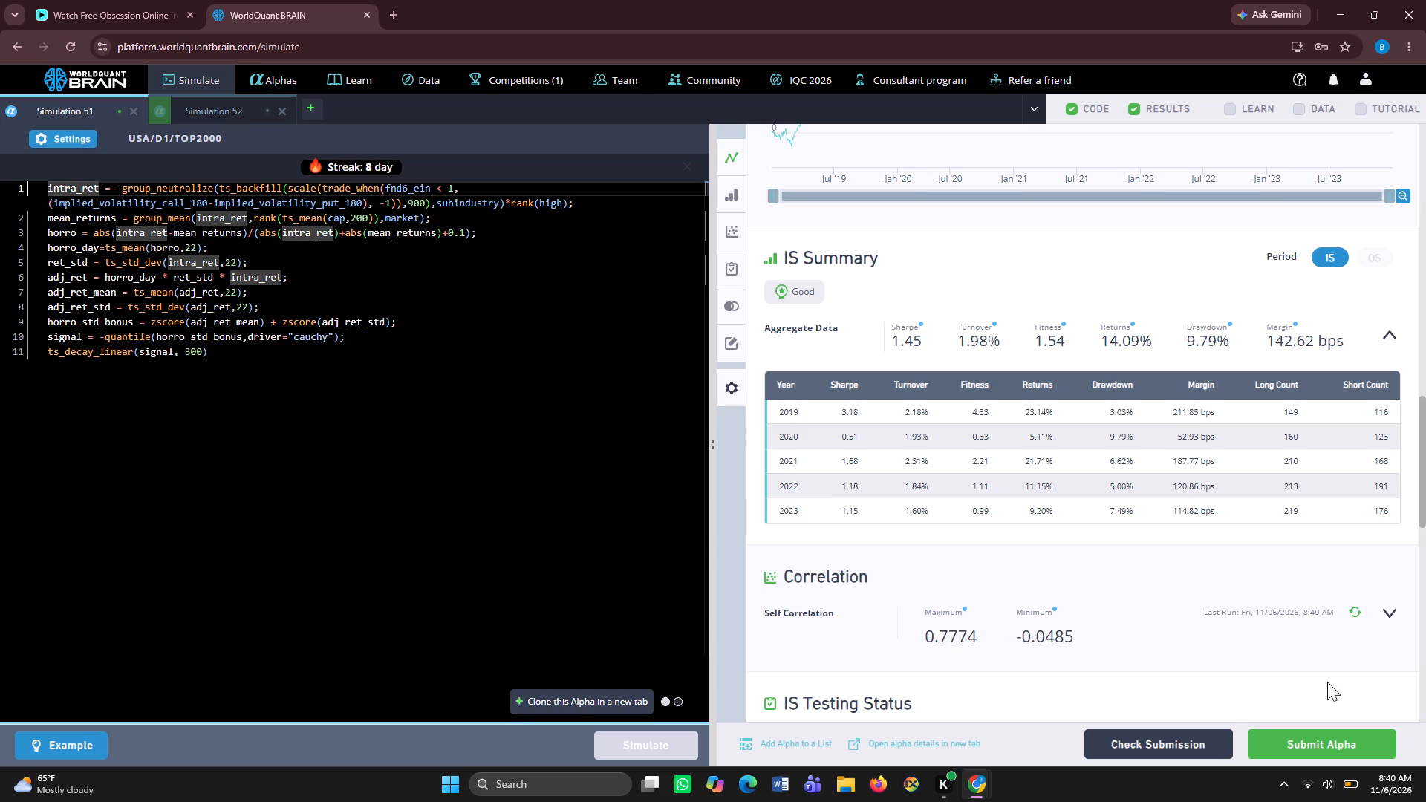
pyautogui.click(1305, 739)
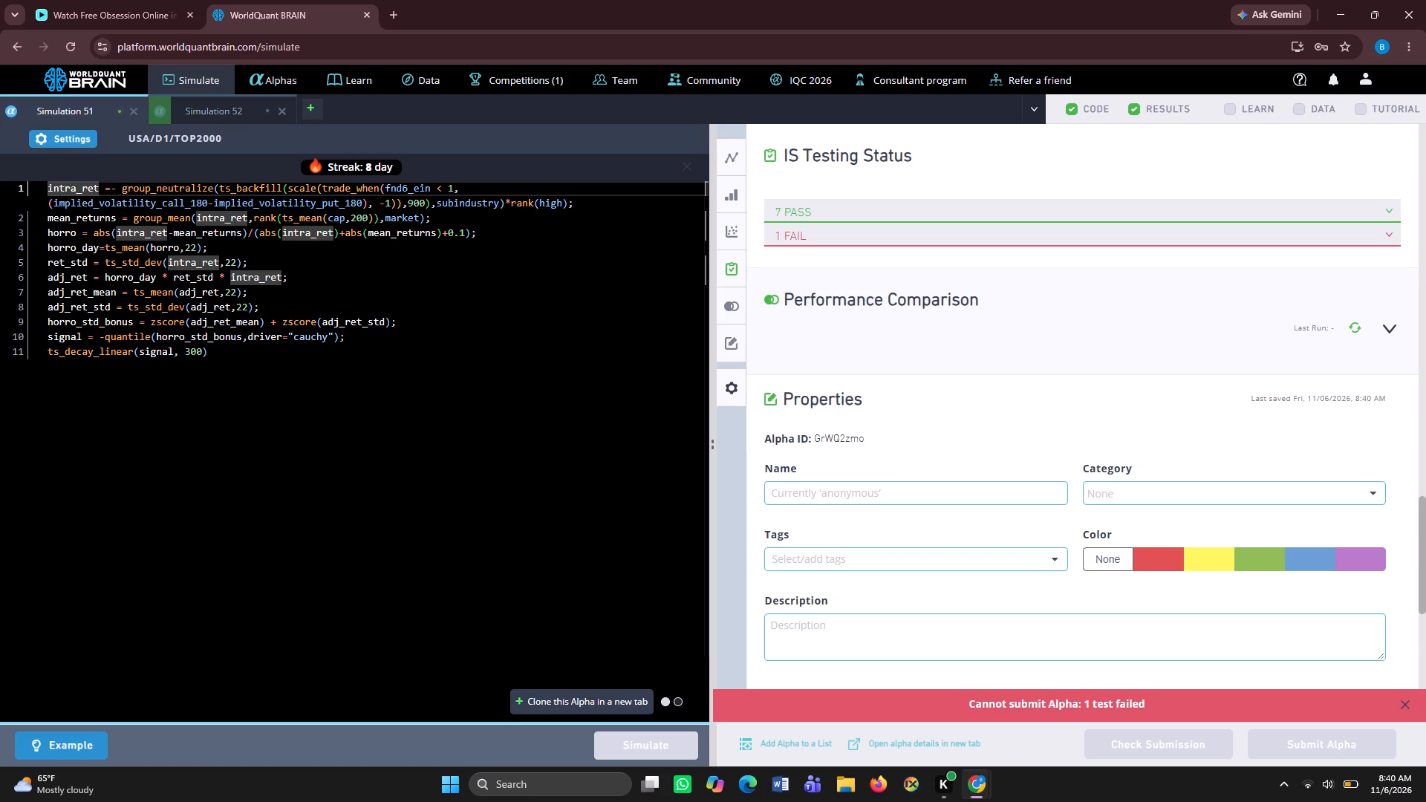
# Set the Simulation 51 universe to TOP3000, apply the settings, and simulate the alpha again.
pyautogui.click(81, 141)
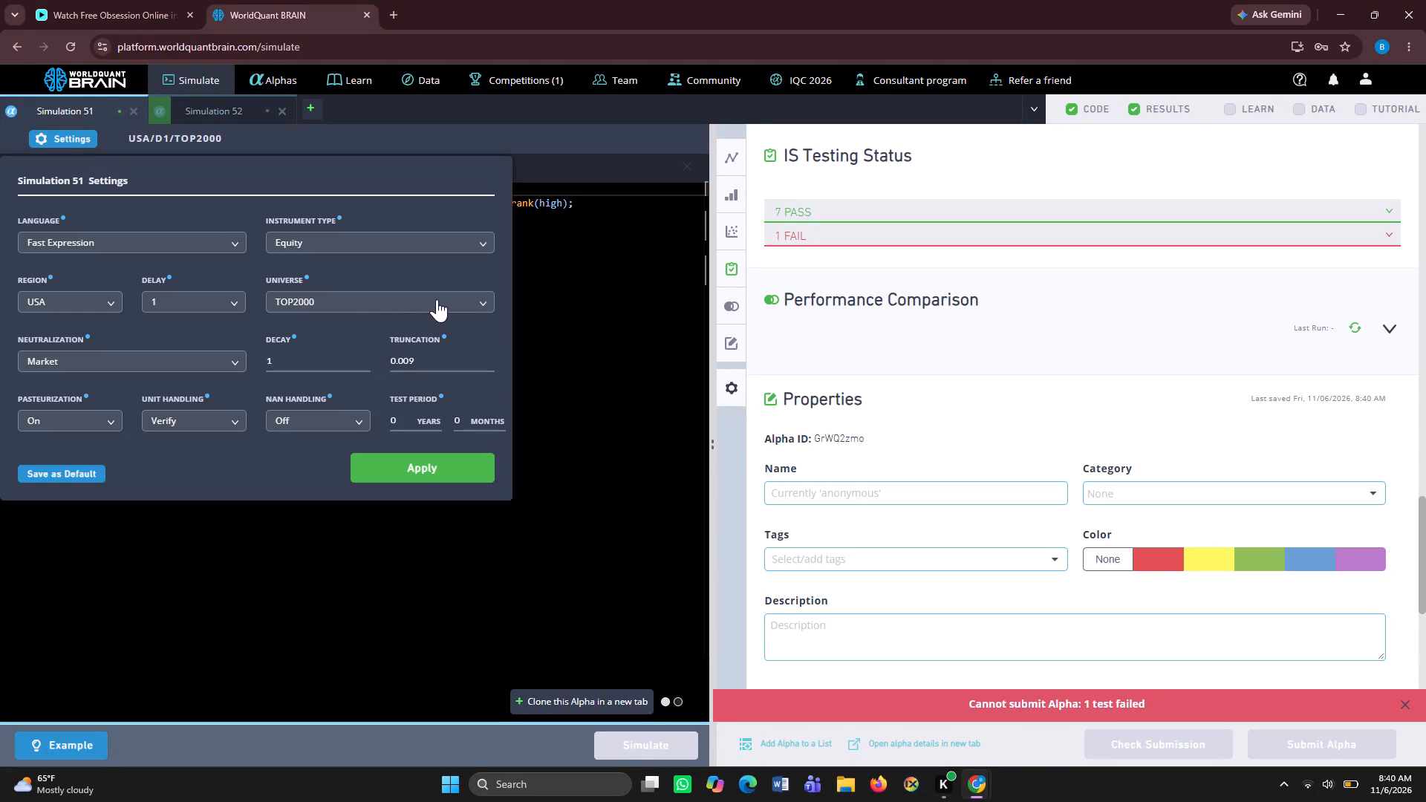
pyautogui.click(484, 300)
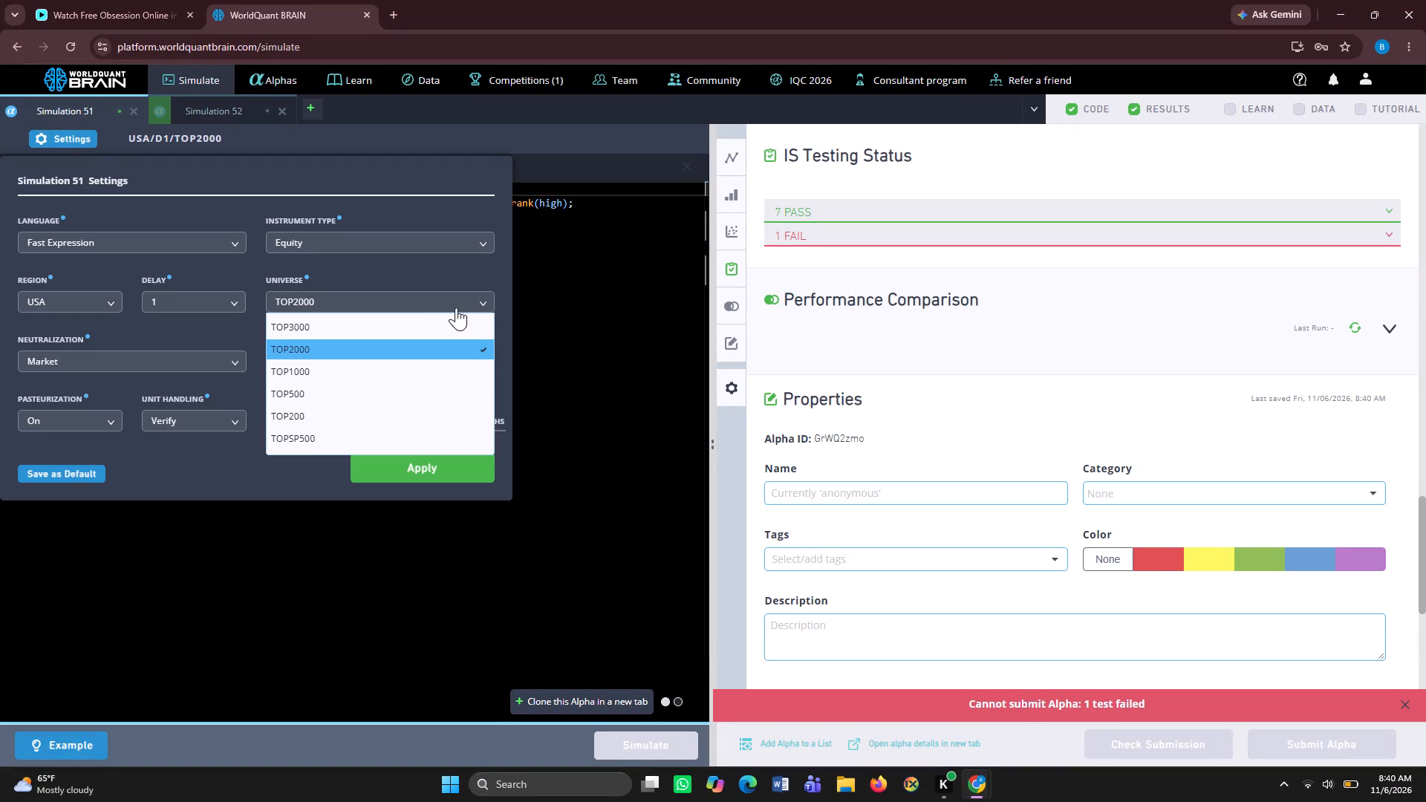
pyautogui.click(425, 325)
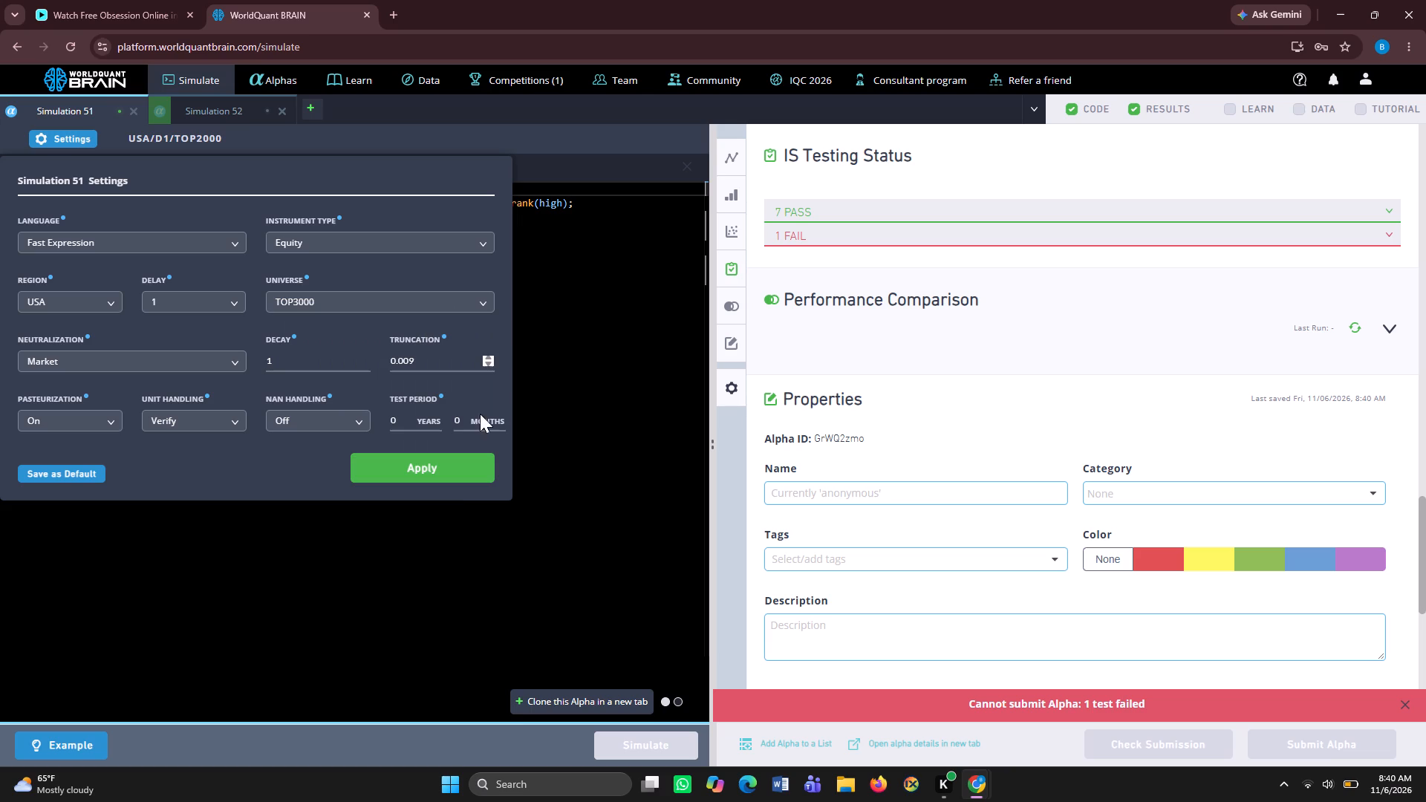
pyautogui.click(458, 466)
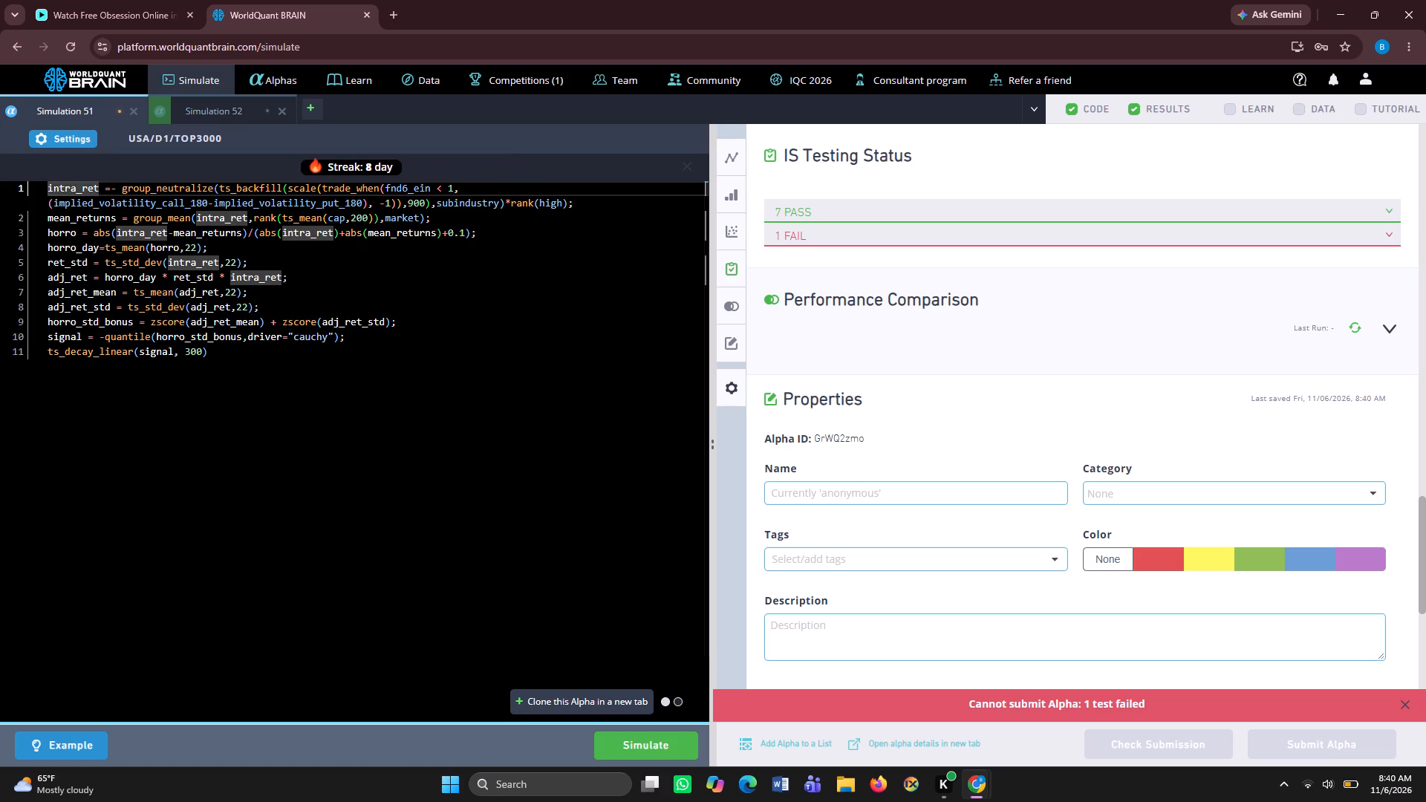
pyautogui.click(647, 729)
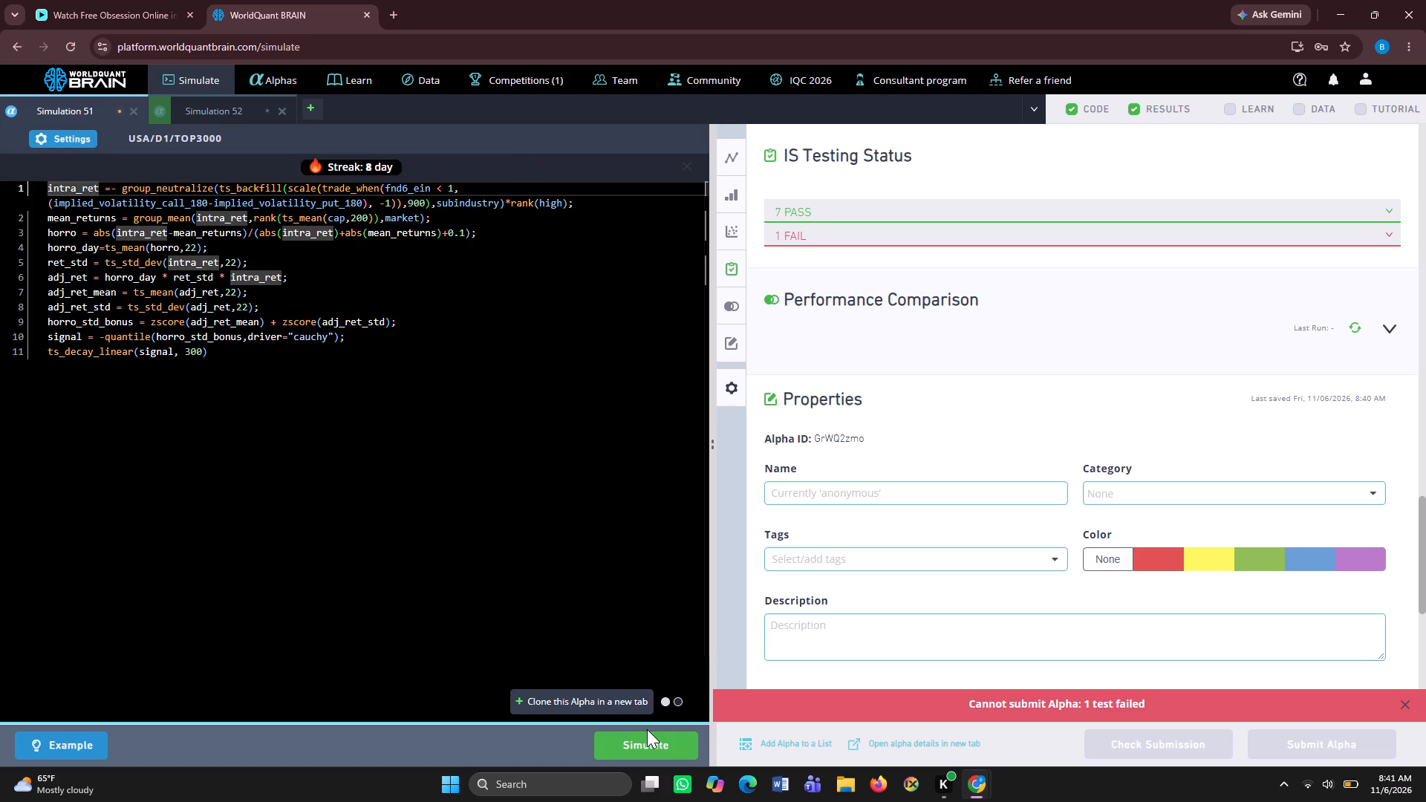
pyautogui.click(648, 734)
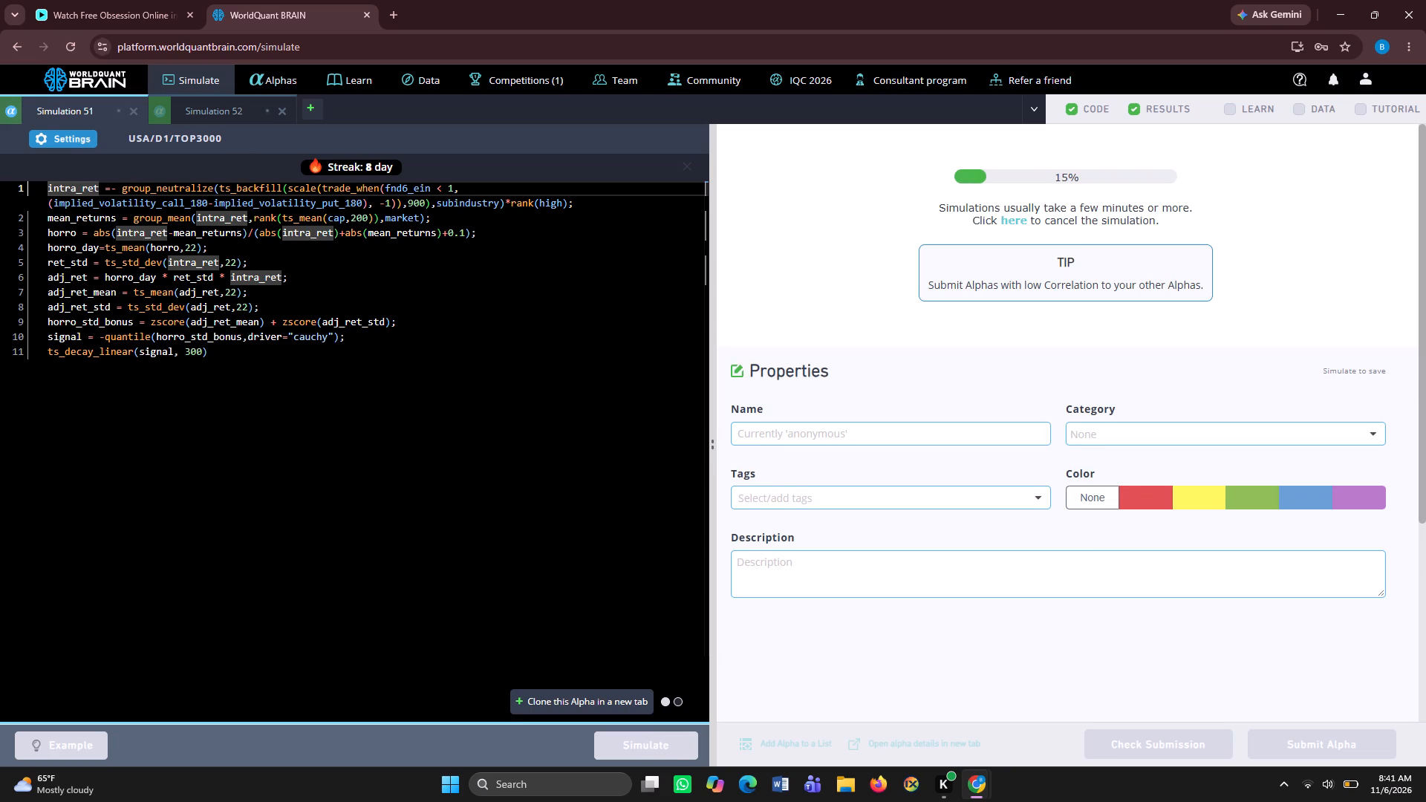
pyautogui.hscroll(3, 233, 298)
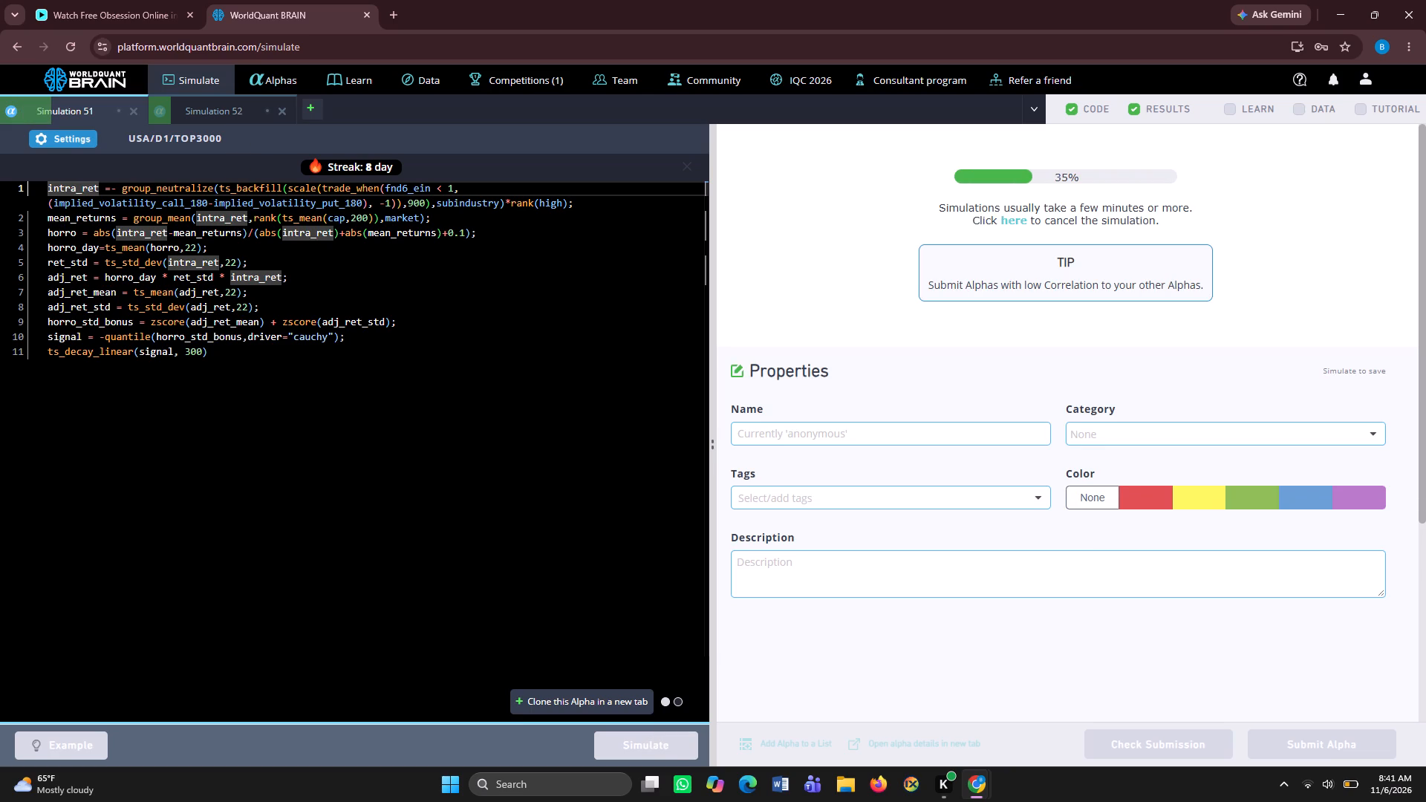
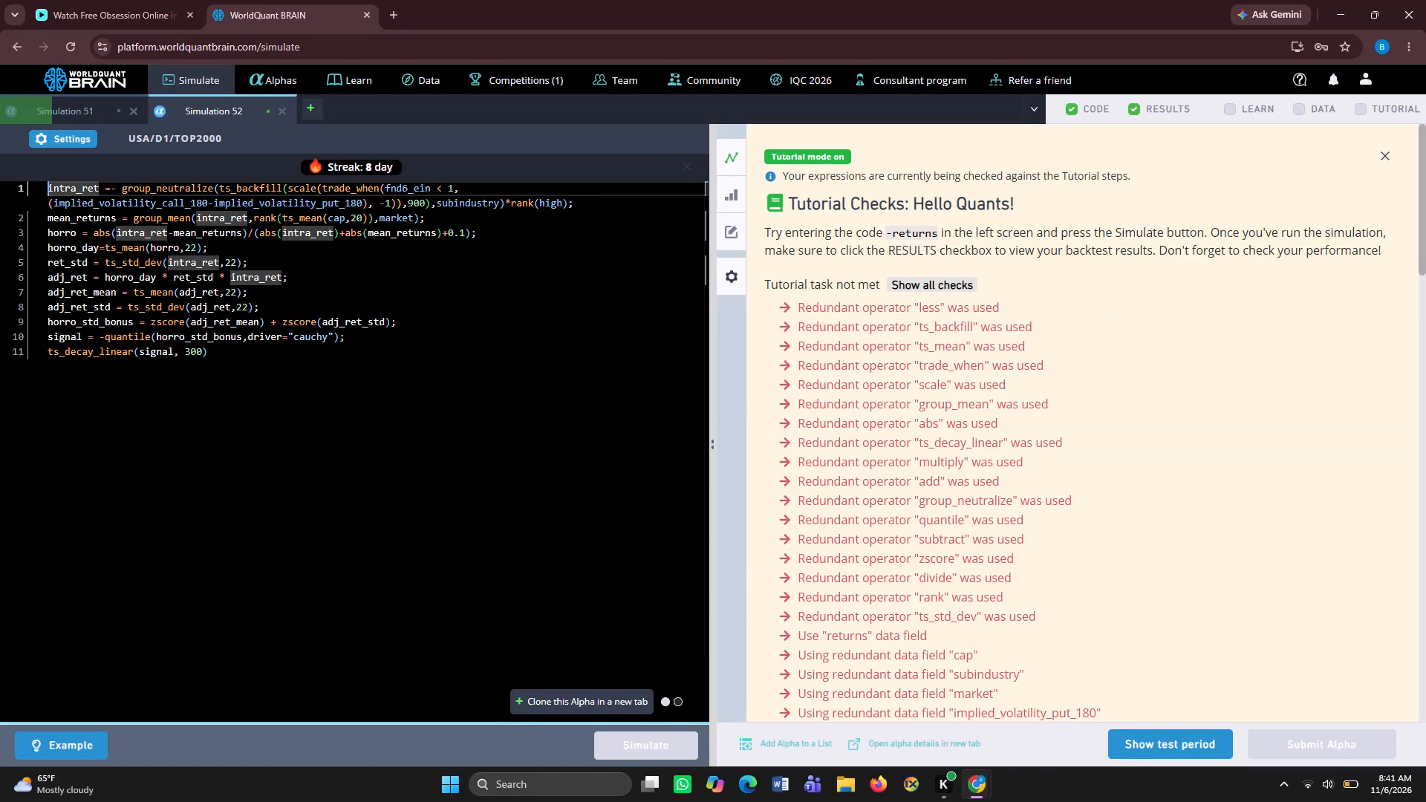
# Show the test period for Simulation 52 and review its PnL chart and IS summary.
pyautogui.click(1124, 743)
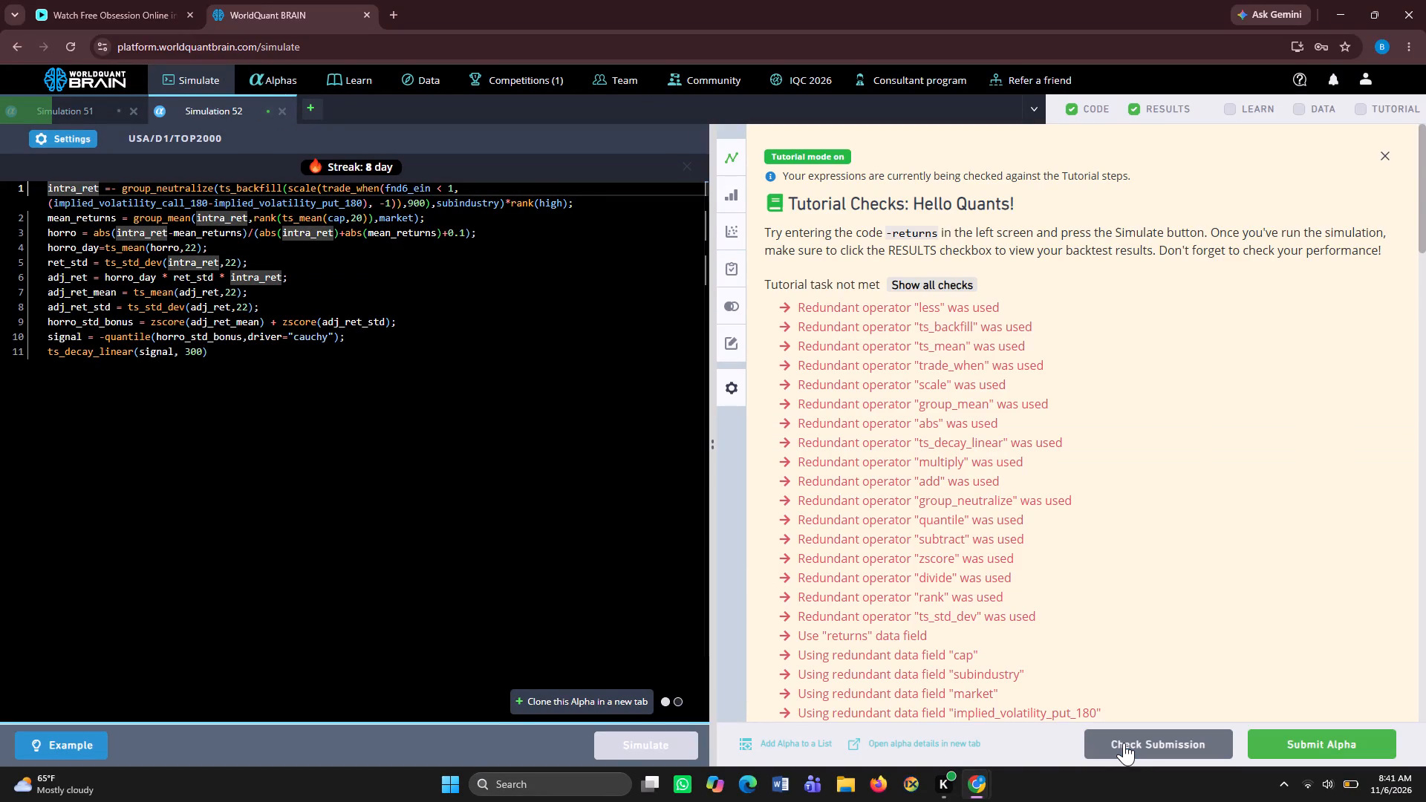
pyautogui.scroll(-5, 1075, 634)
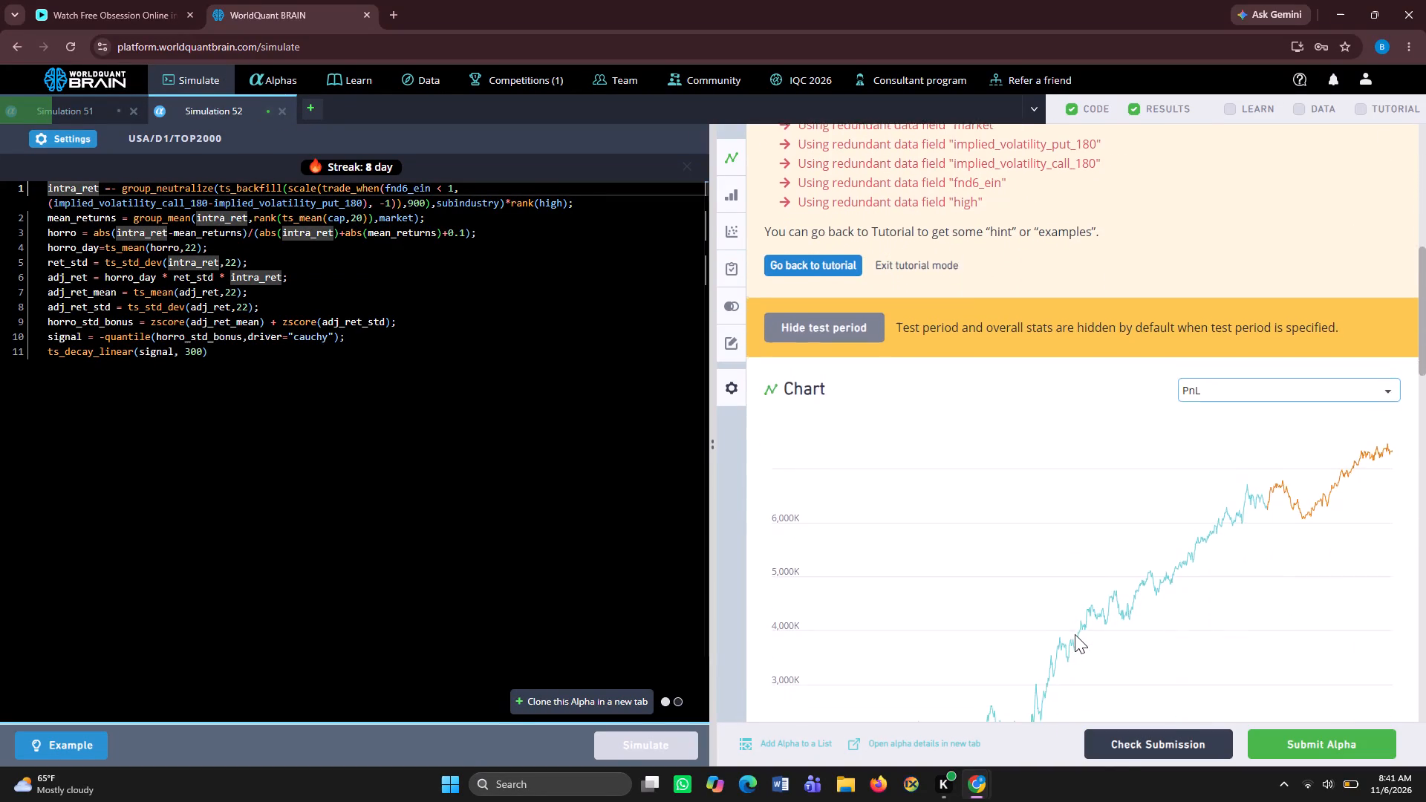
pyautogui.scroll(-4, 1075, 634)
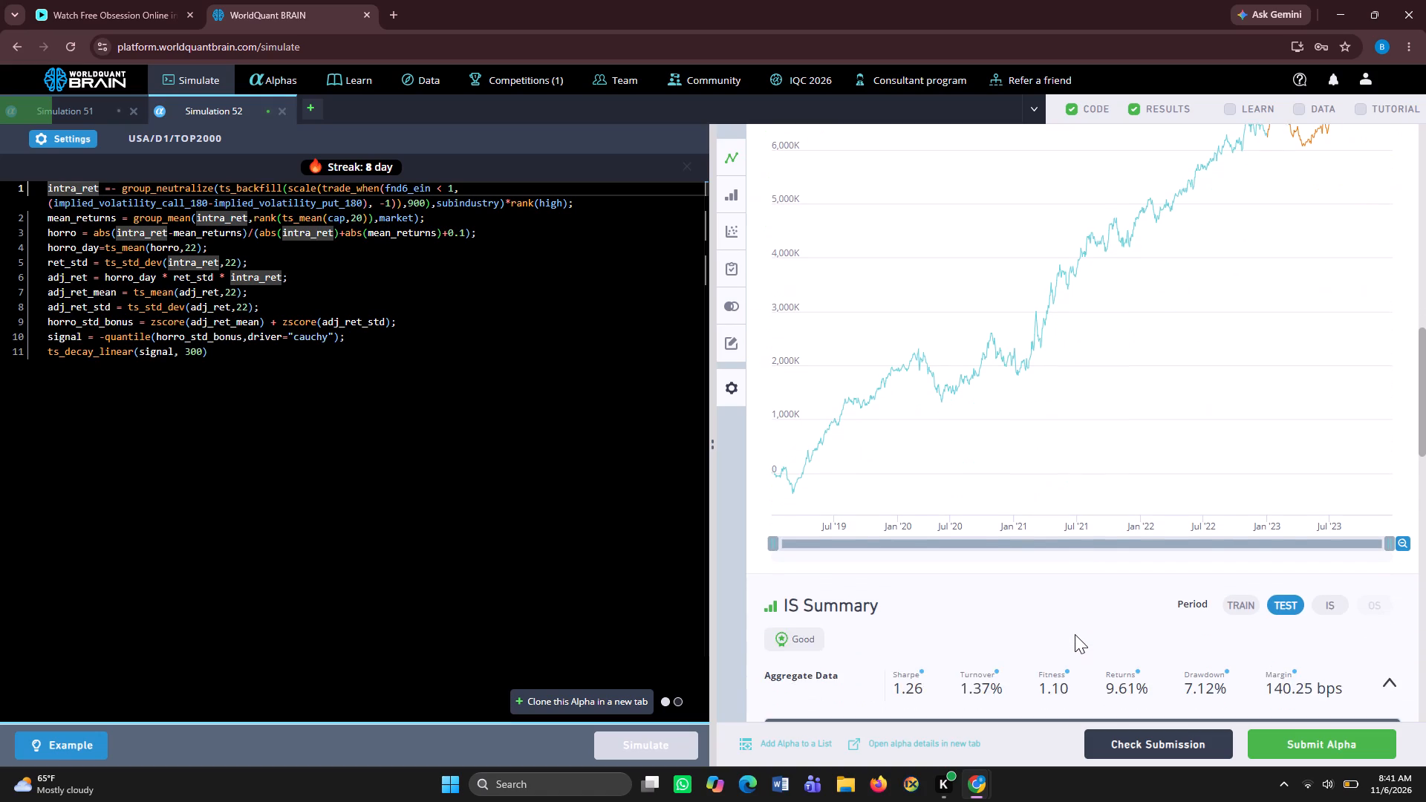
pyautogui.scroll(-4, 1075, 634)
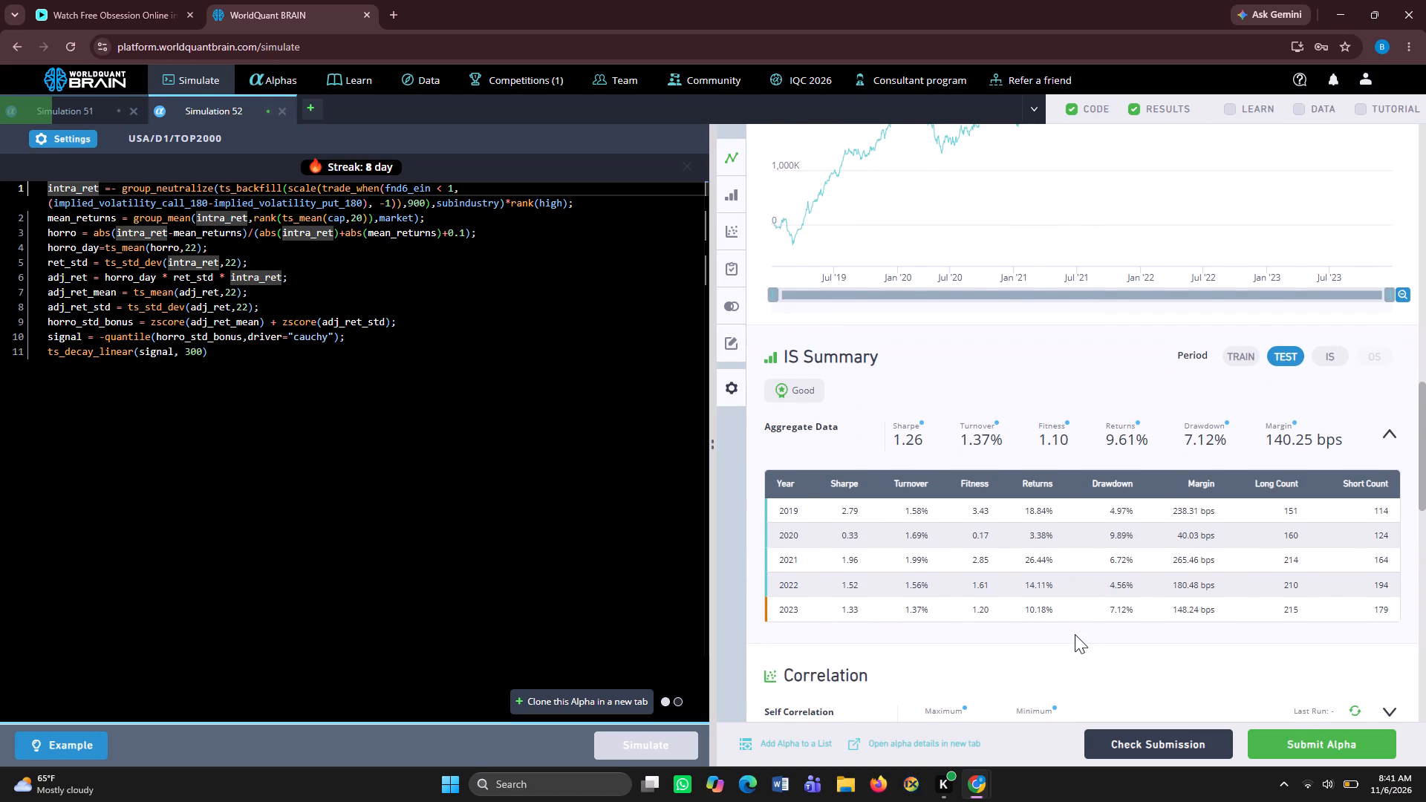
pyautogui.scroll(-2, 1075, 634)
pyautogui.hscroll(2, 1075, 634)
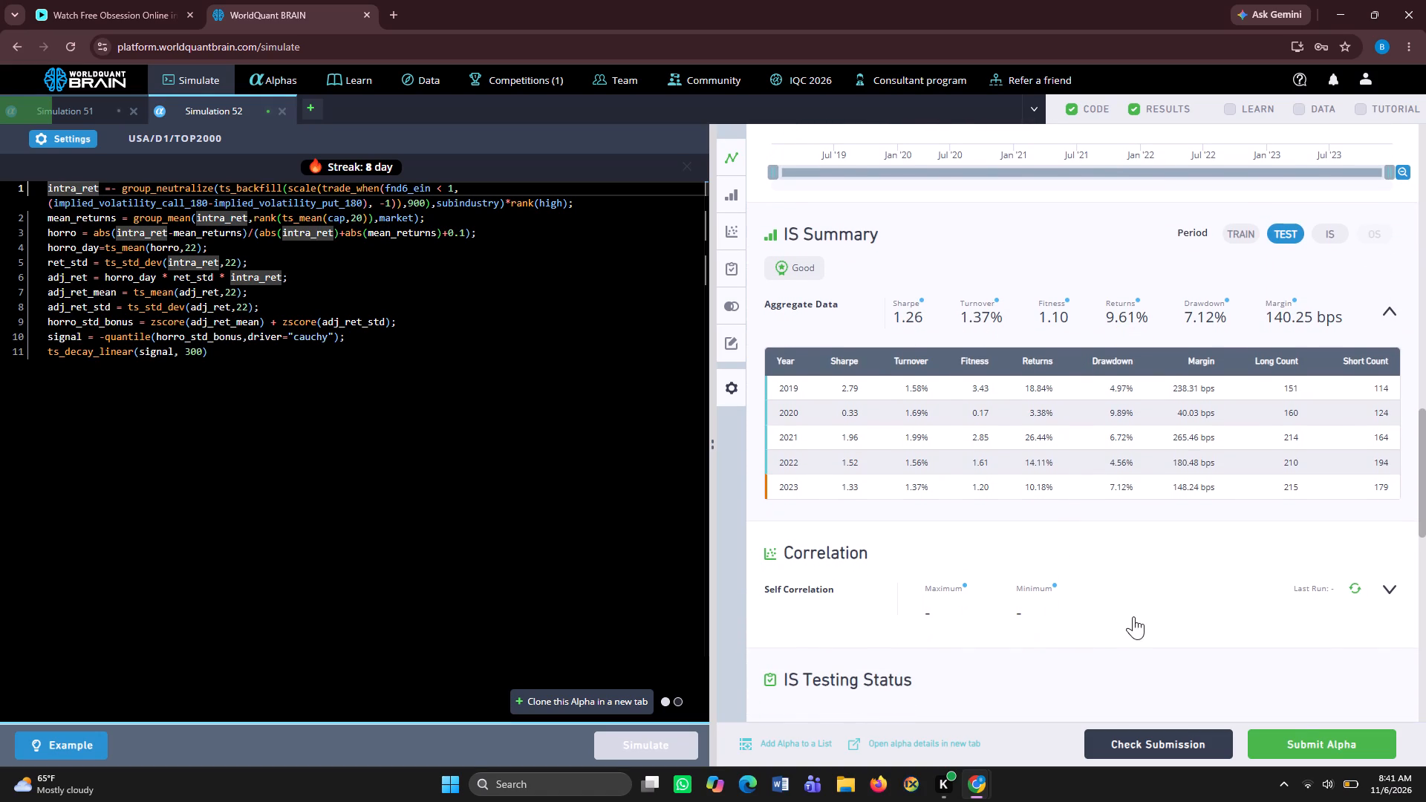
# Run the self-correlation check on the Simulation 52 alpha and try to submit the alpha.
pyautogui.click(1359, 582)
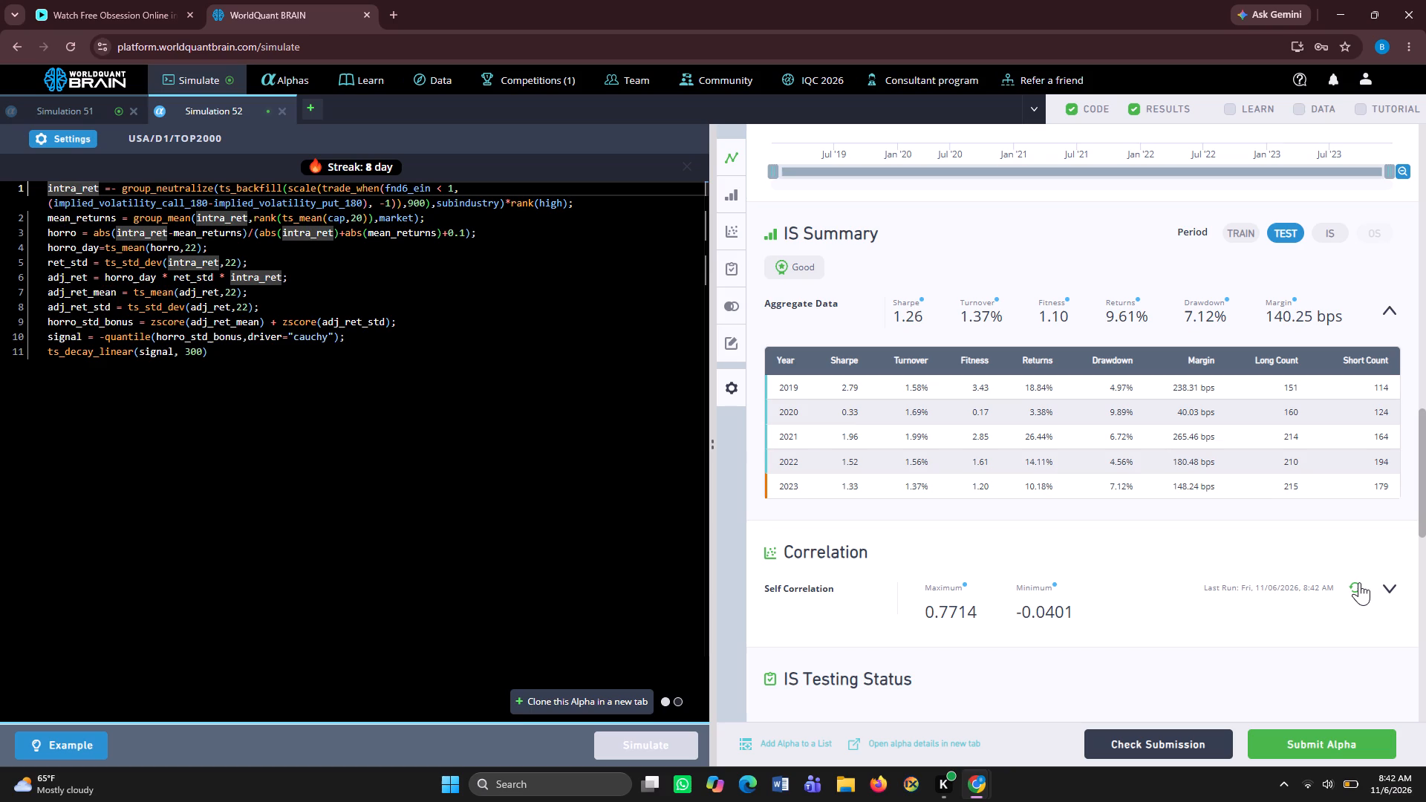
pyautogui.click(1311, 740)
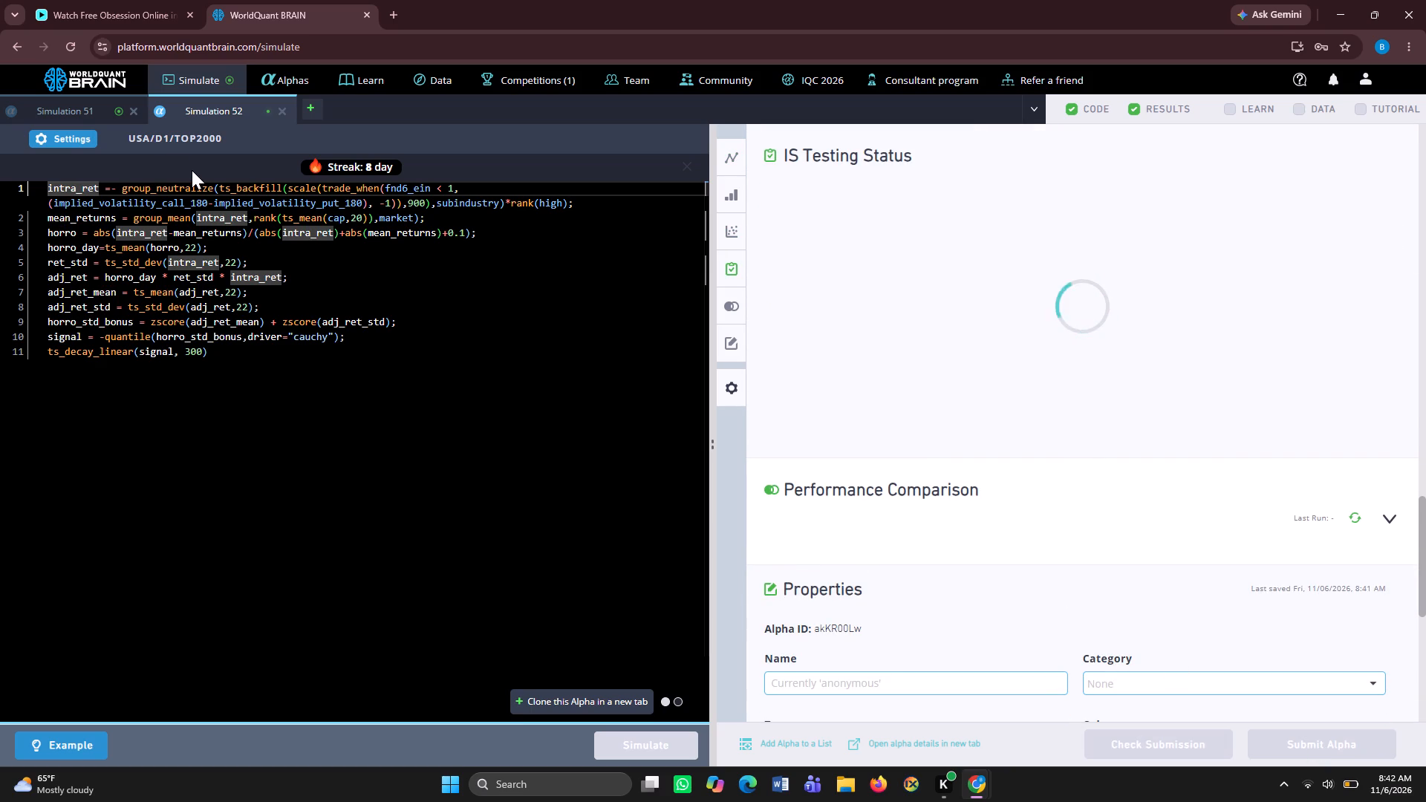
# Open the Simulation 51 results and run the self-correlation check on its alpha.
pyautogui.click(102, 103)
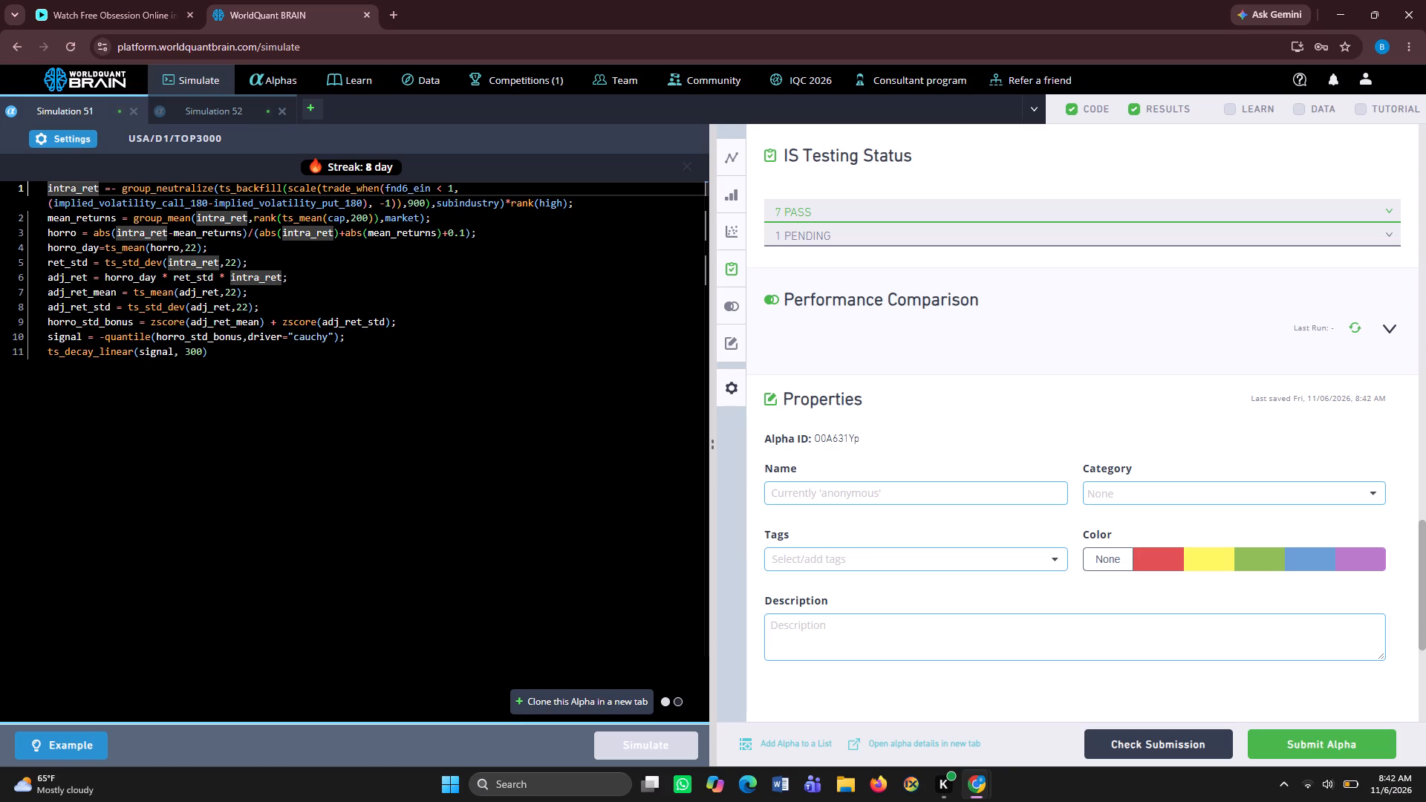
pyautogui.scroll(2, 907, 557)
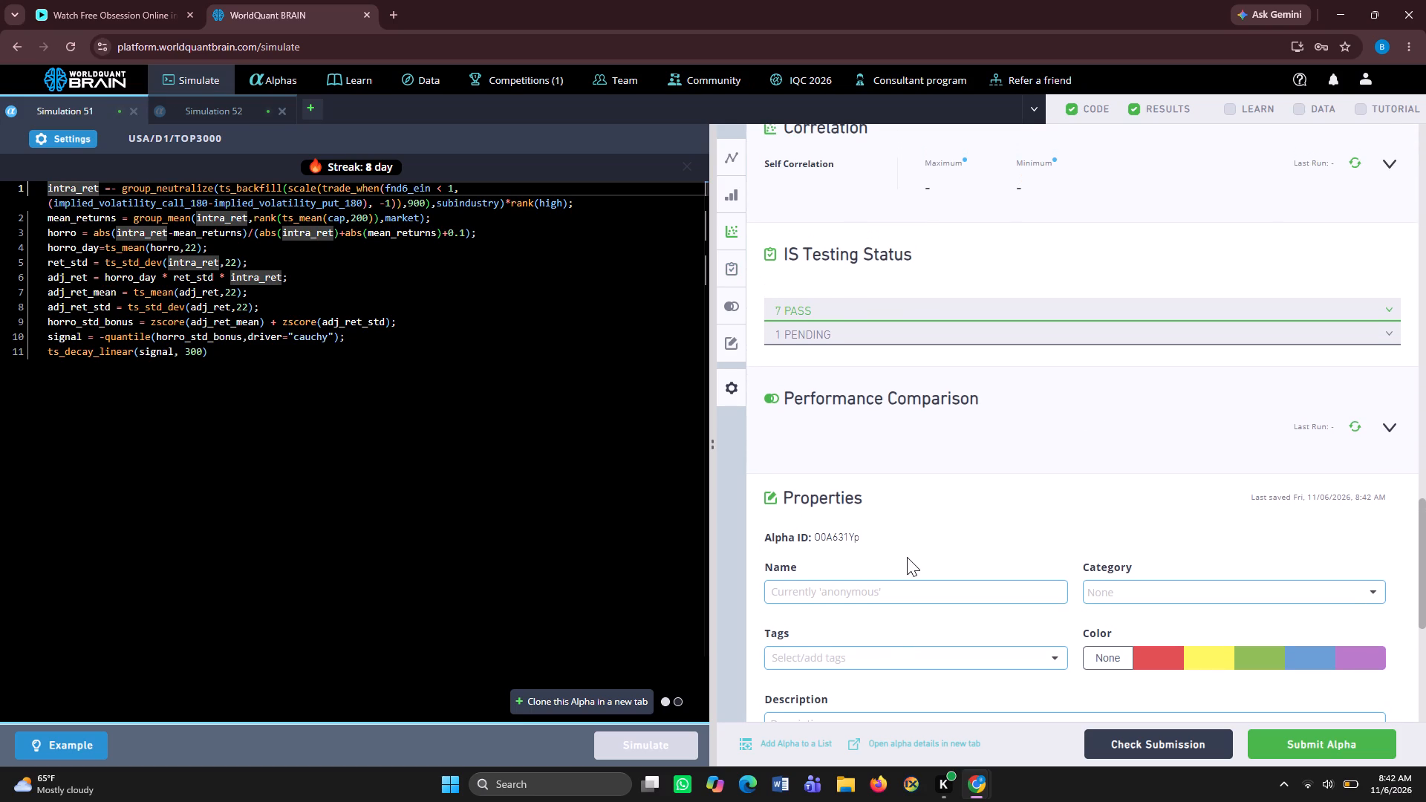
pyautogui.scroll(4, 907, 557)
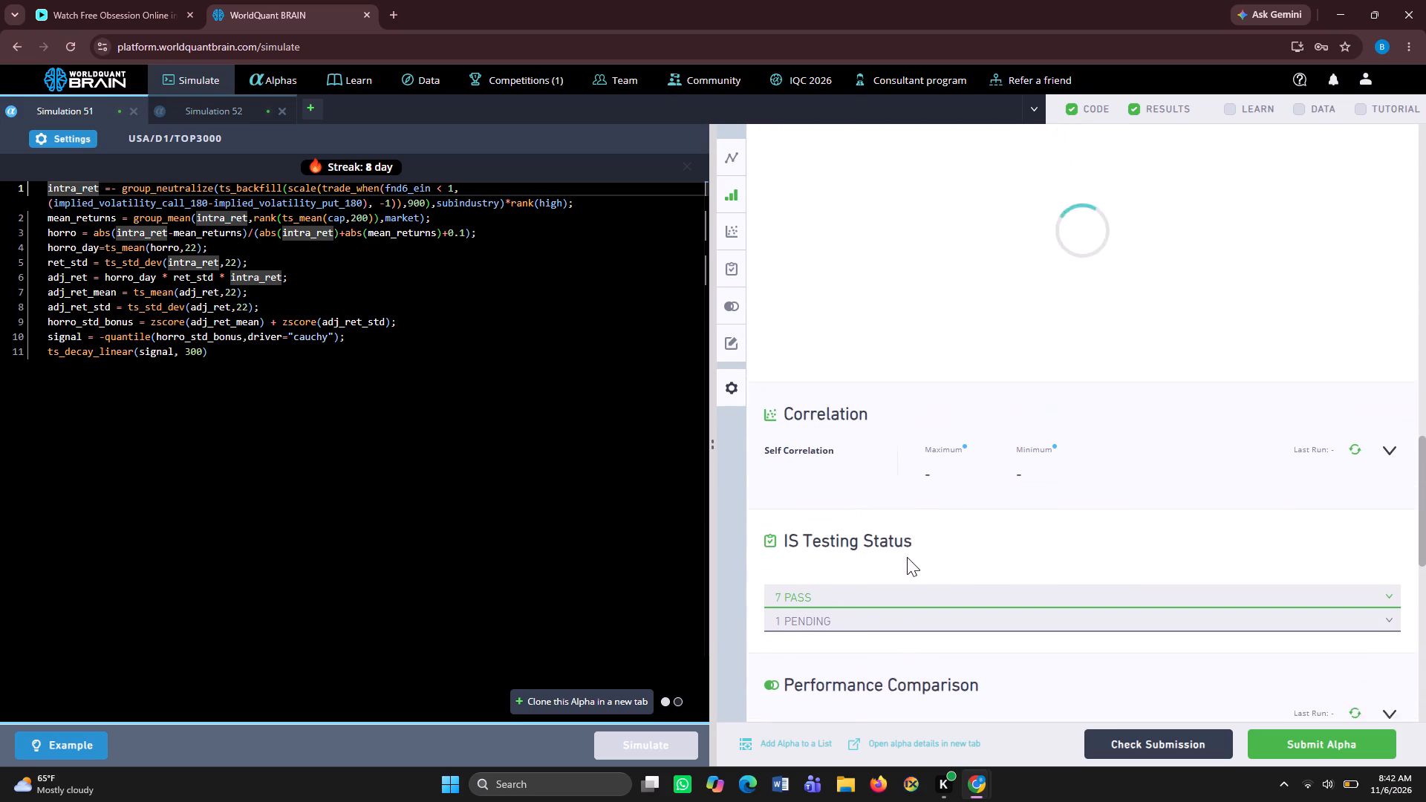
pyautogui.scroll(2, 907, 557)
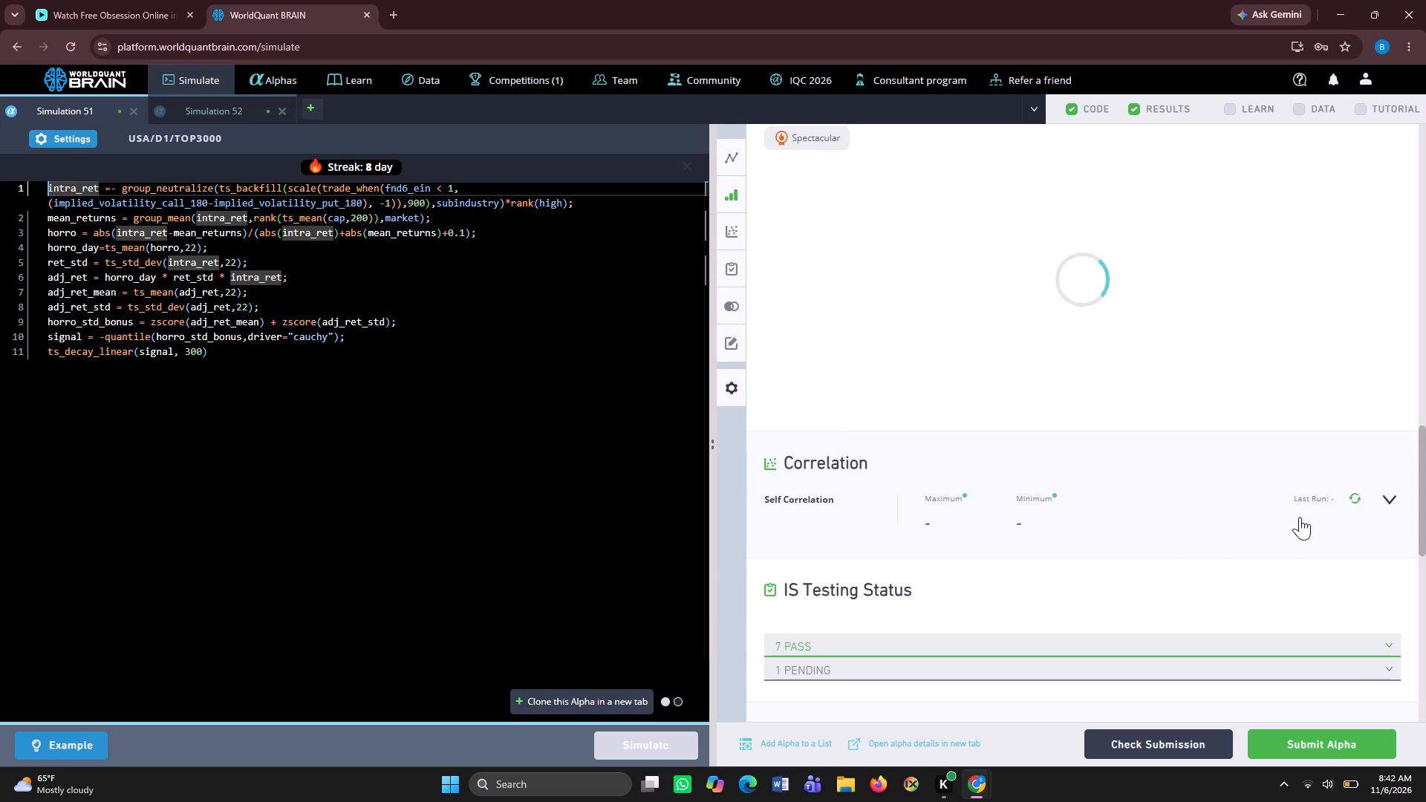
pyautogui.click(1357, 498)
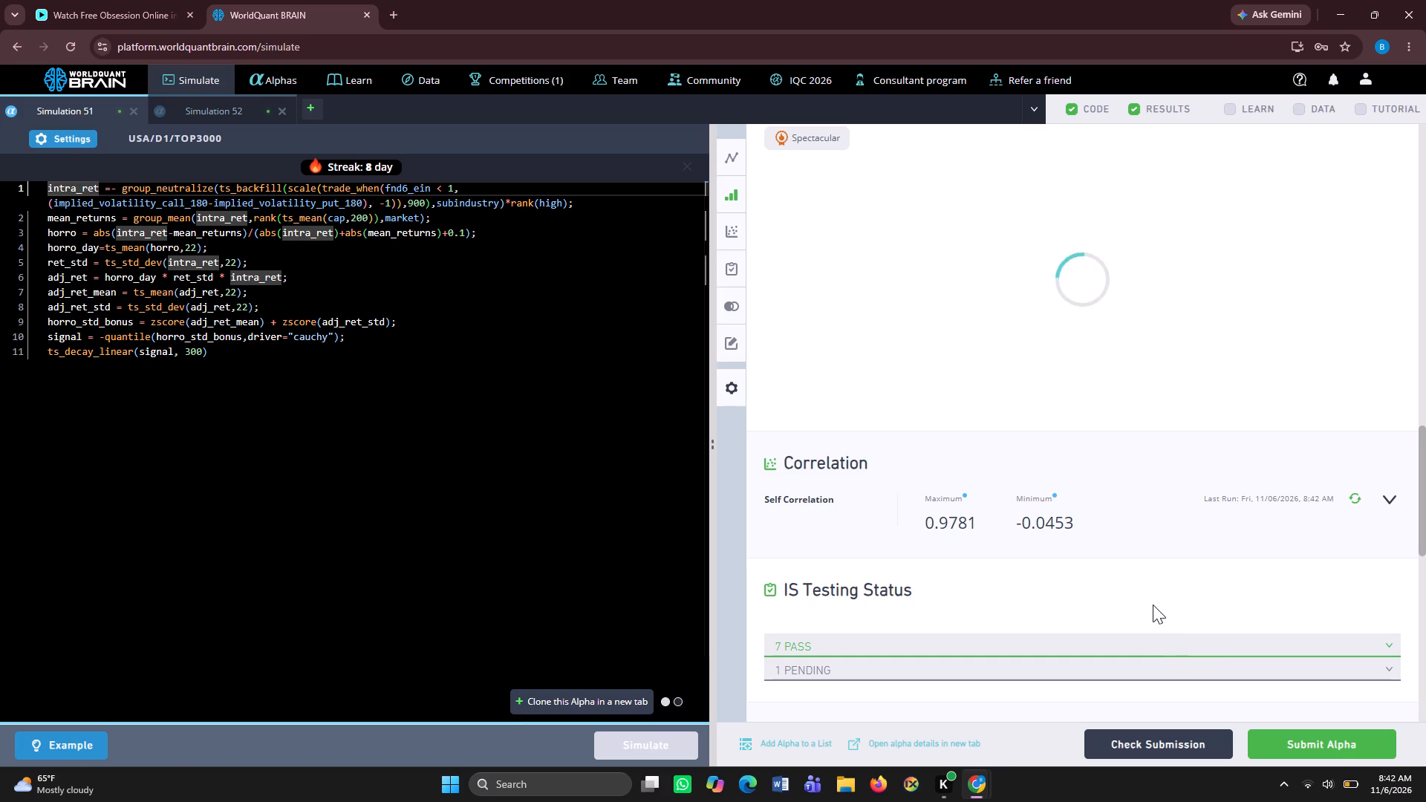
# Change the ts_backfill lookback in the Simulation 52 code to 90, clone the alpha in a new tab, and simulate the clone.
pyautogui.click(213, 103)
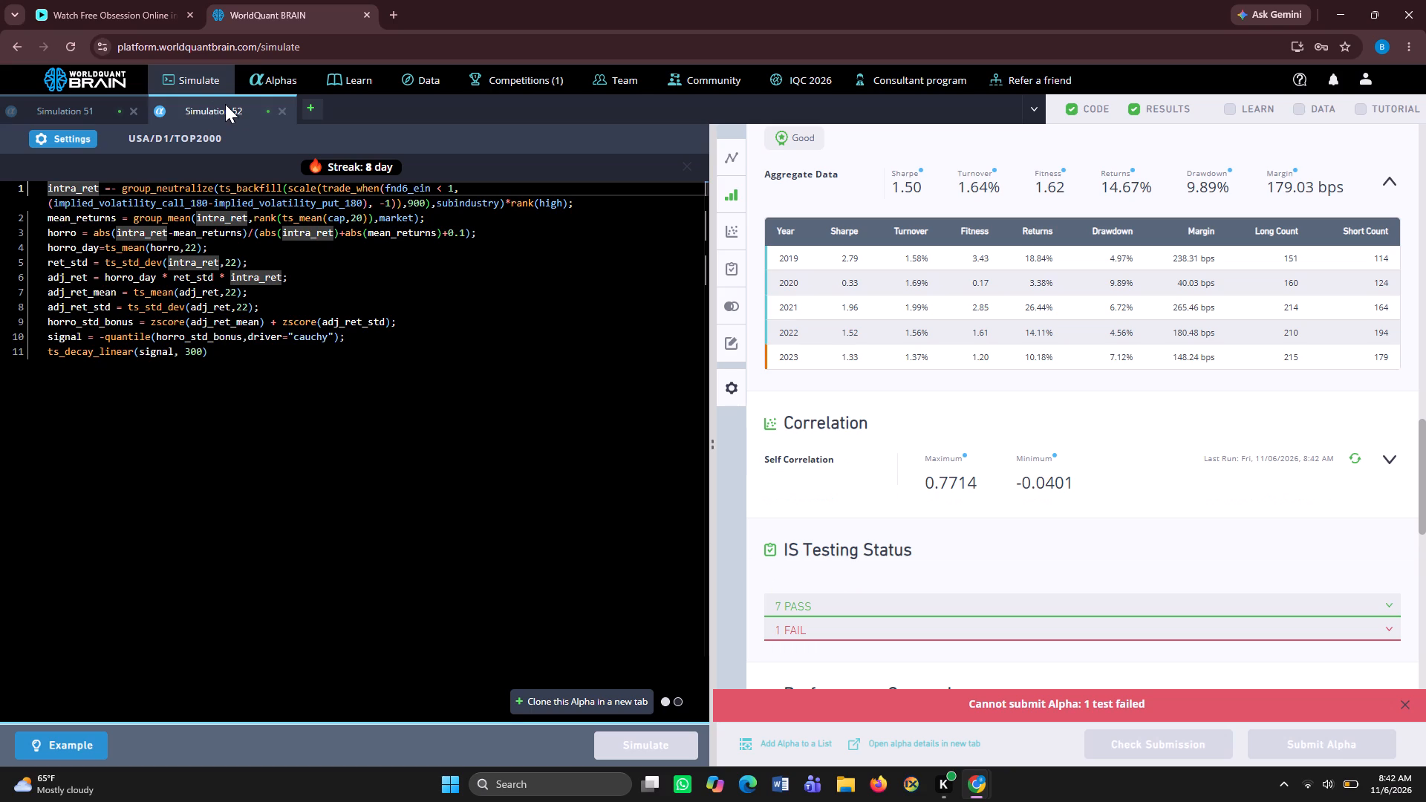
pyautogui.click(422, 208)
pyautogui.press('BackSpace')
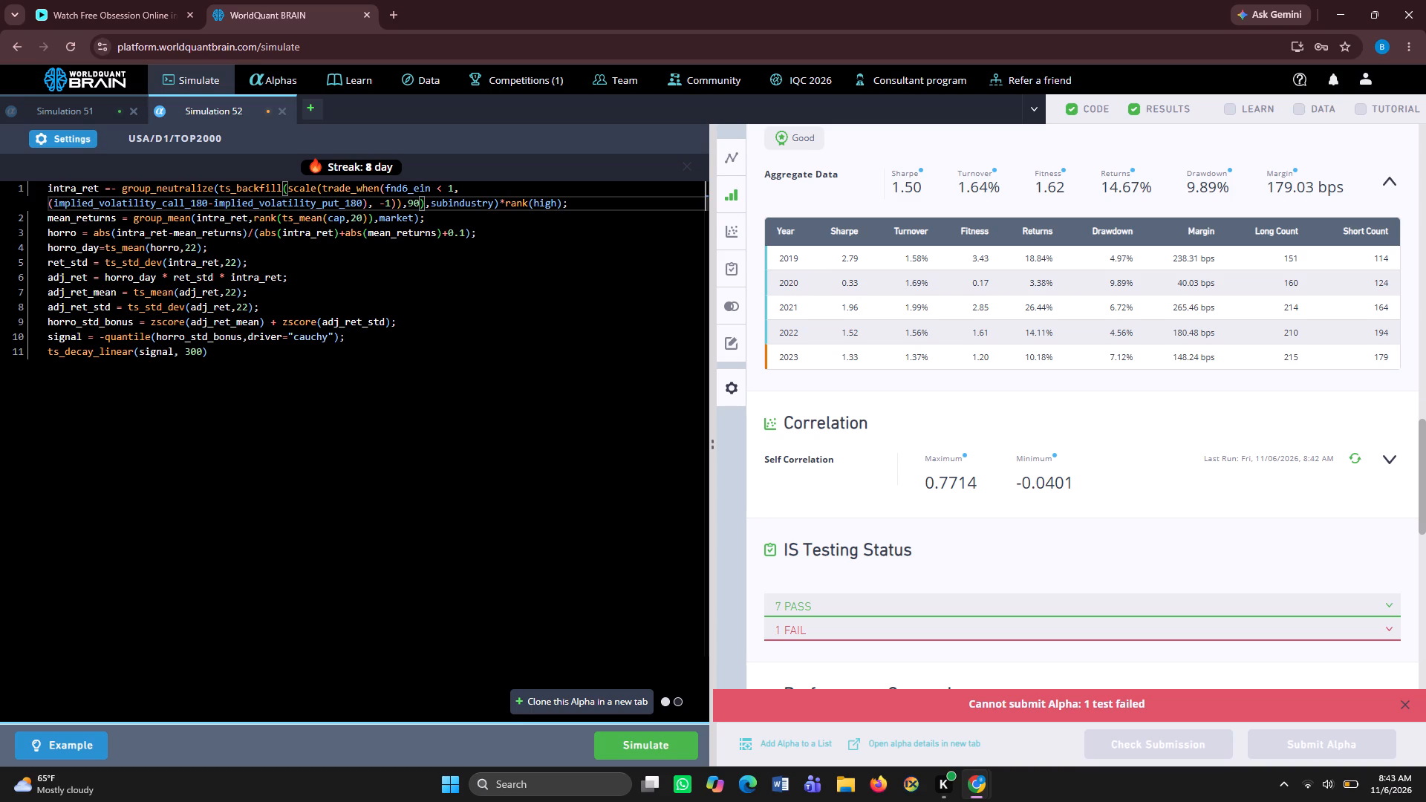
pyautogui.click(562, 702)
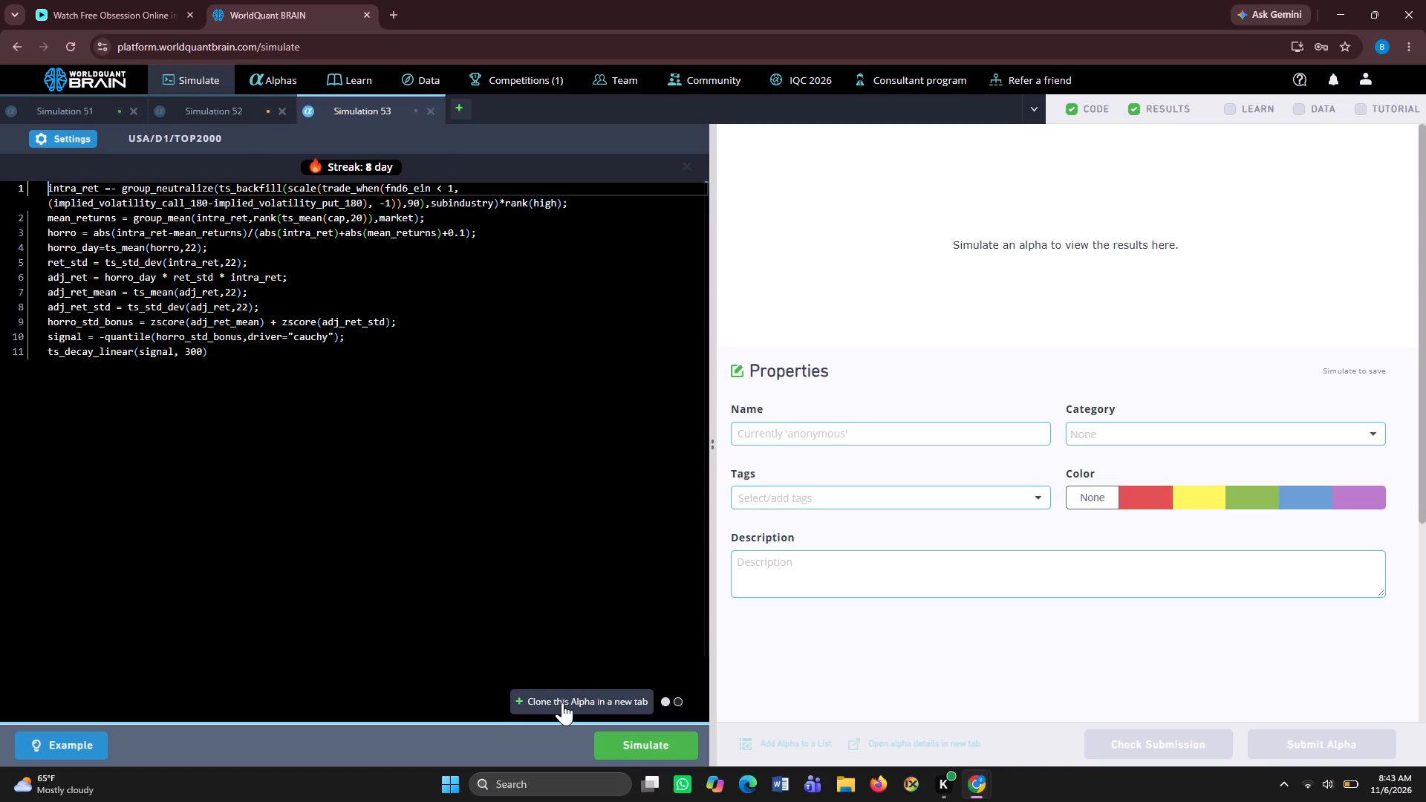
pyautogui.click(624, 740)
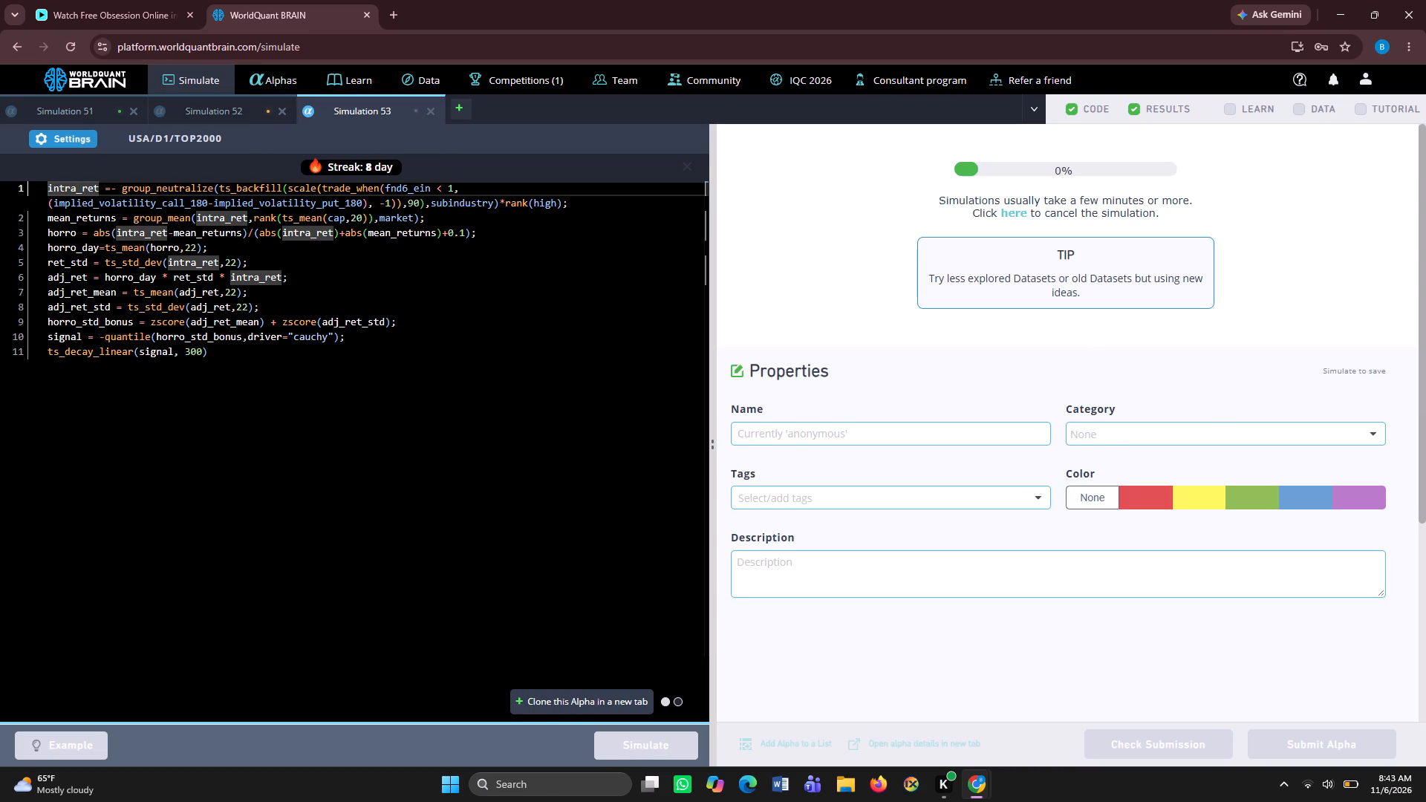
# Close the Simulation 52 tab, discarding its unsimulated changes.
pyautogui.click(221, 110)
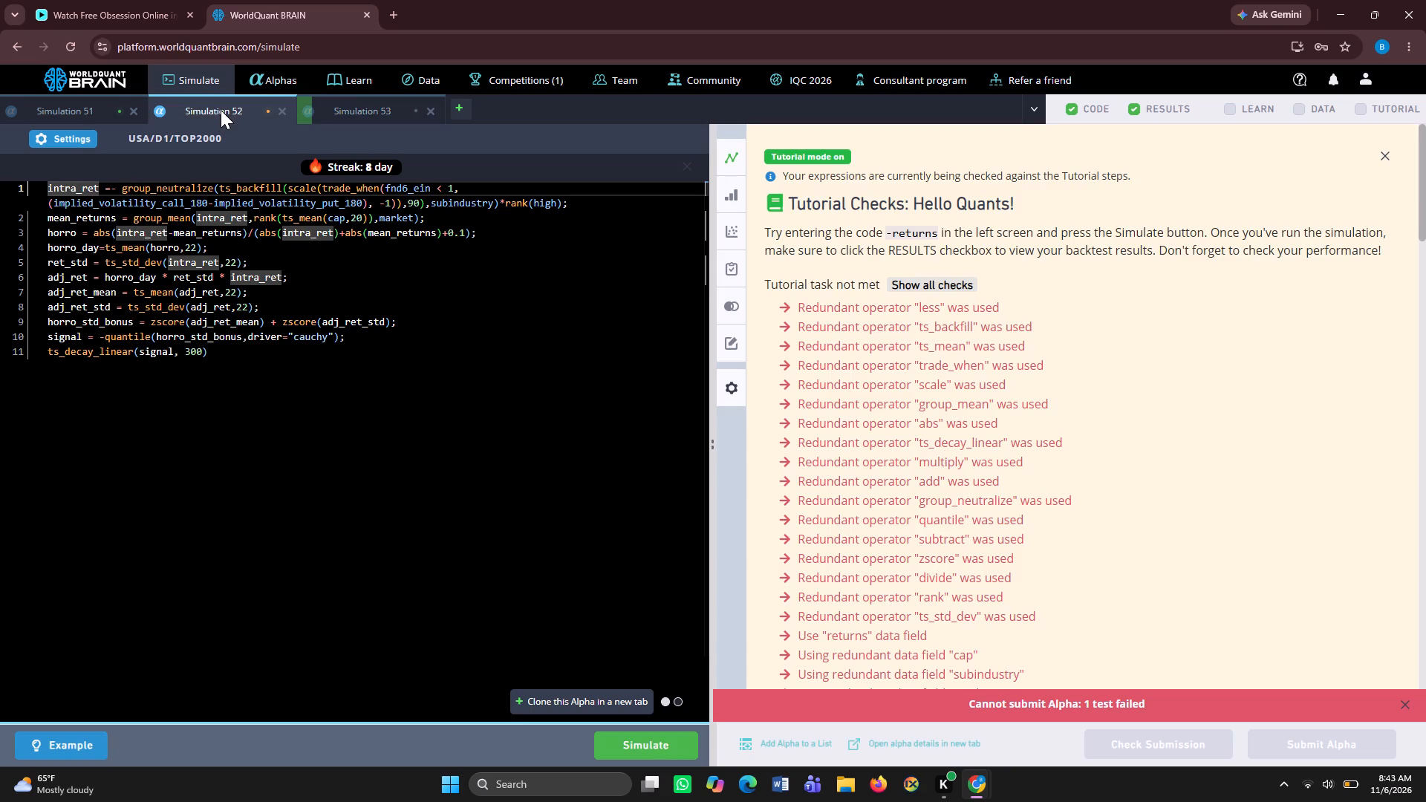
pyautogui.click(280, 108)
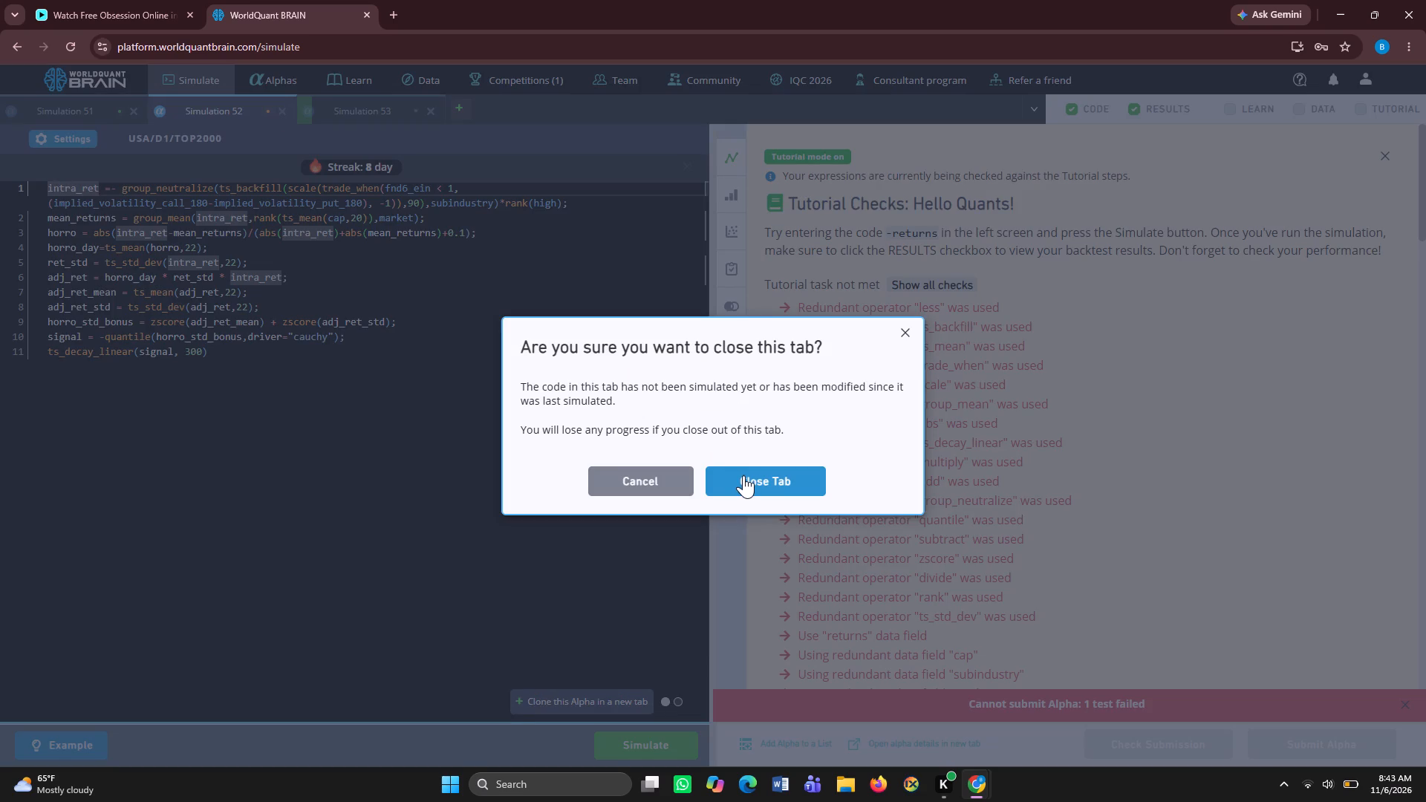
pyautogui.click(743, 475)
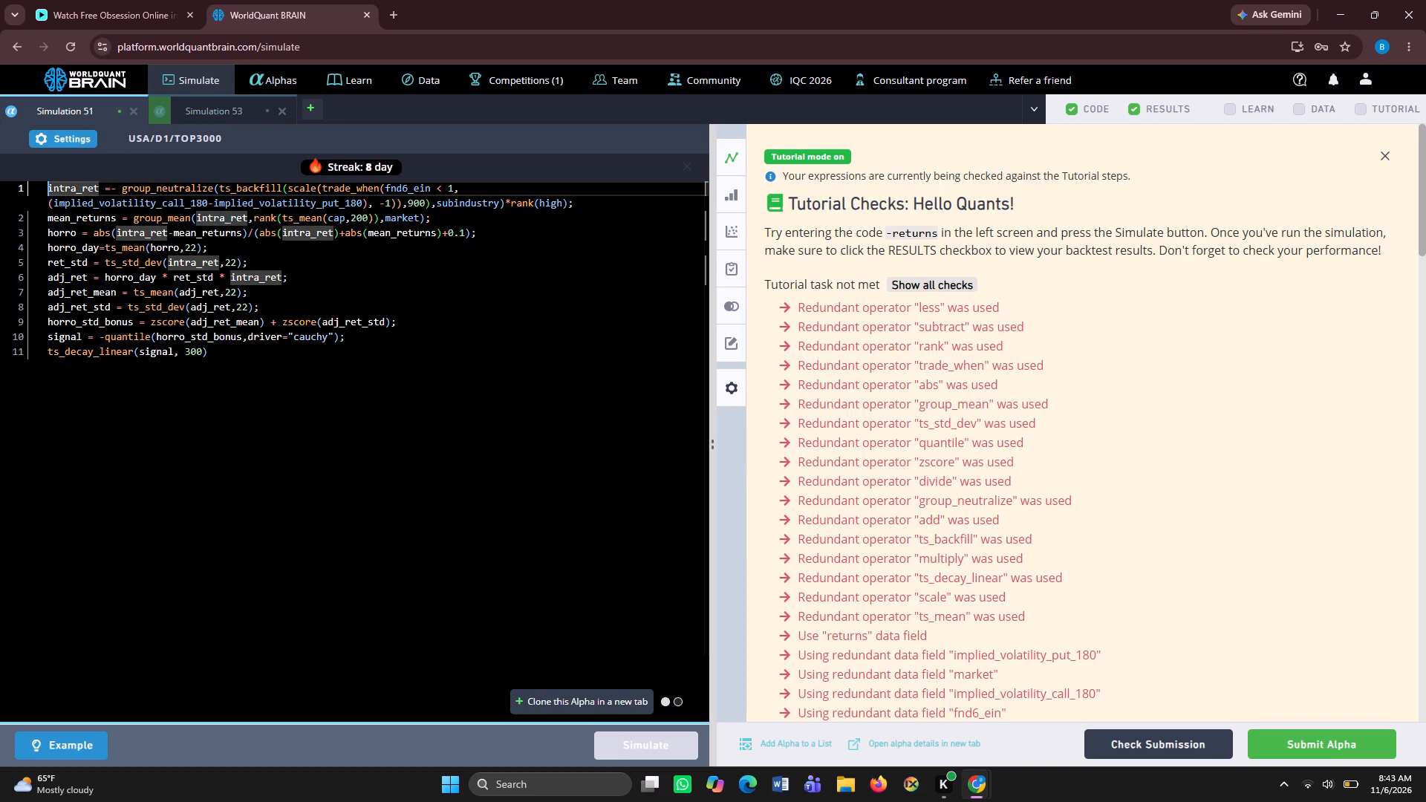
# Try to submit the Simulation 51 alpha.
pyautogui.click(104, 110)
pyautogui.click(1276, 731)
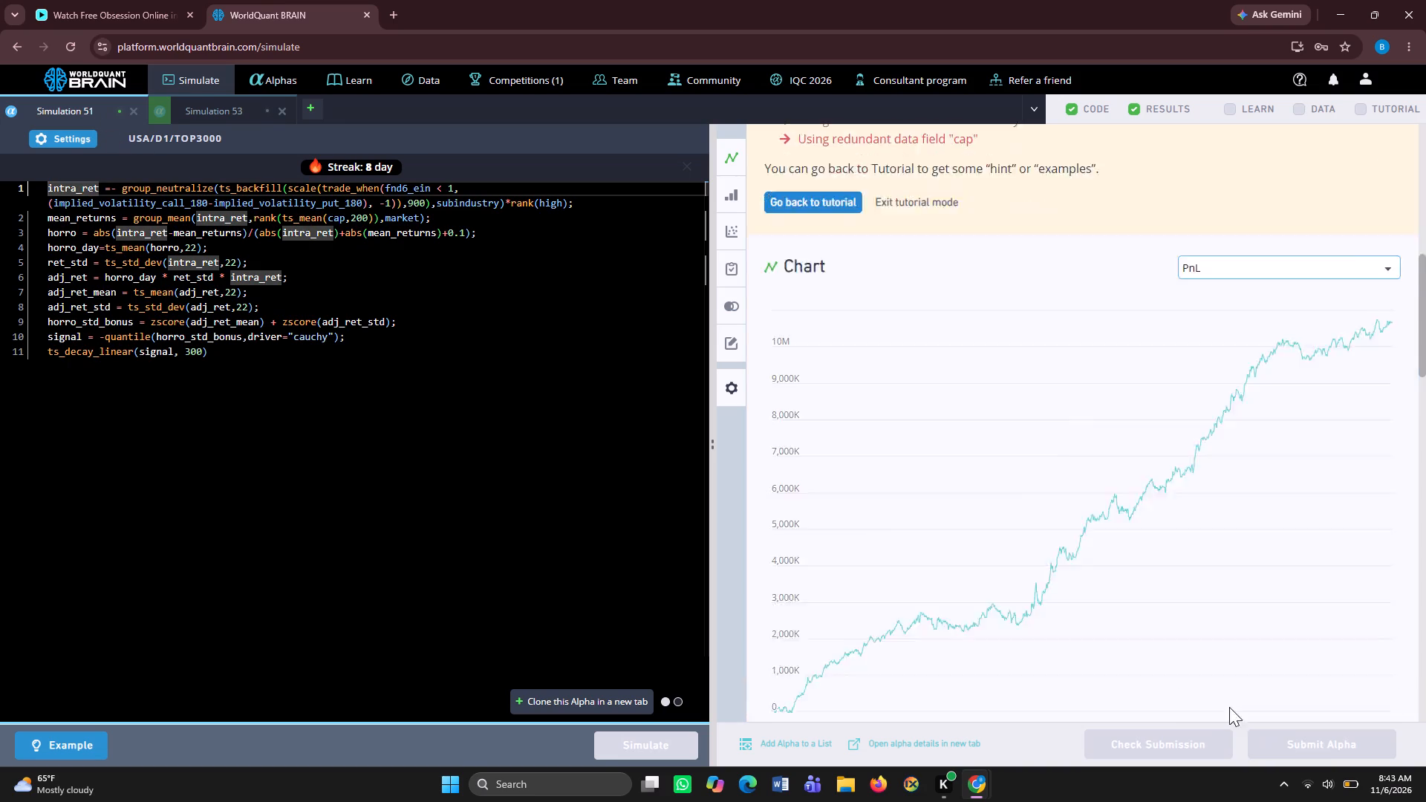
# Set the Simulation 51 neutralization to Sector, apply the settings, clone the alpha in a new tab, and simulate the clone.
pyautogui.click(73, 132)
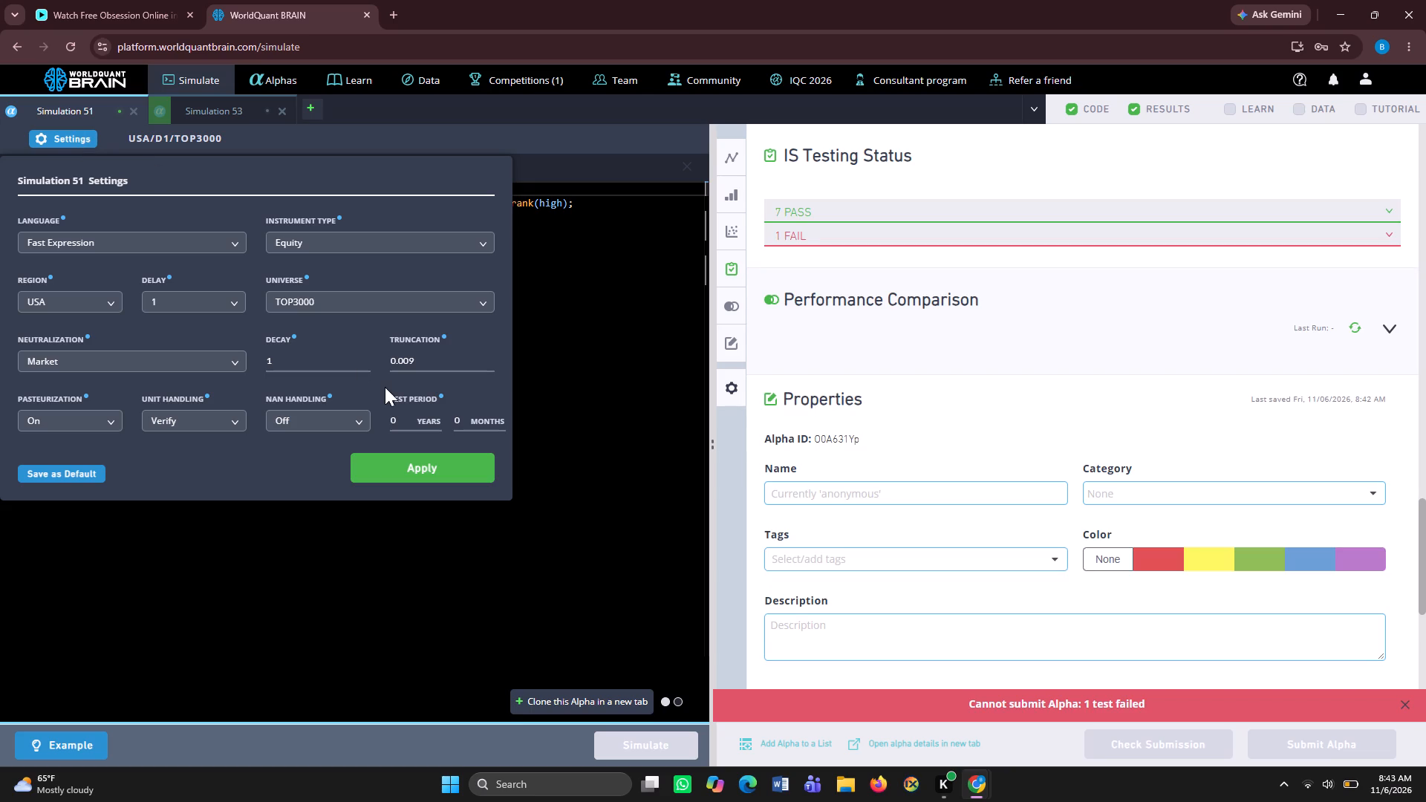
pyautogui.click(238, 353)
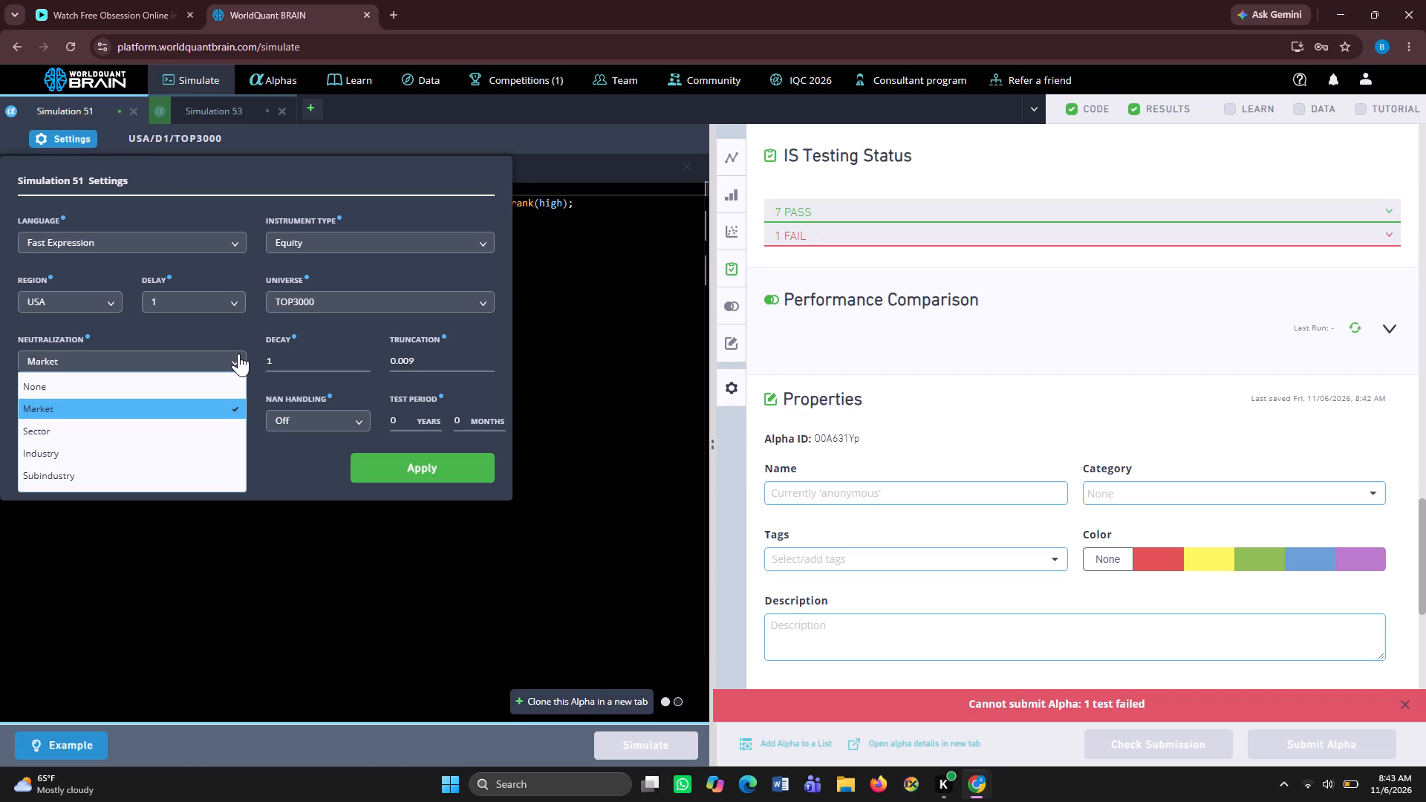
pyautogui.click(200, 431)
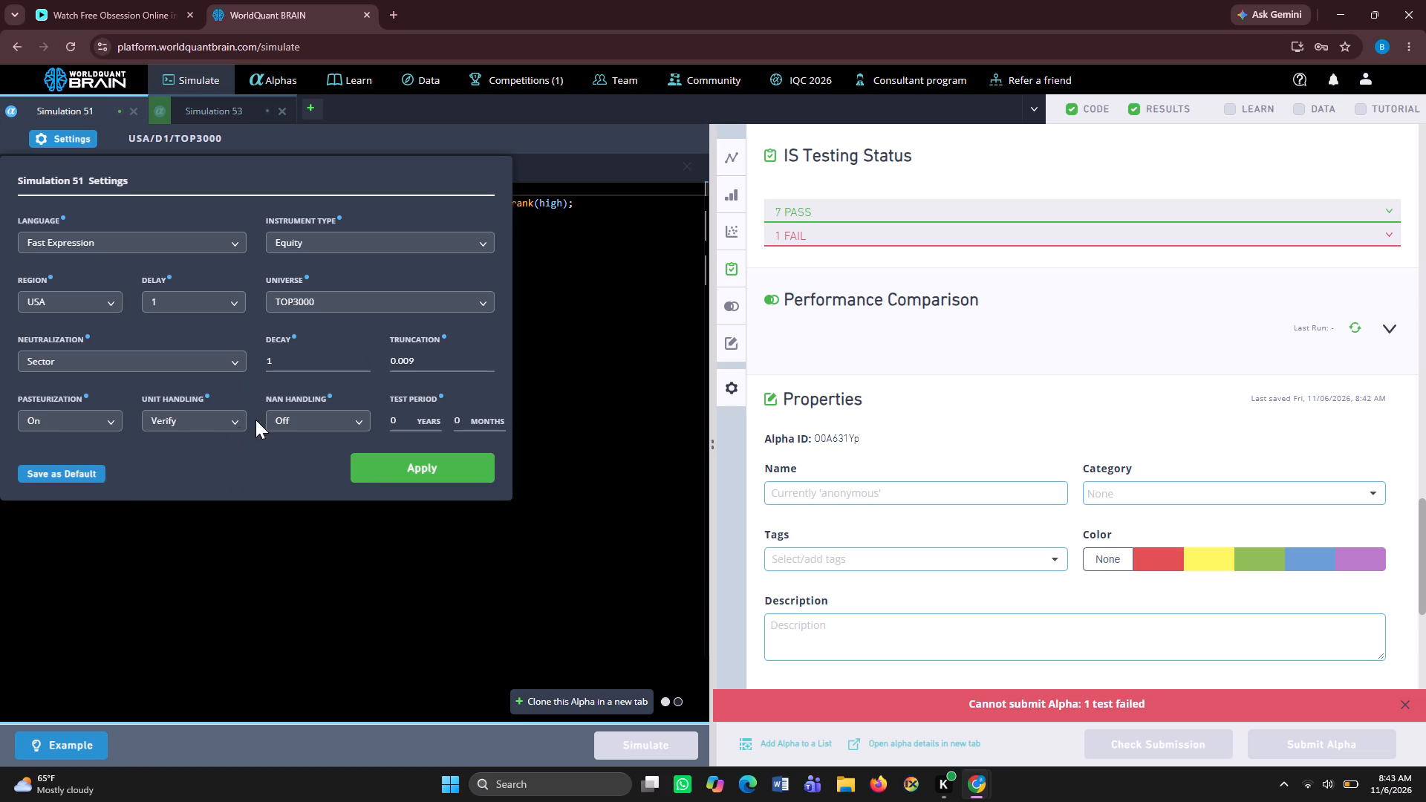
pyautogui.click(371, 458)
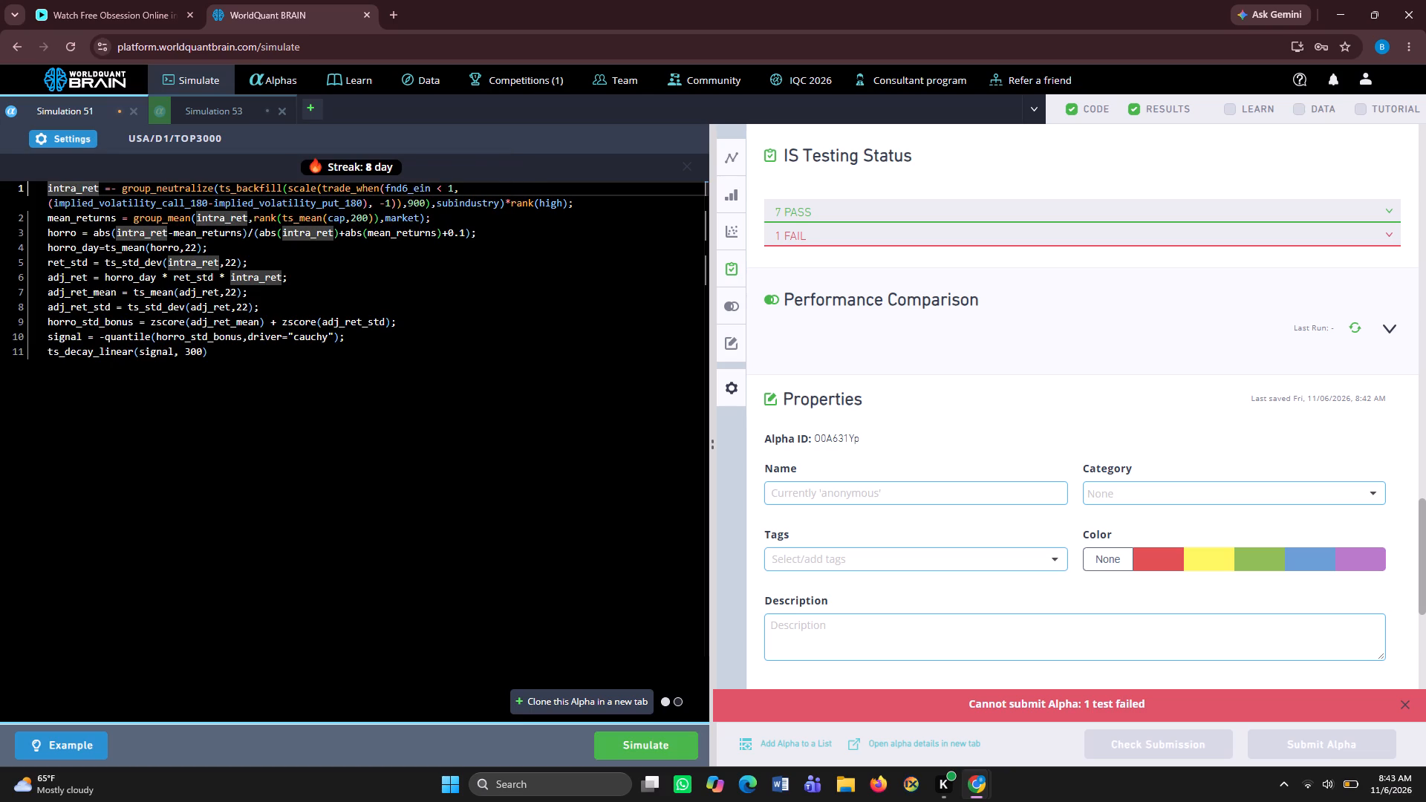
pyautogui.click(567, 703)
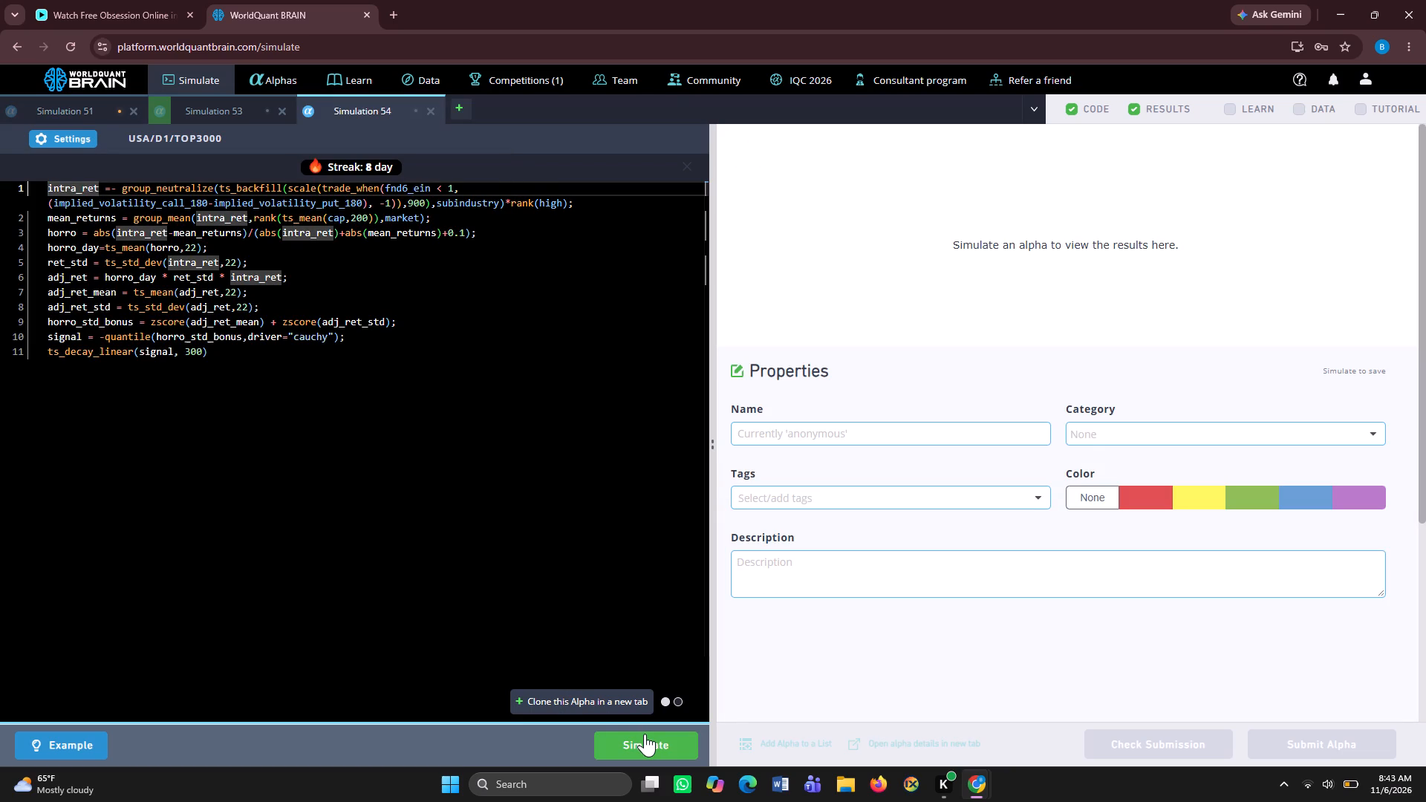
pyautogui.click(645, 734)
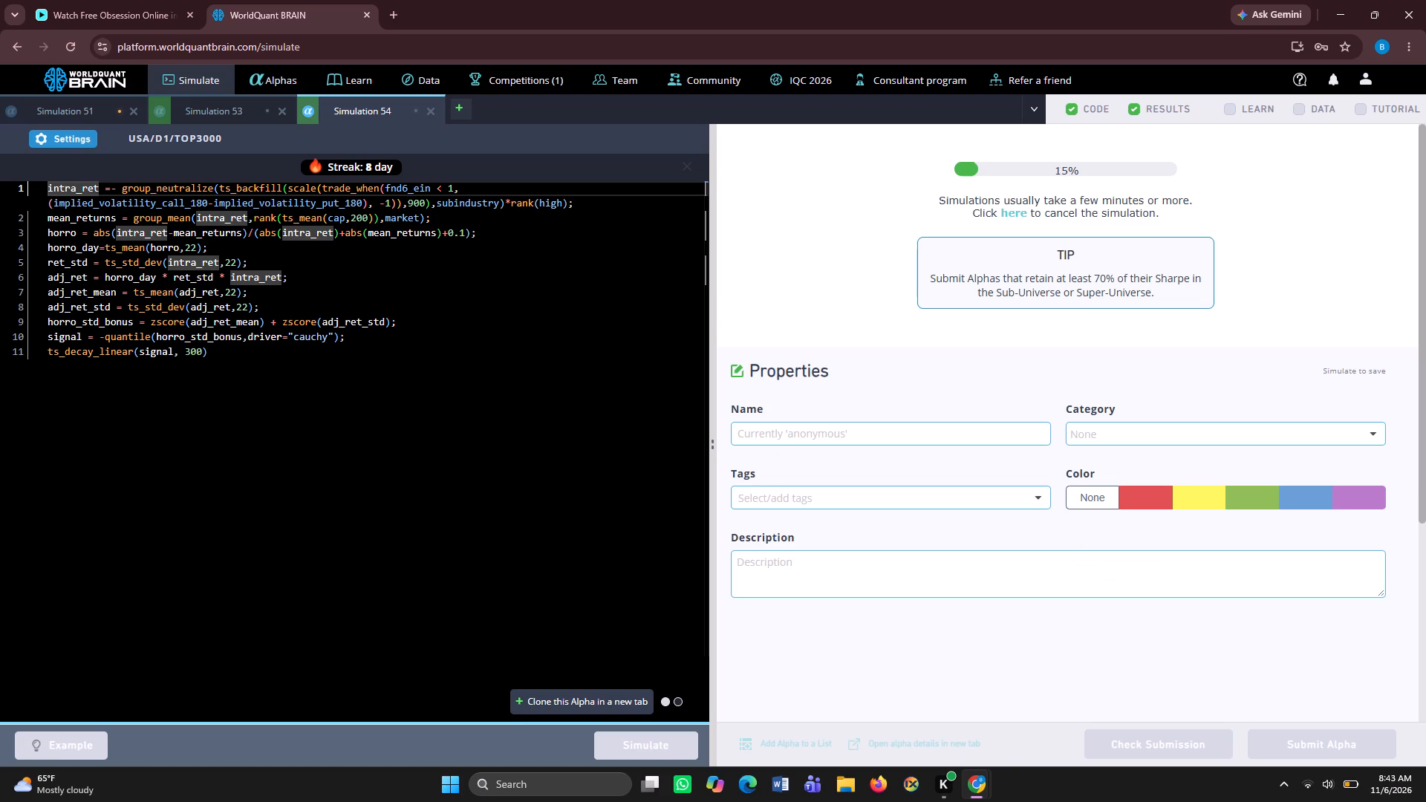
# Close the Simulation 51 tab, discarding its unsimulated changes.
pyautogui.click(135, 111)
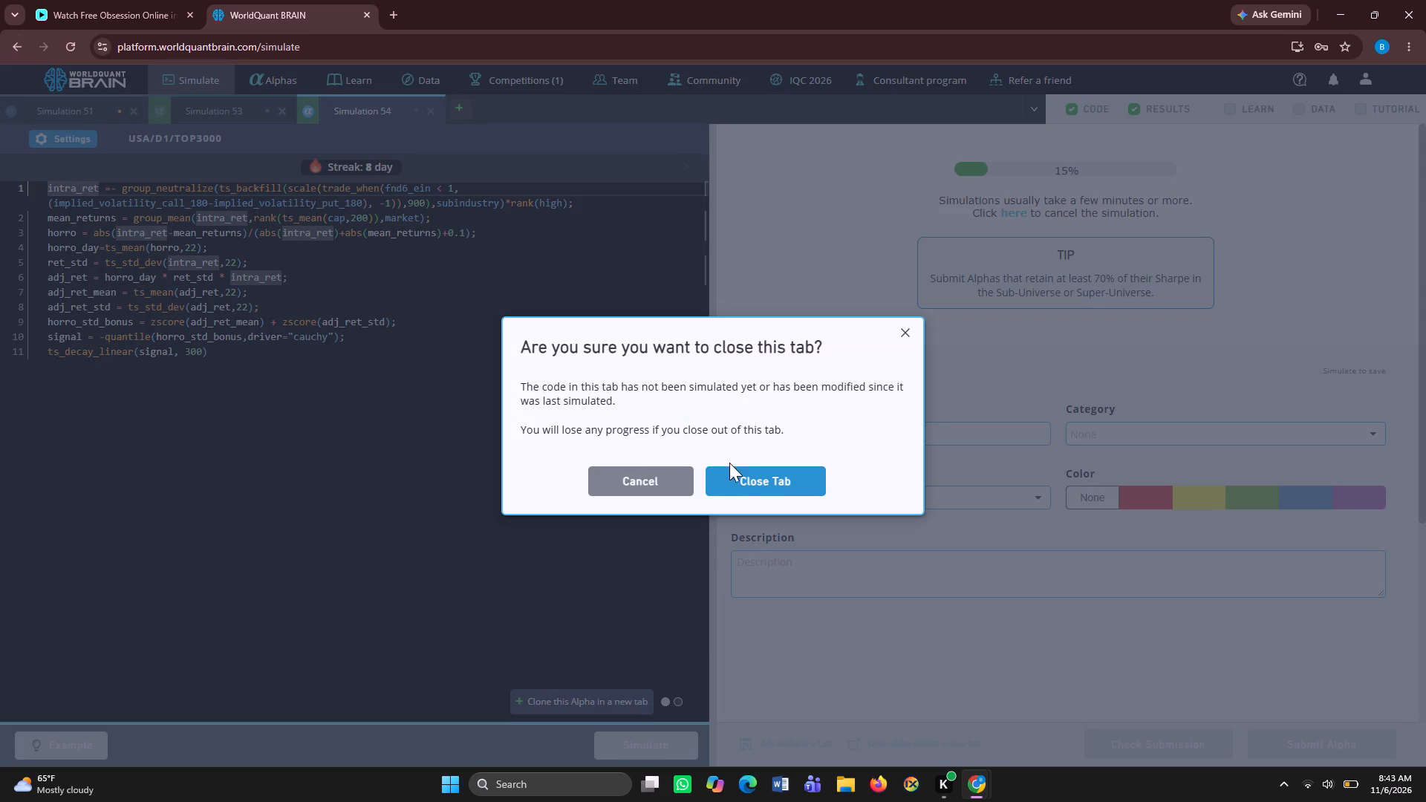
pyautogui.click(738, 475)
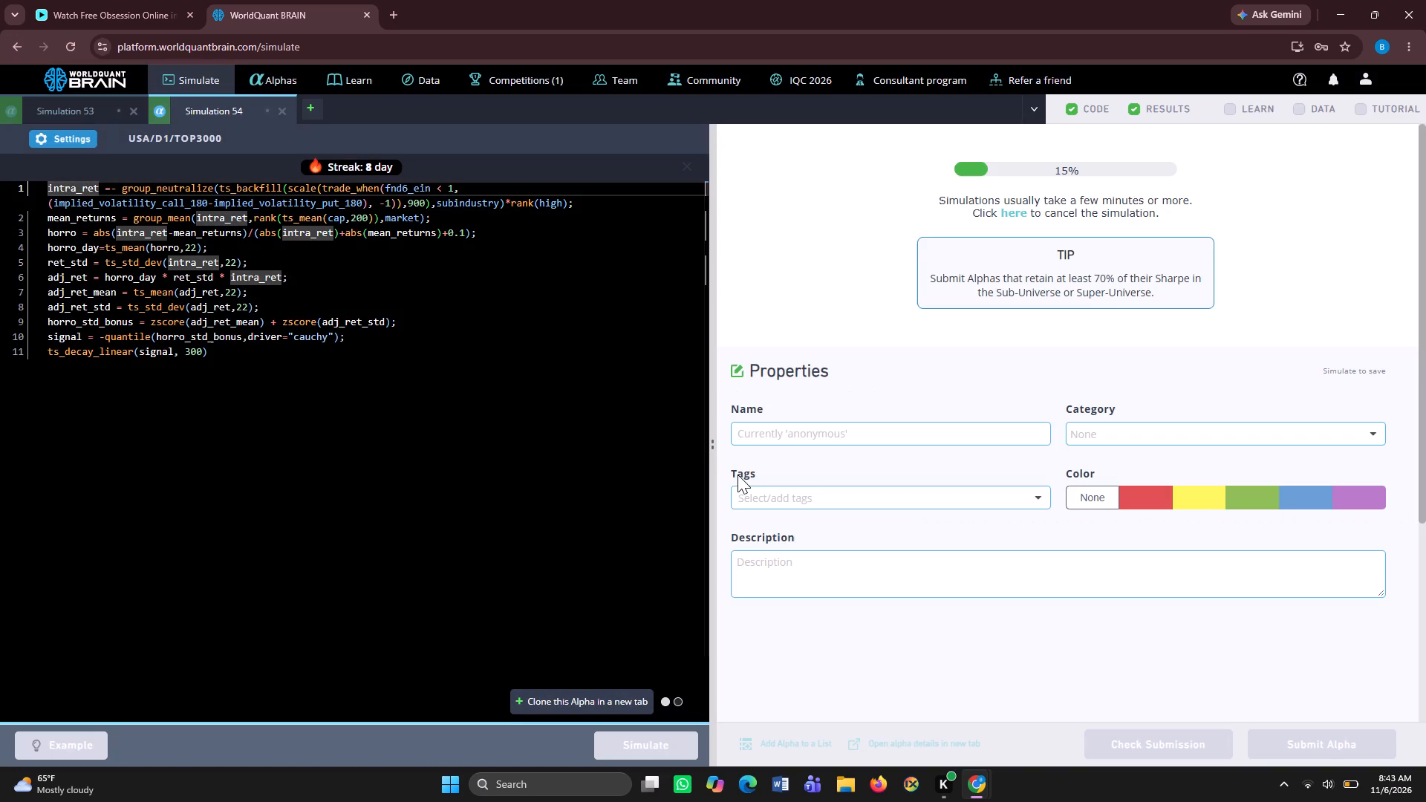
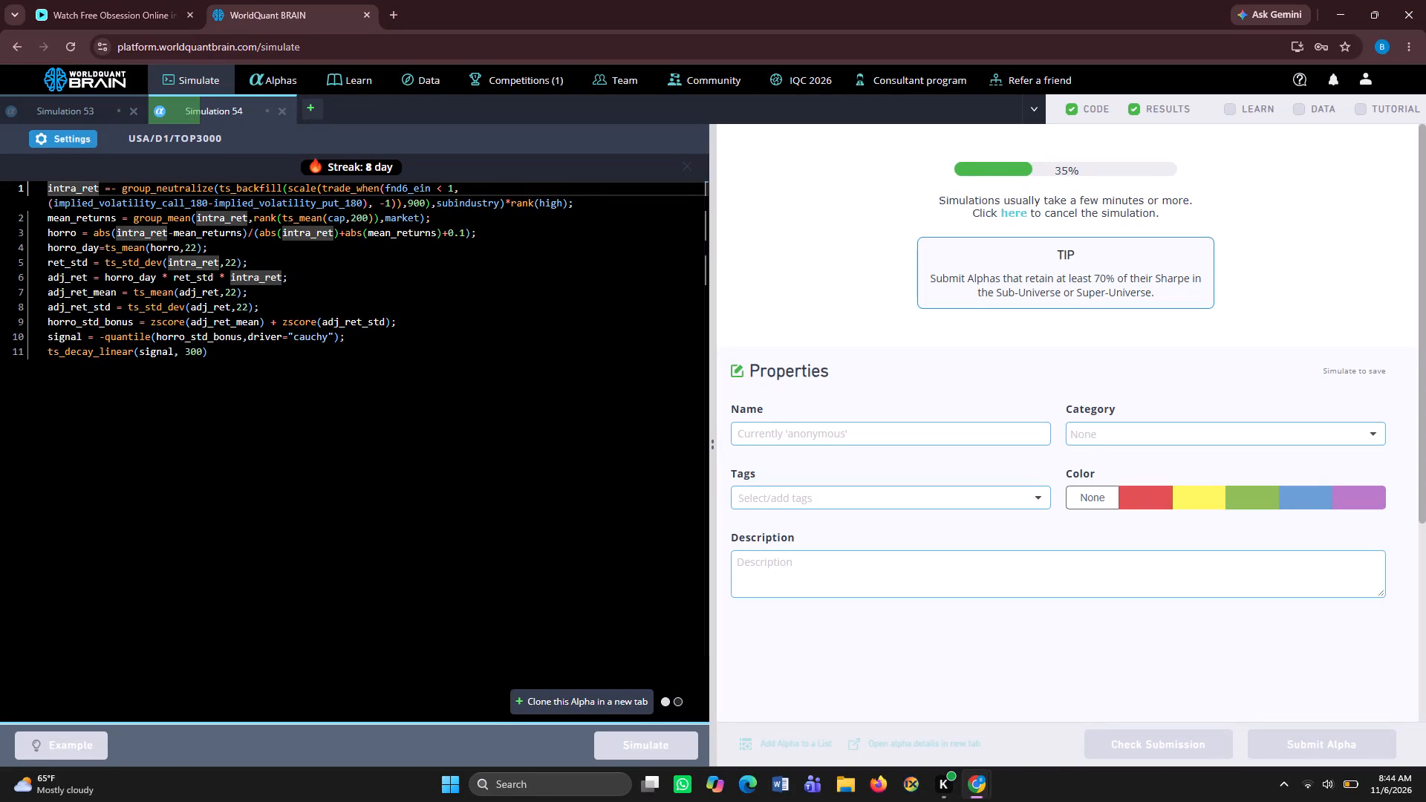
# Show the test period for Simulation 53 and examine its PnL chart and results below the tutorial checks.
pyautogui.click(106, 108)
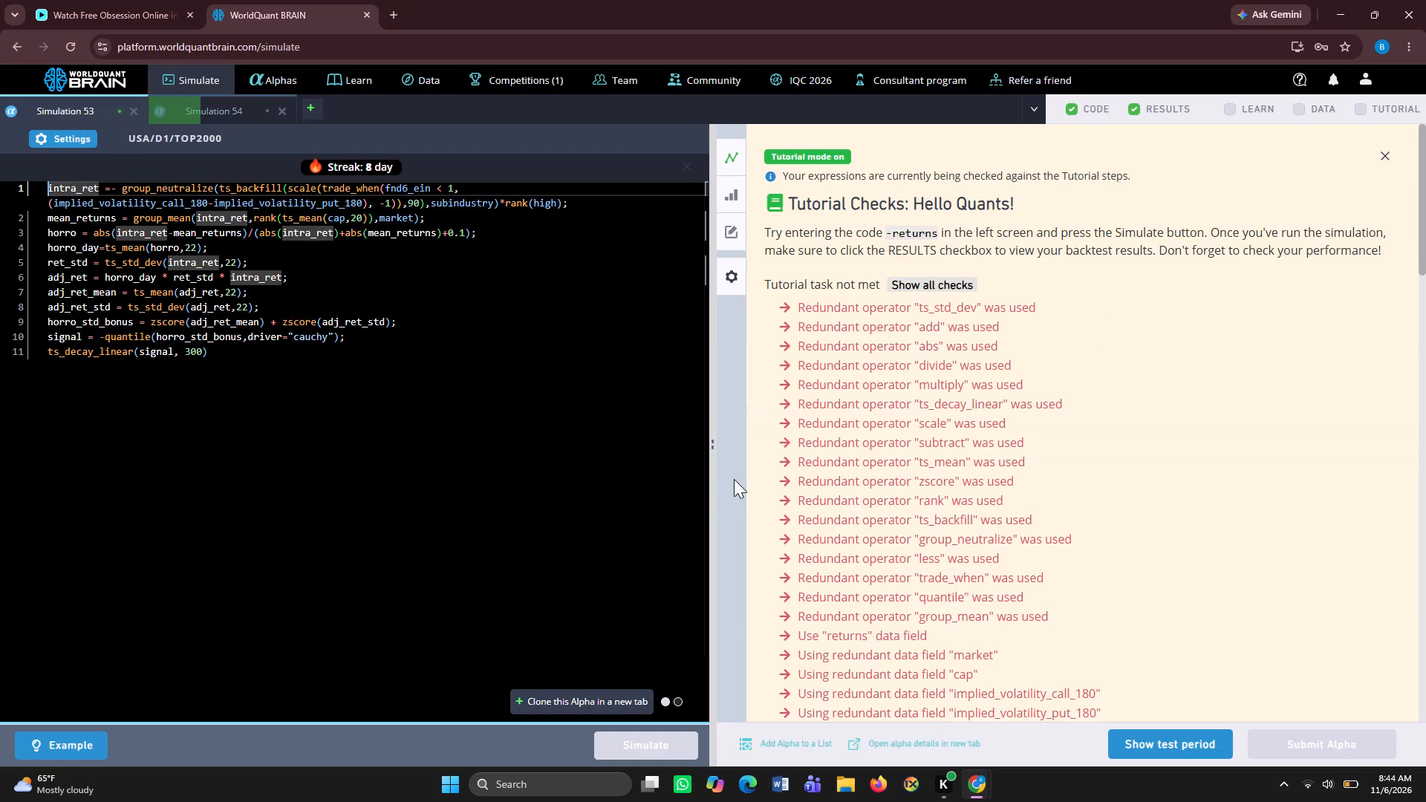
pyautogui.click(1192, 732)
pyautogui.scroll(-1, 1110, 630)
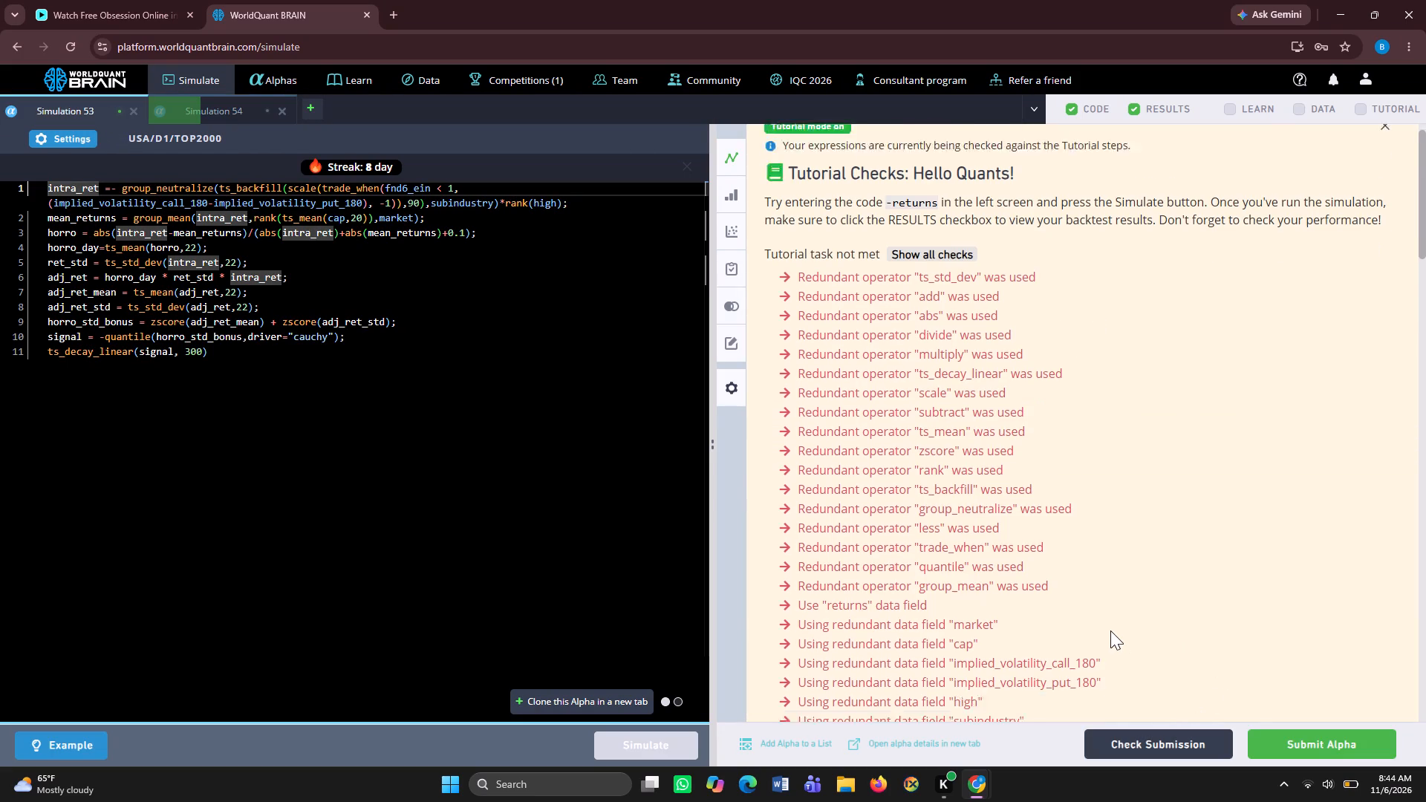
pyautogui.scroll(-4, 1110, 630)
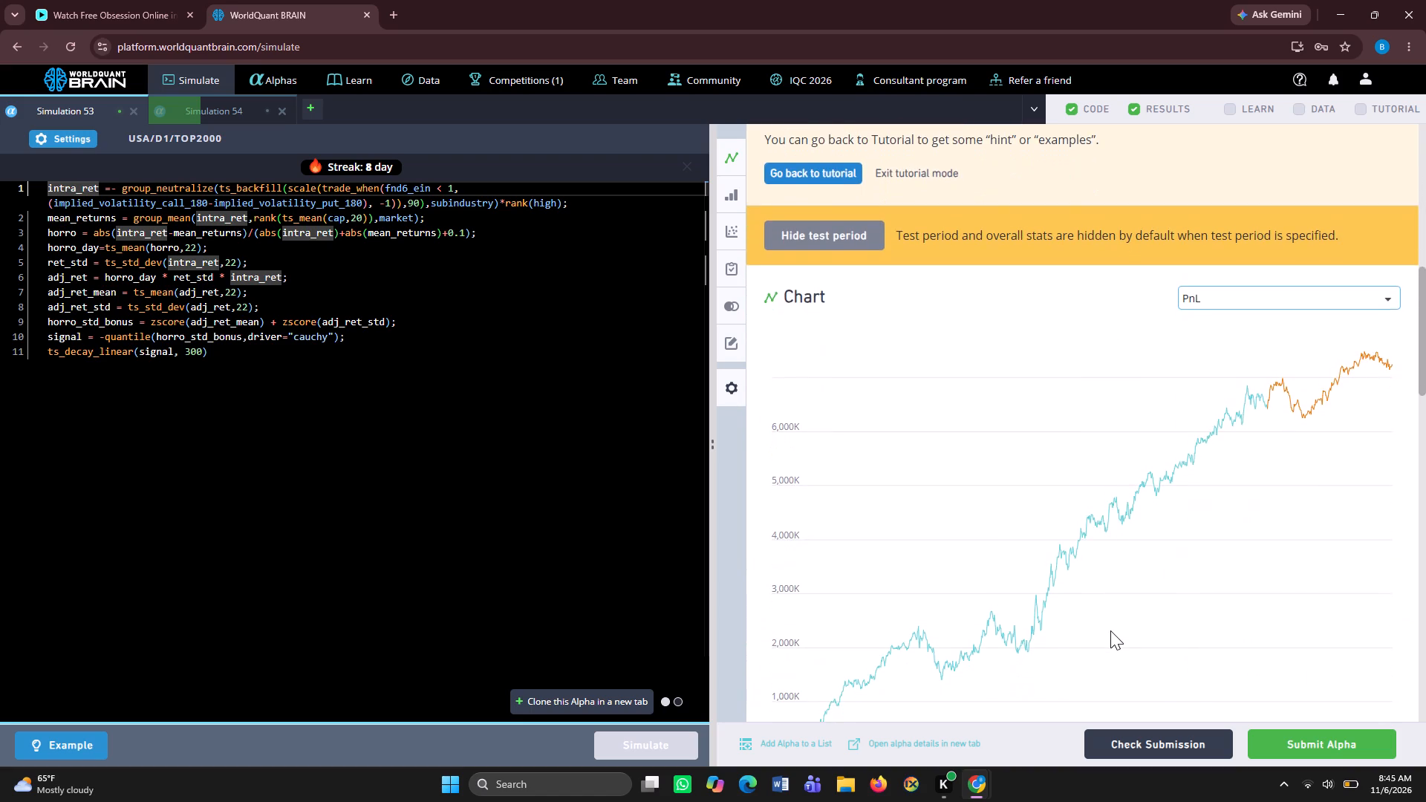
pyautogui.scroll(-1, 1110, 630)
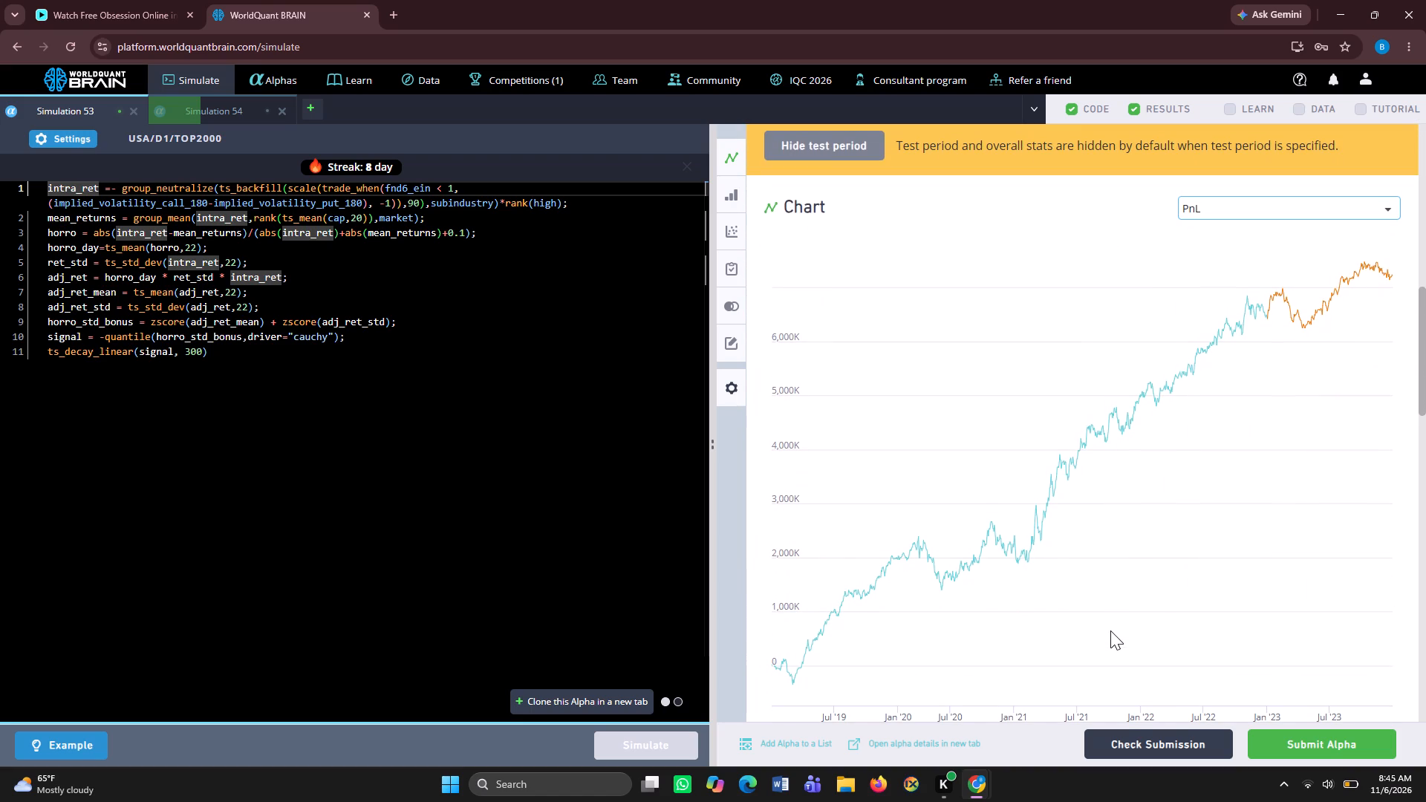
# Examine Simulation 53's IS Summary for the test period and run its self-correlation check.
pyautogui.scroll(-3, 1110, 630)
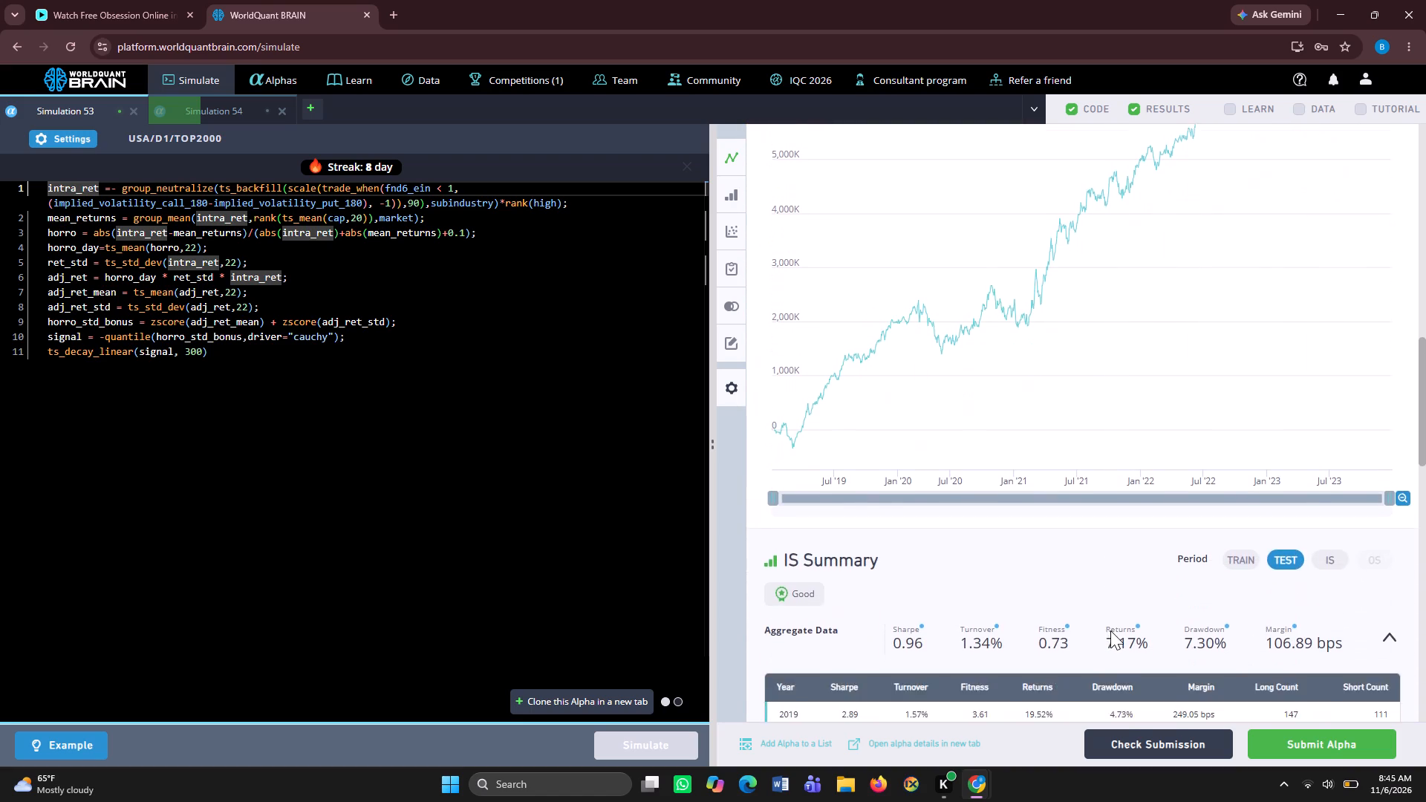
pyautogui.scroll(-2, 1110, 630)
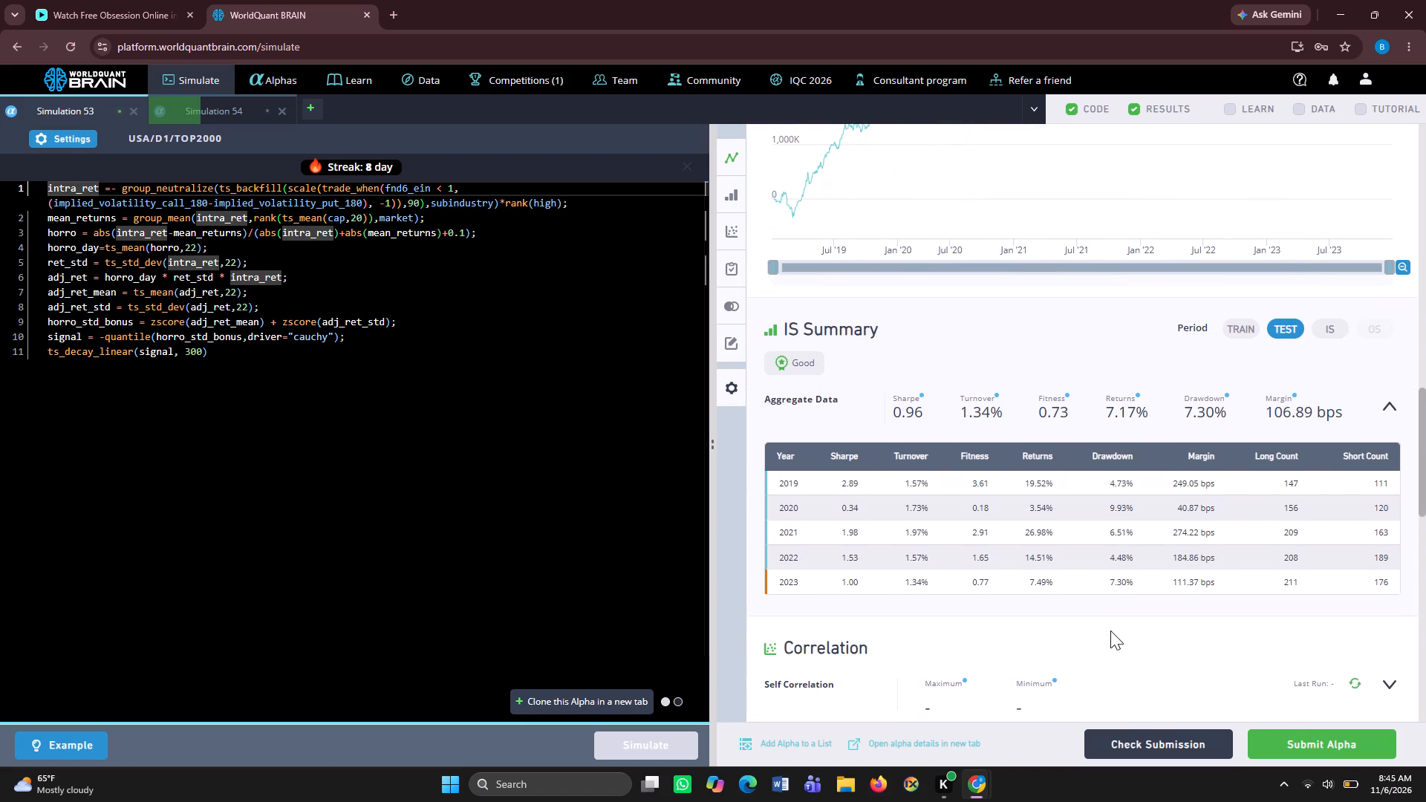
pyautogui.click(1351, 679)
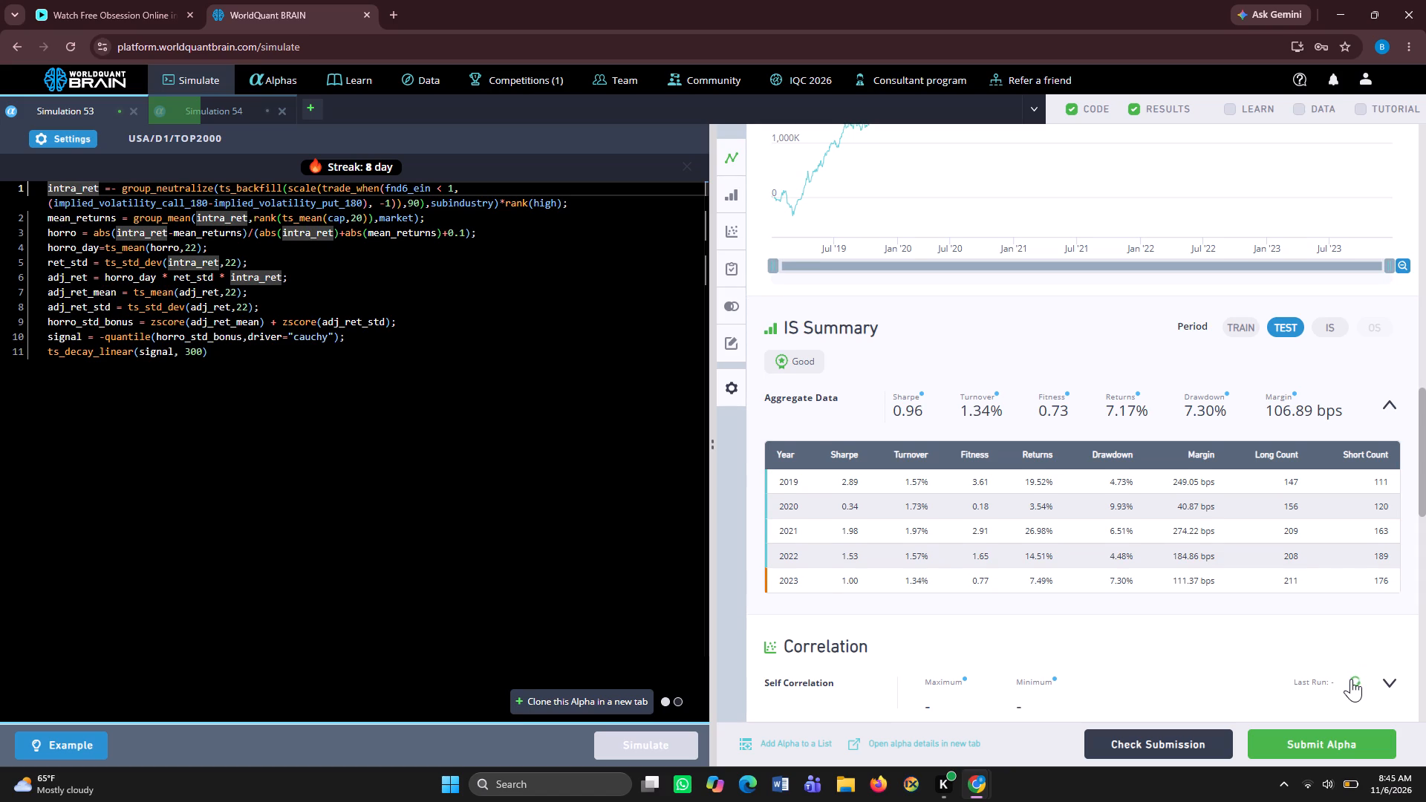
pyautogui.scroll(-3, 1351, 679)
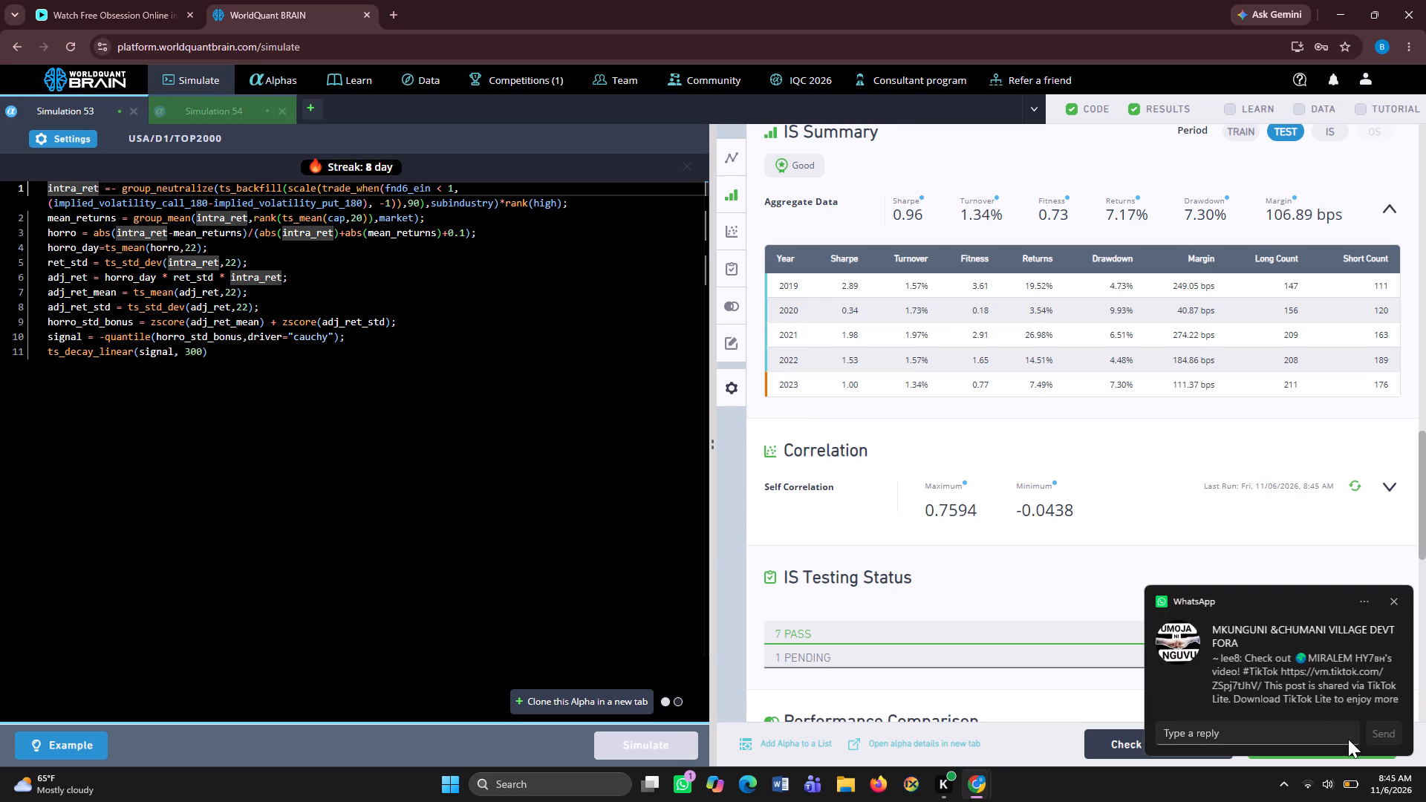
# Dismiss the WhatsApp notification and try to submit the Simulation 53 alpha.
pyautogui.click(1348, 739)
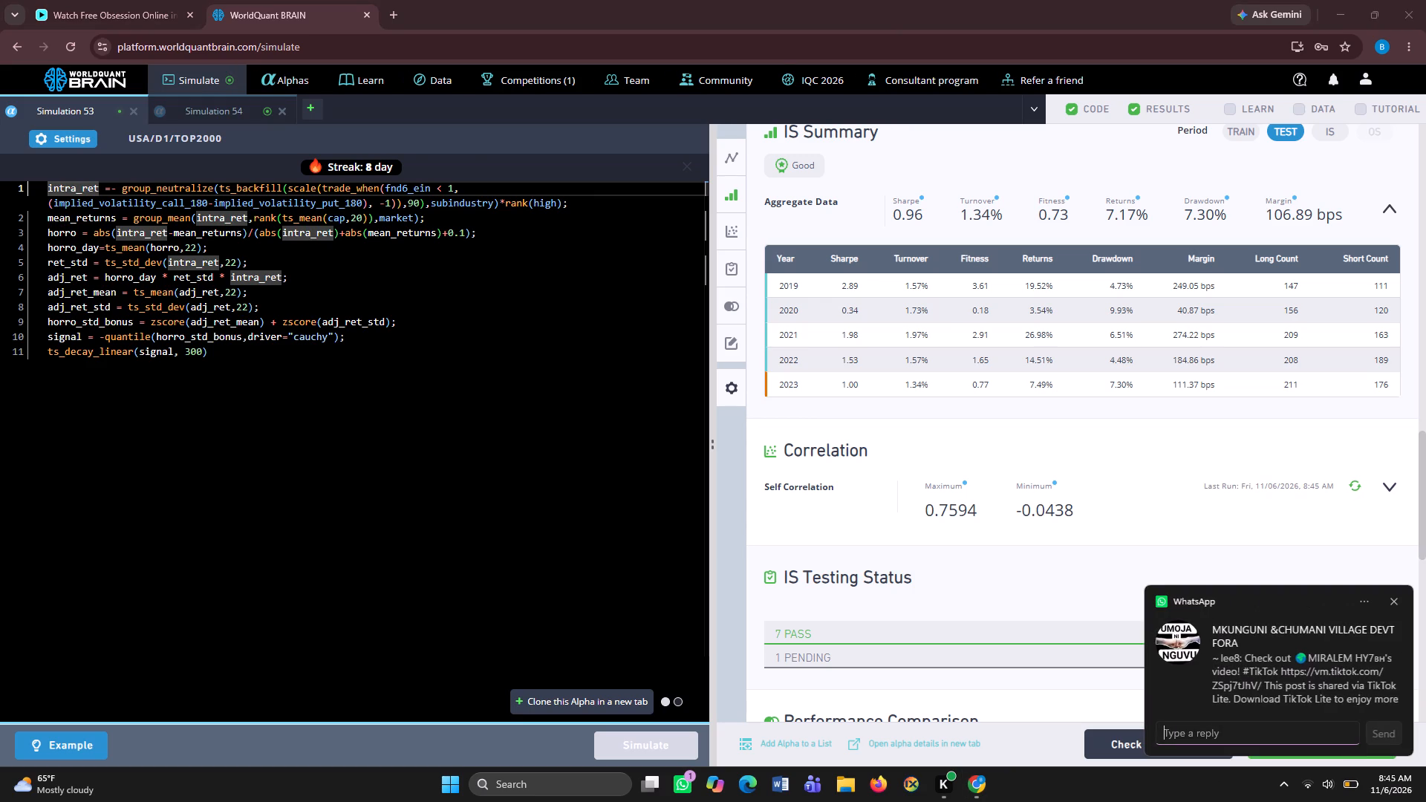
pyautogui.click(1392, 599)
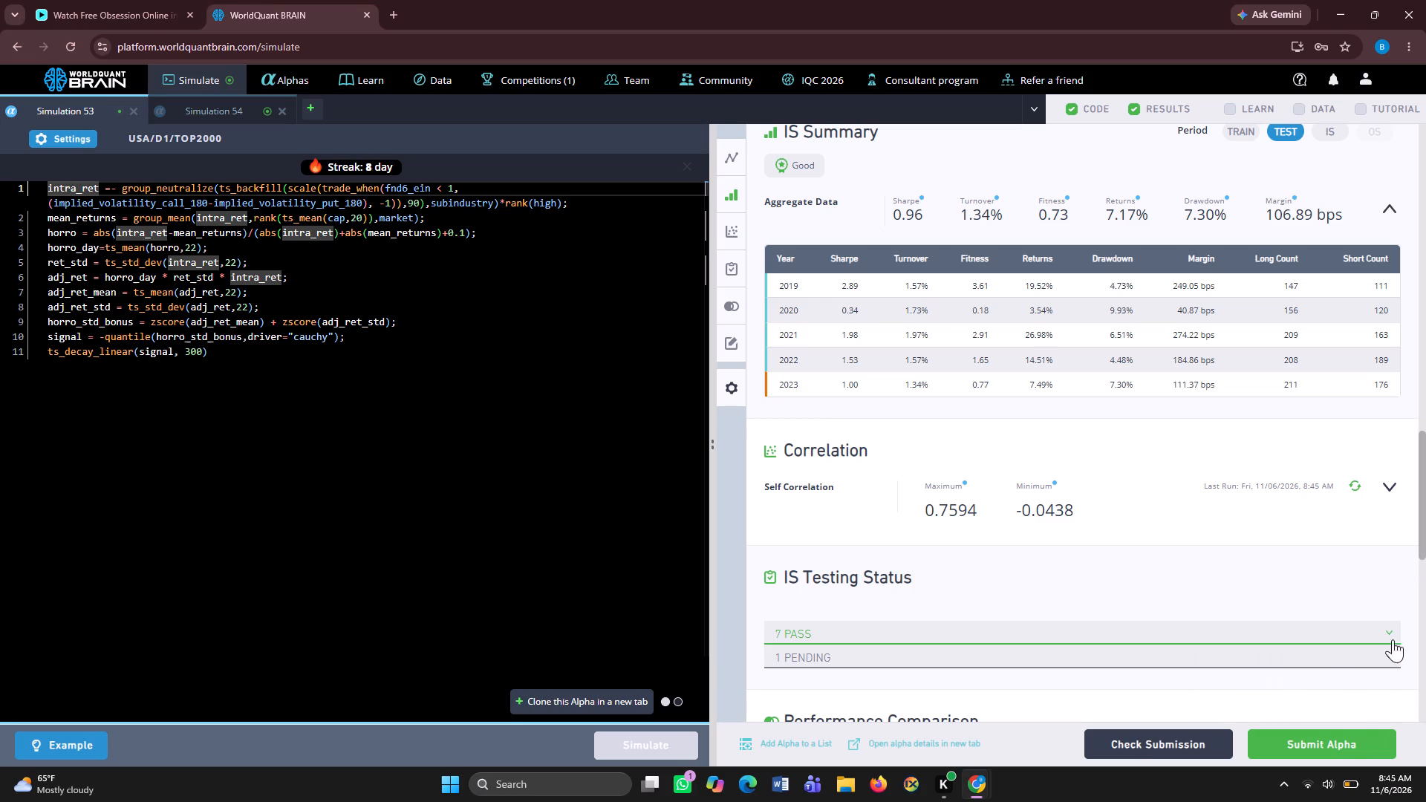
pyautogui.click(1361, 736)
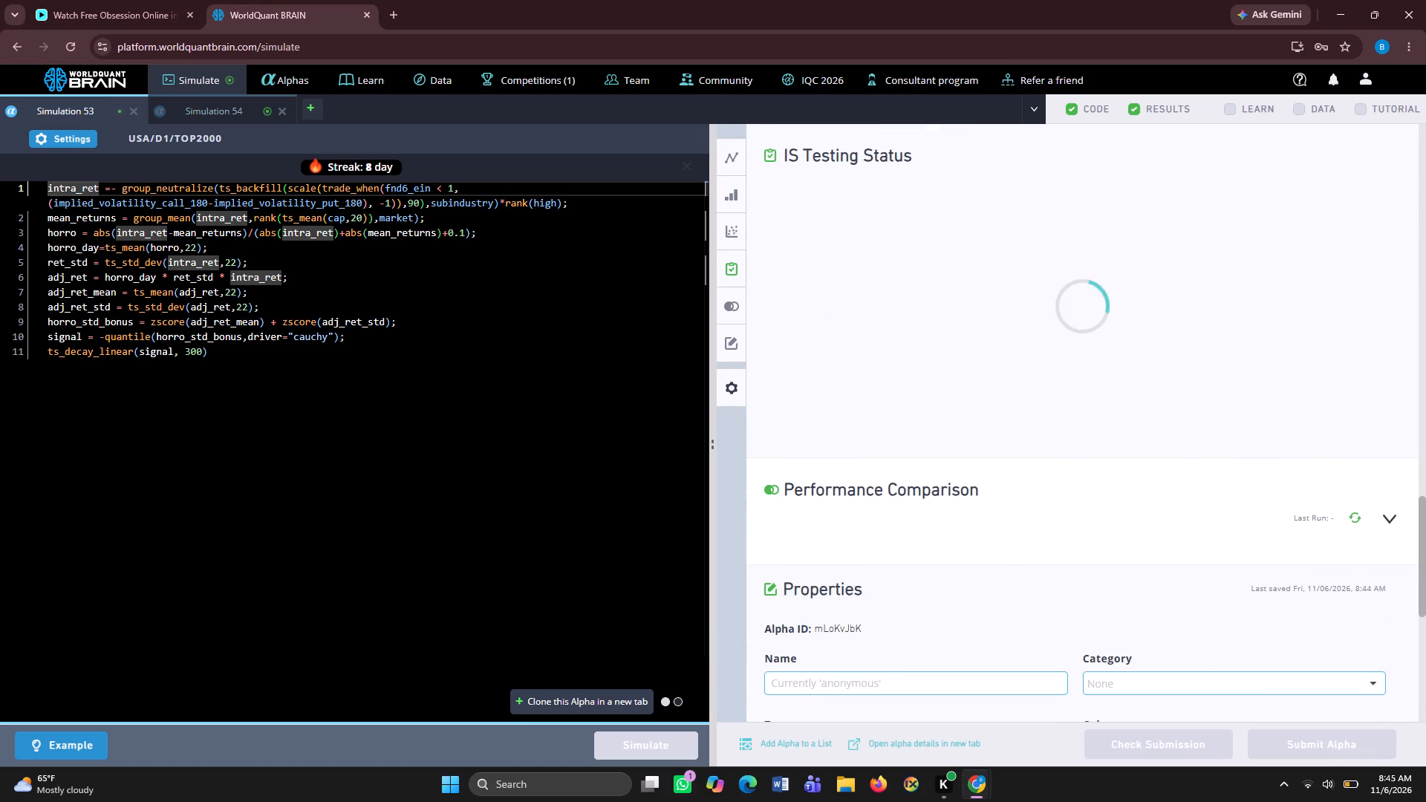
# Switch to Simulation 54 and review its IS Testing Status and Correlation sections.
pyautogui.click(229, 107)
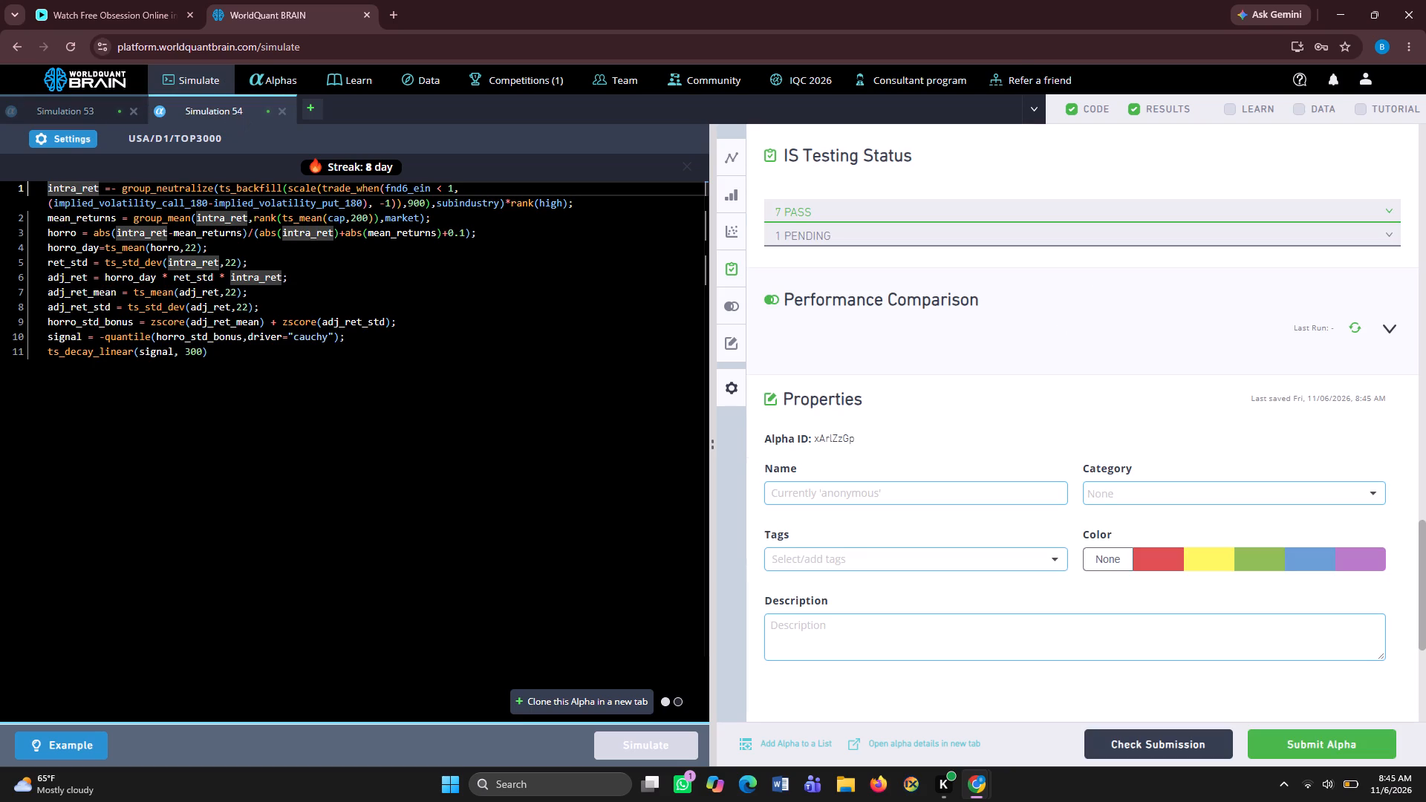
pyautogui.scroll(3, 970, 358)
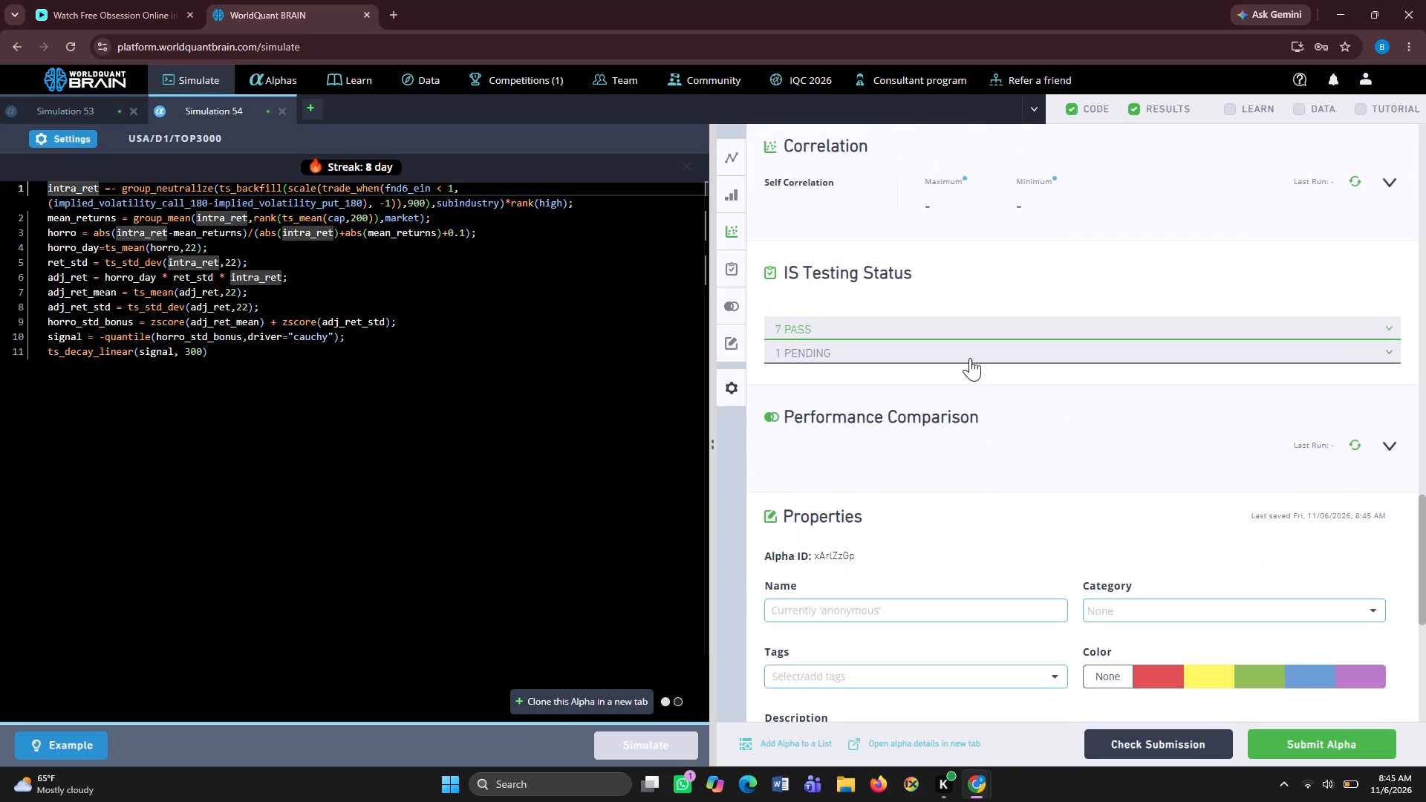
pyautogui.scroll(4, 970, 358)
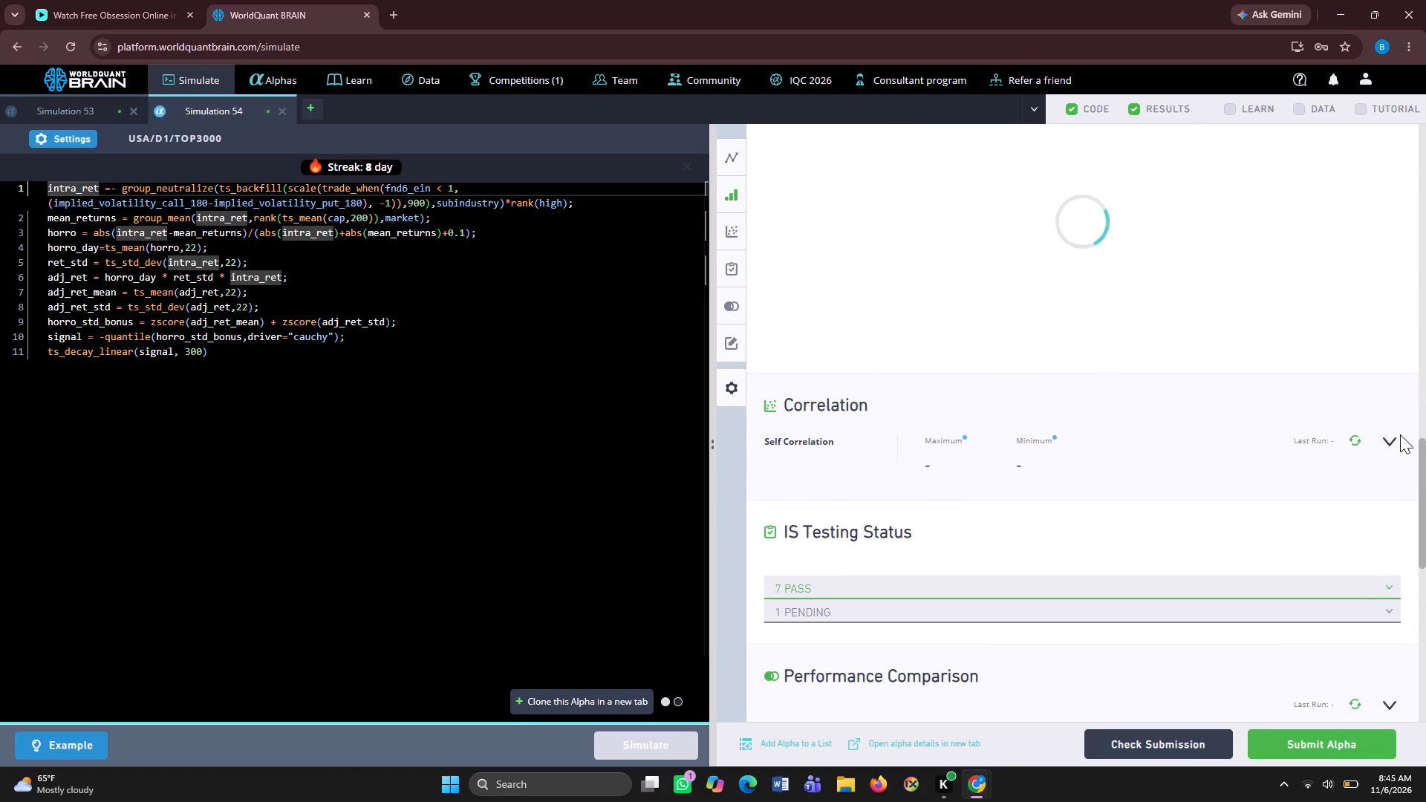
# Run the self-correlation check for the Simulation 54 alpha.
pyautogui.click(1355, 439)
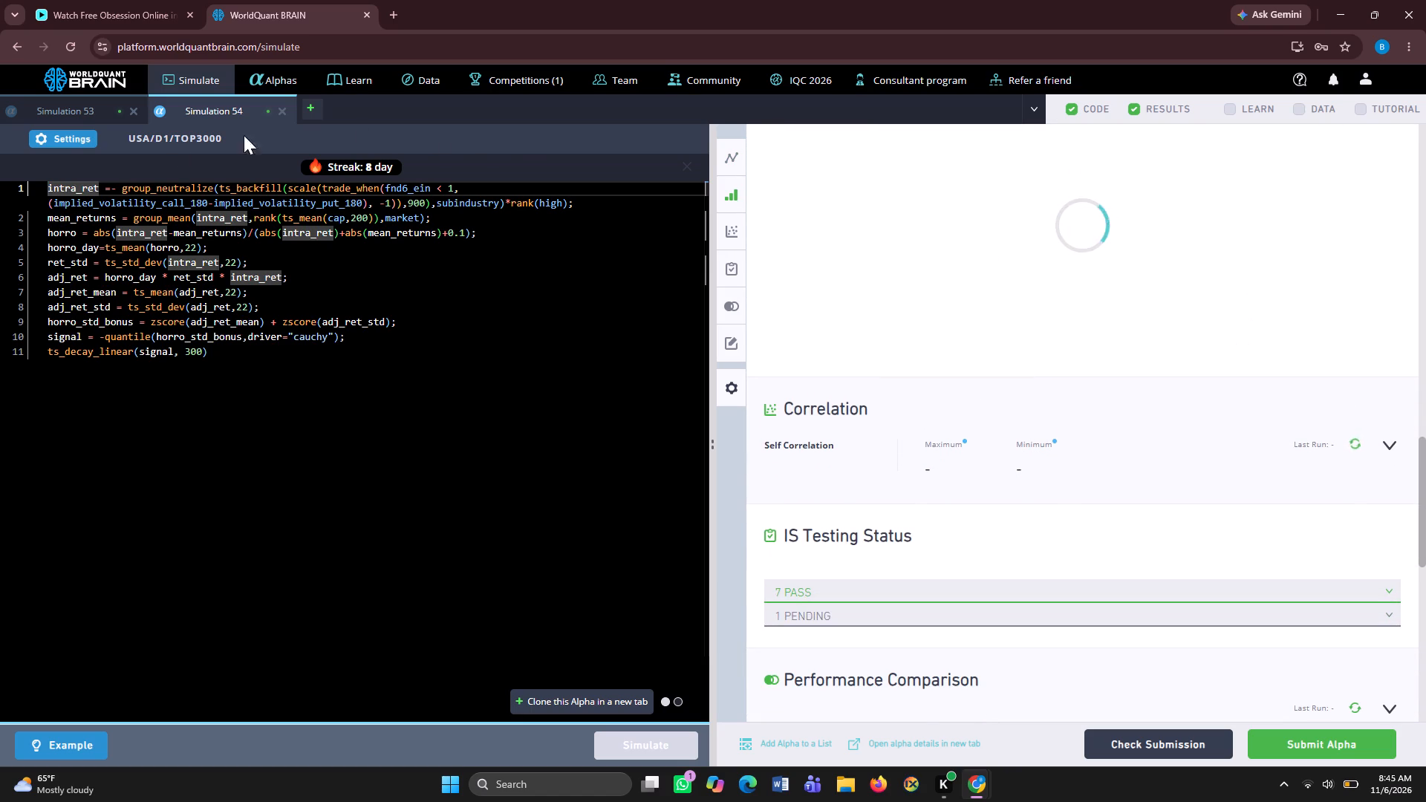
# Close the Simulation 53 tab, leaving the Simulation 54 alpha open.
pyautogui.click(132, 106)
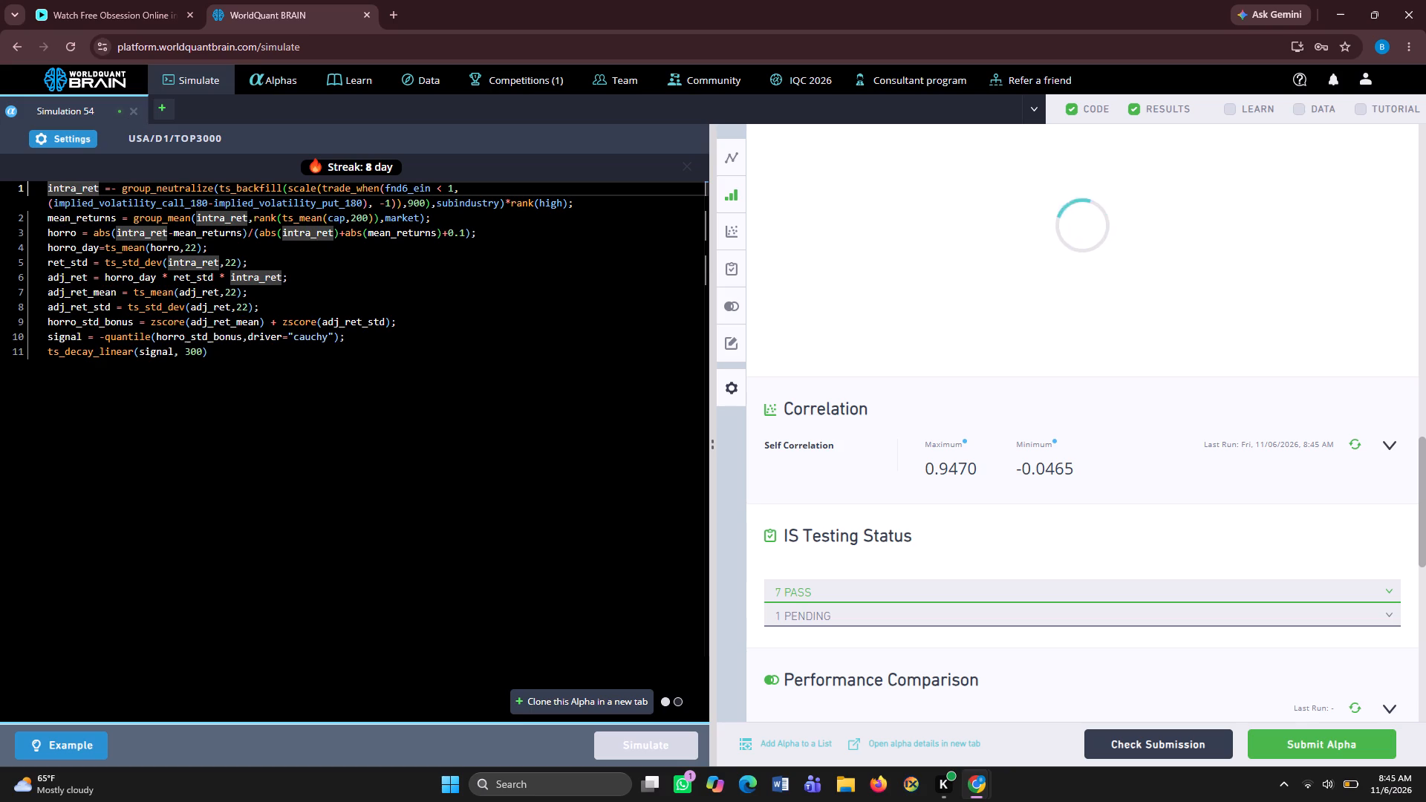
# Submit the Simulation 54 alpha and close its simulation tab.
pyautogui.click(1315, 735)
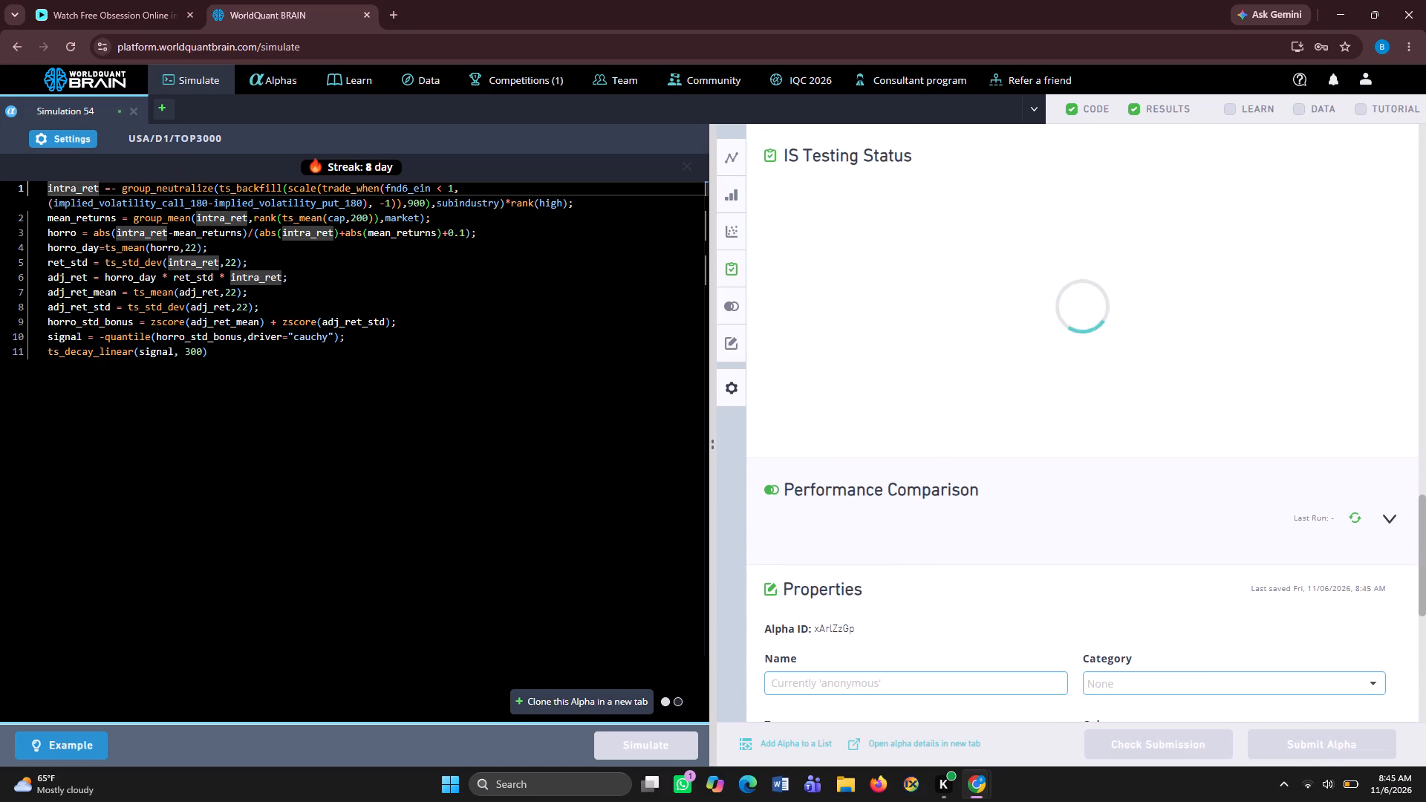
pyautogui.click(133, 109)
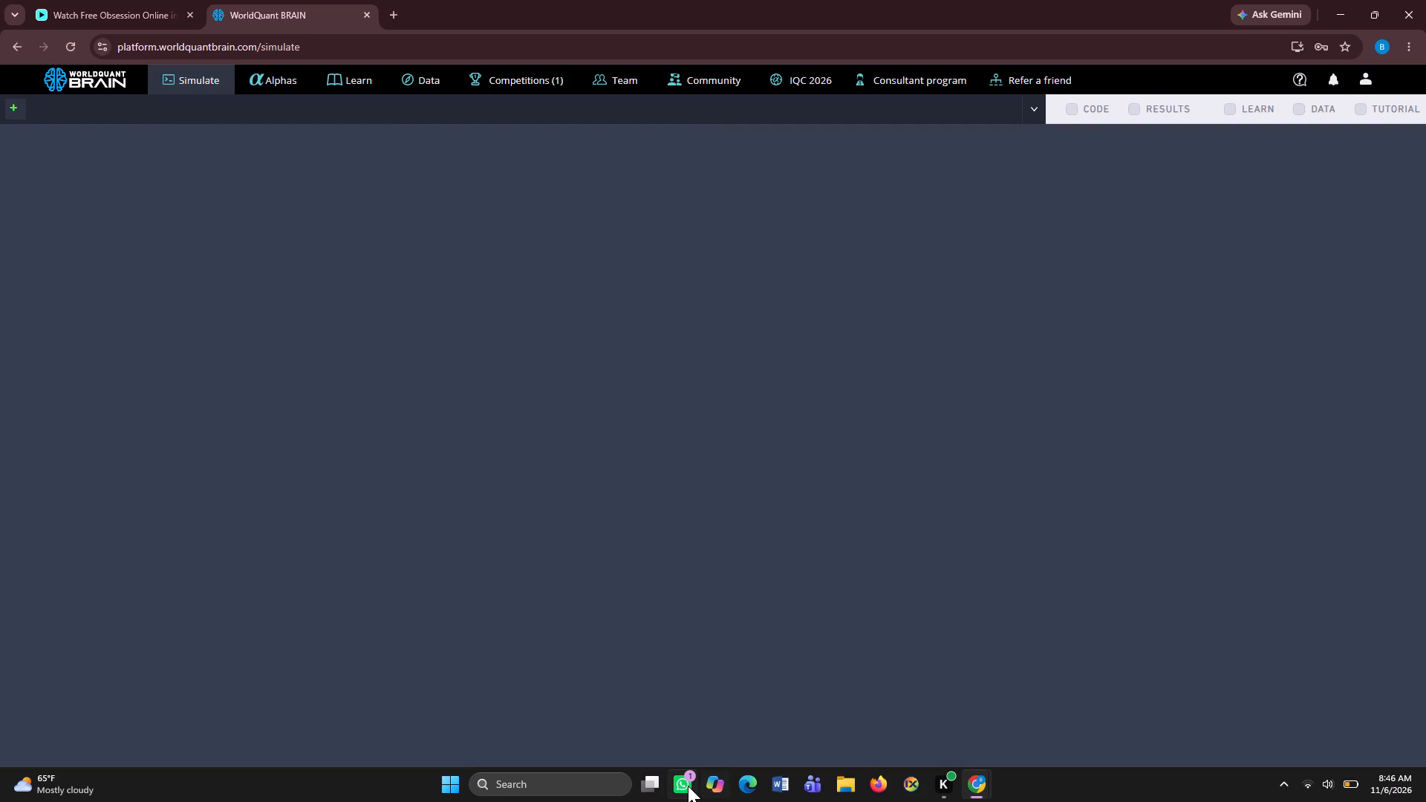
# Switch to WhatsApp.
pyautogui.click(688, 786)
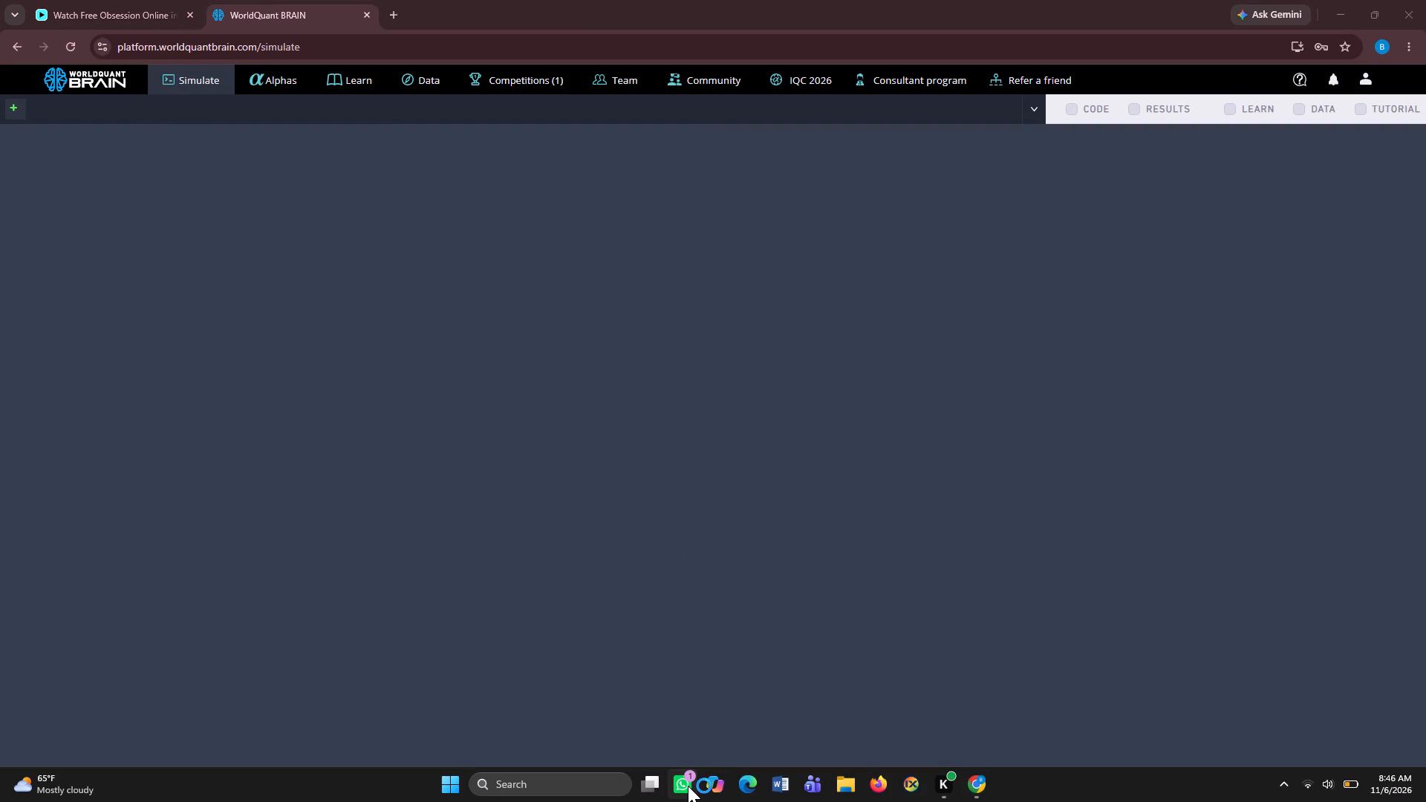
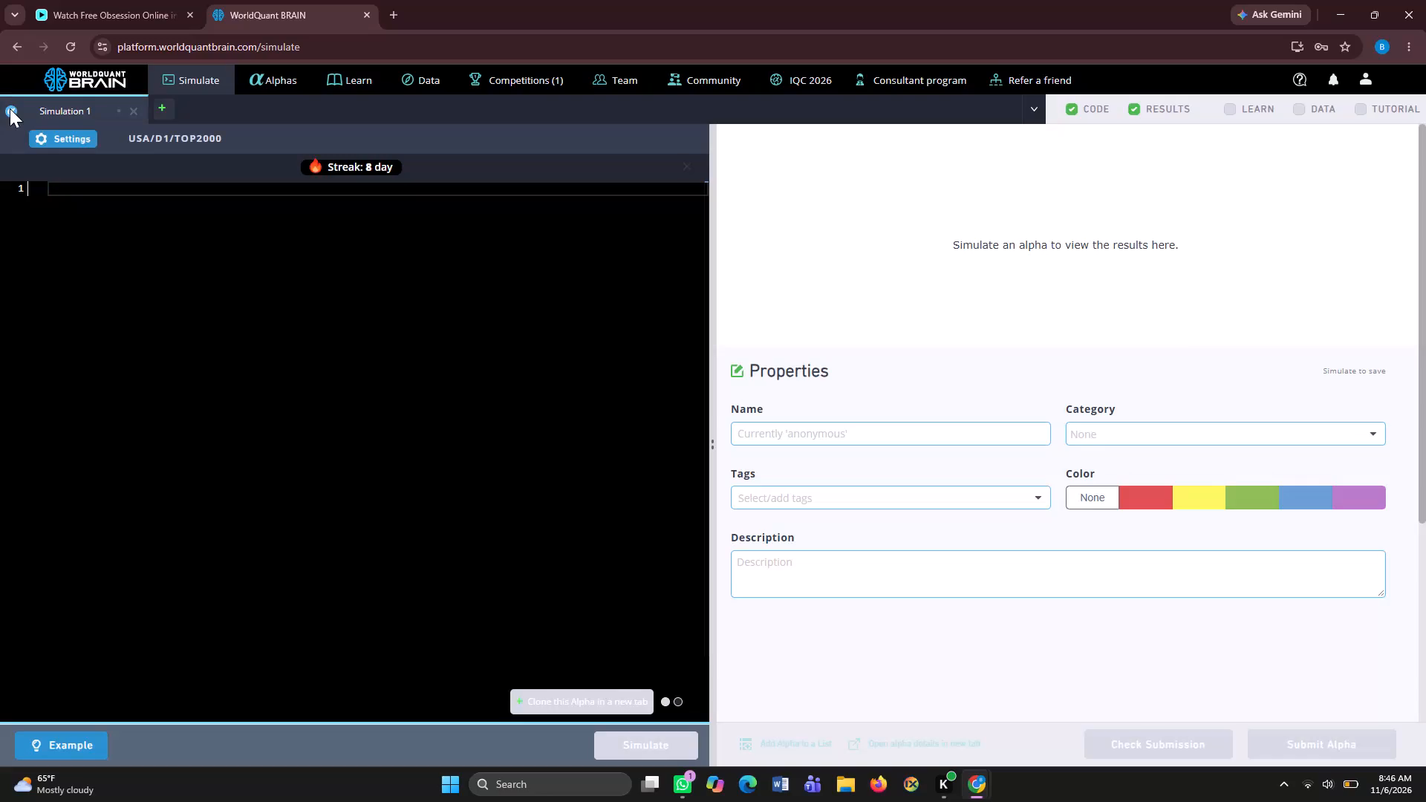
# Paste the copied alpha code into the empty Simulation 1 editor, clone the alpha in a new tab, and simulate the clone.
pyautogui.hotkey('ctrl', 'v')
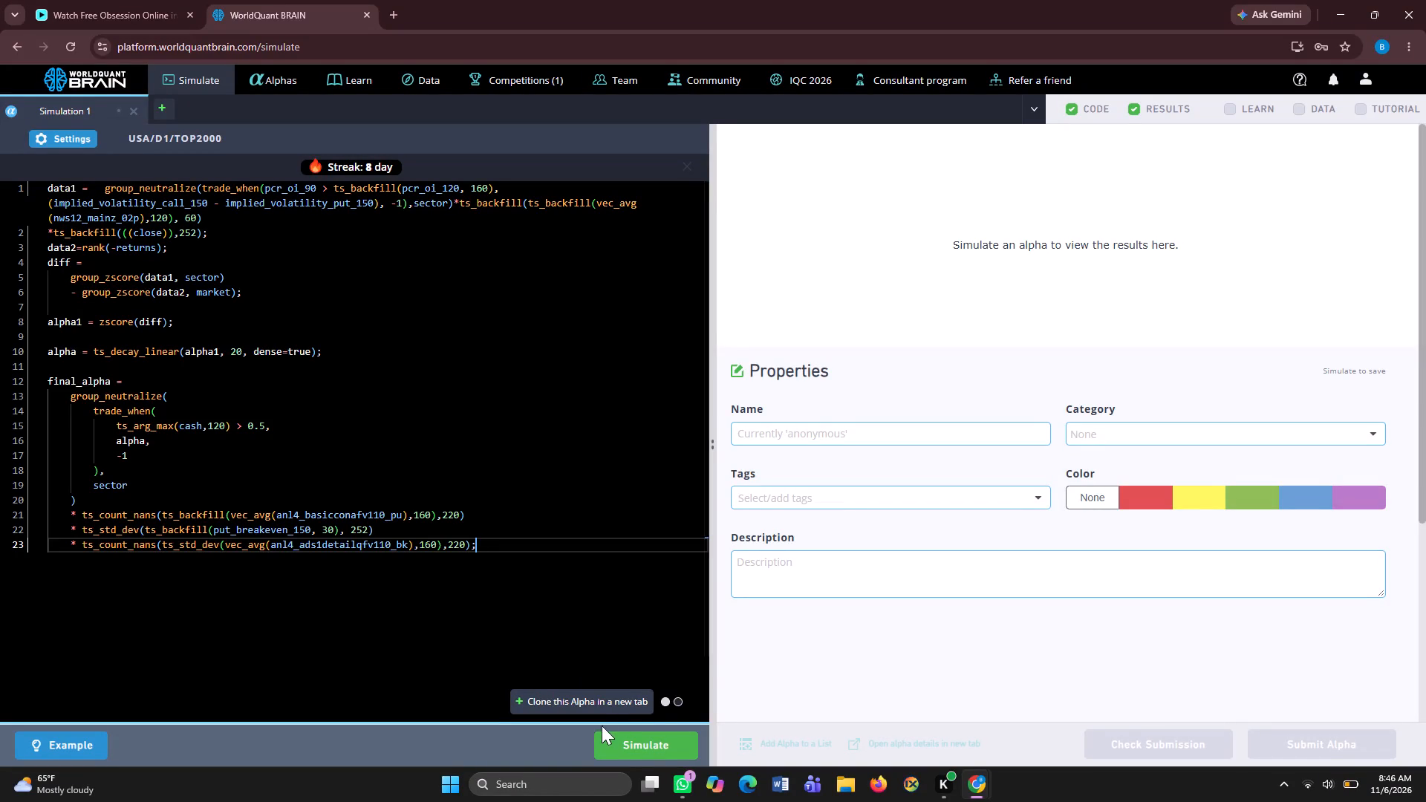
pyautogui.click(613, 700)
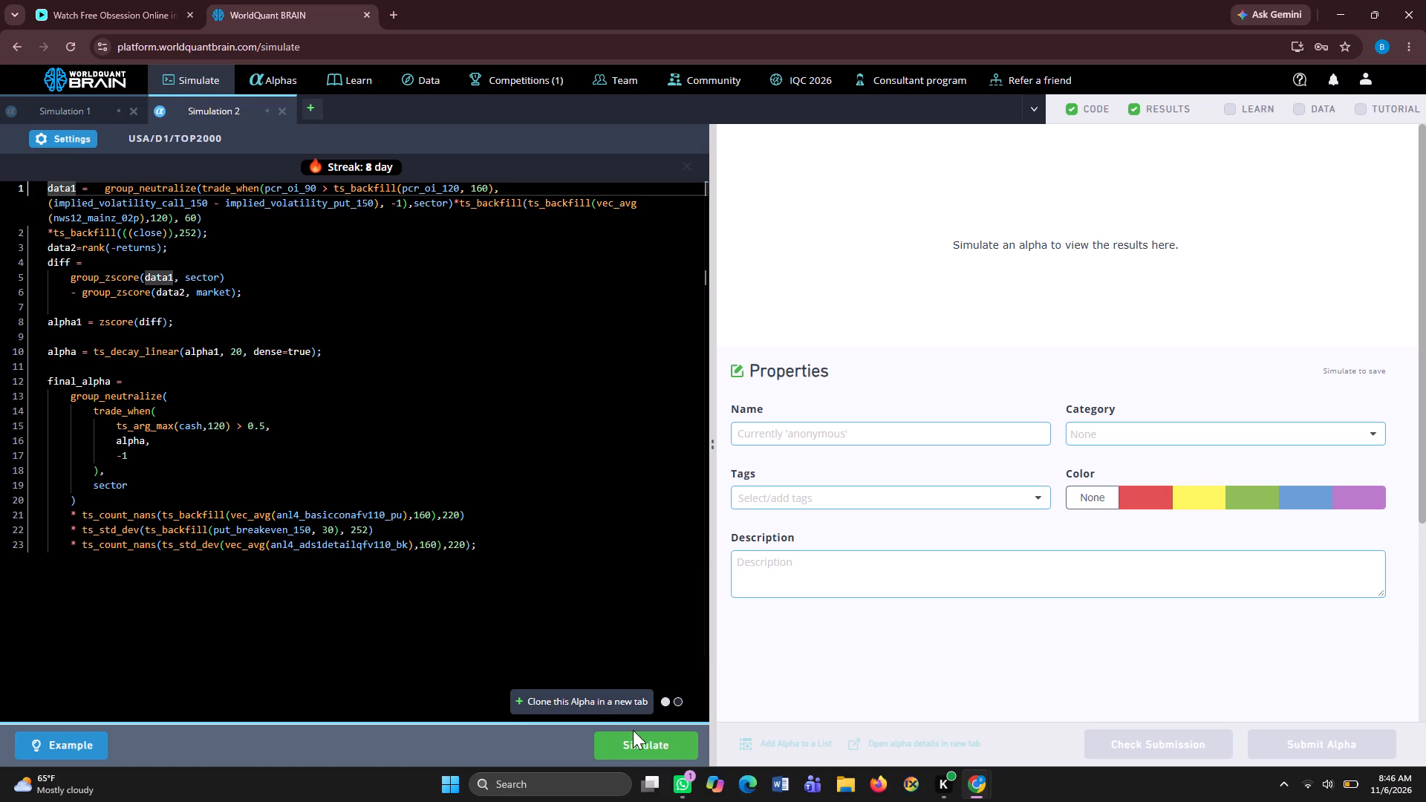
pyautogui.click(637, 744)
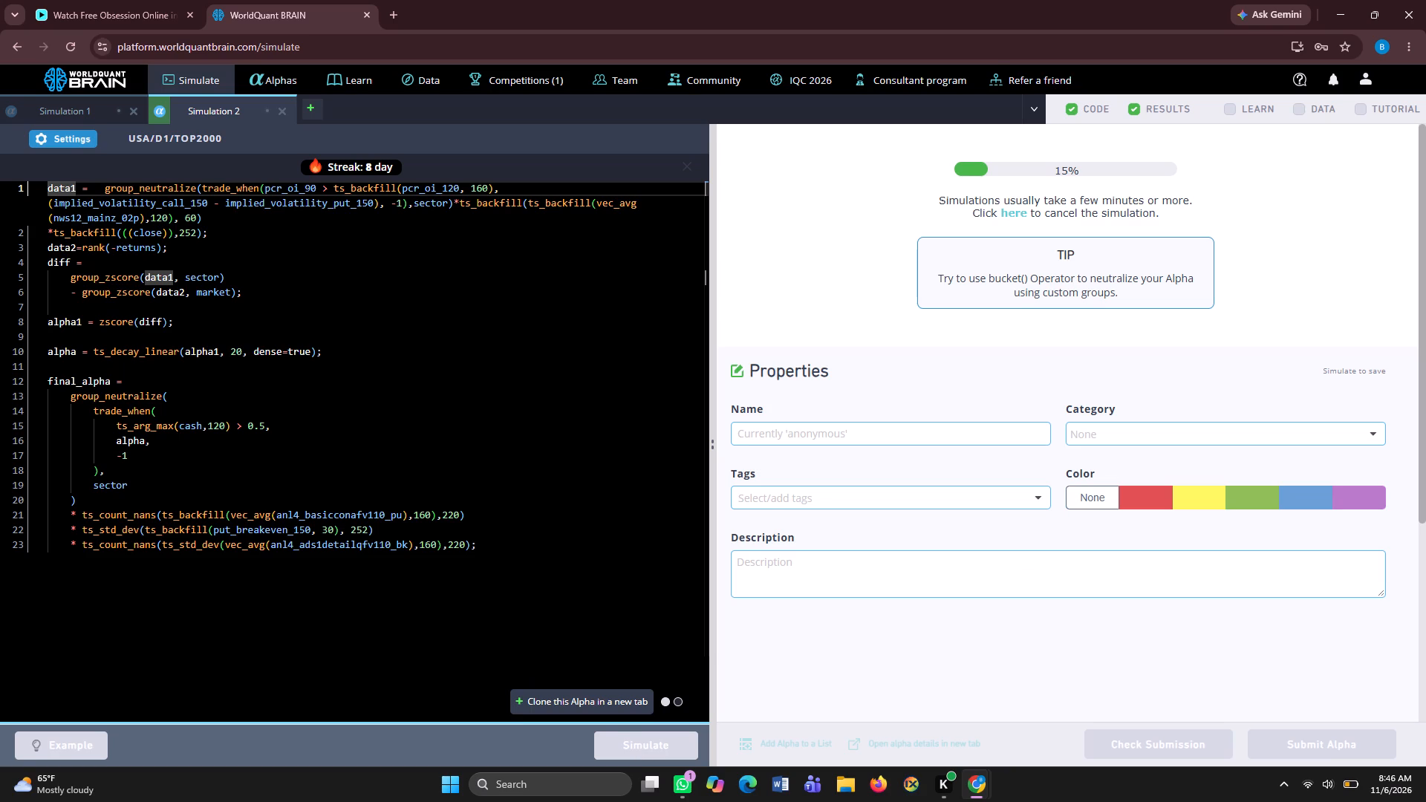
# Close the unsimulated Simulation 1 tab.
pyautogui.click(129, 109)
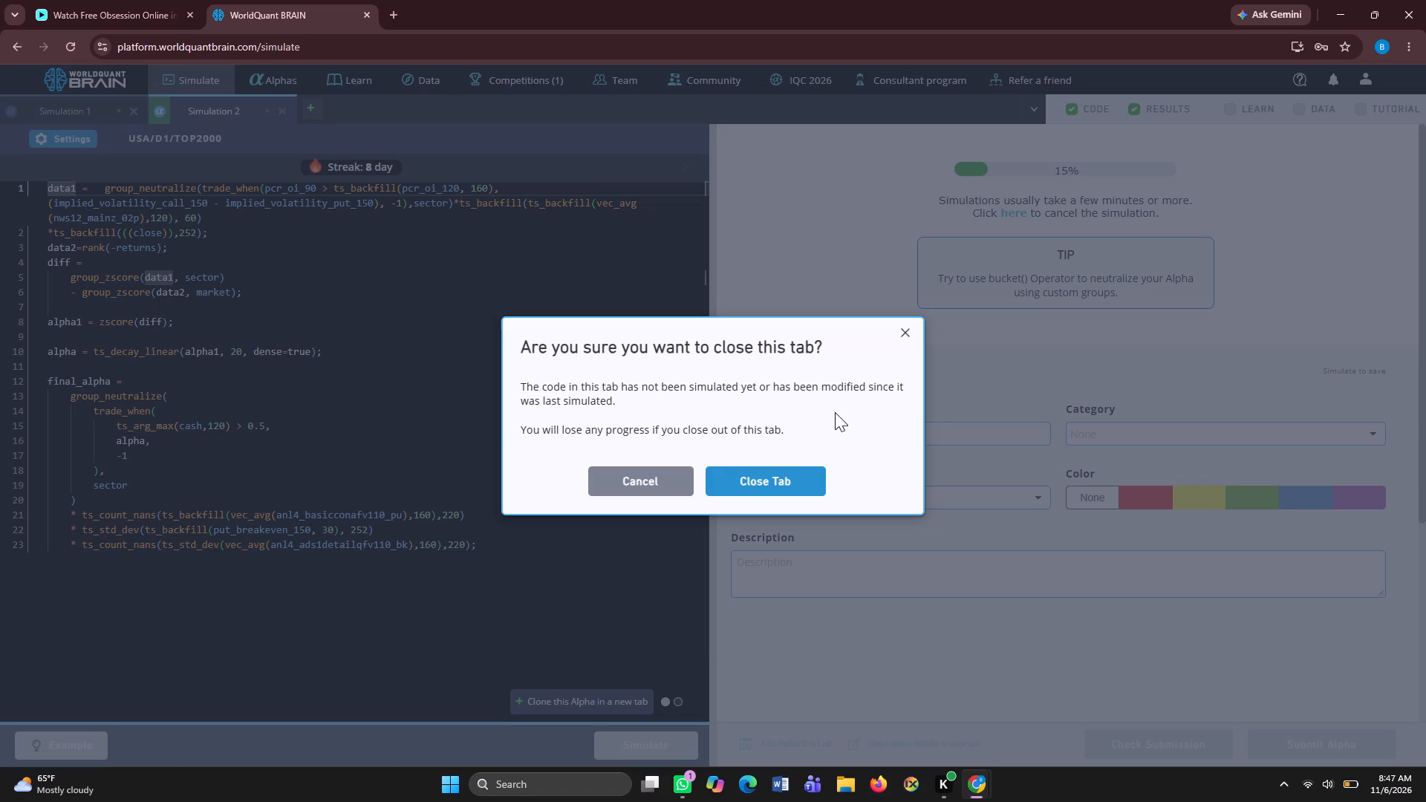
# Confirm closing the Simulation 1 tab.
pyautogui.click(794, 486)
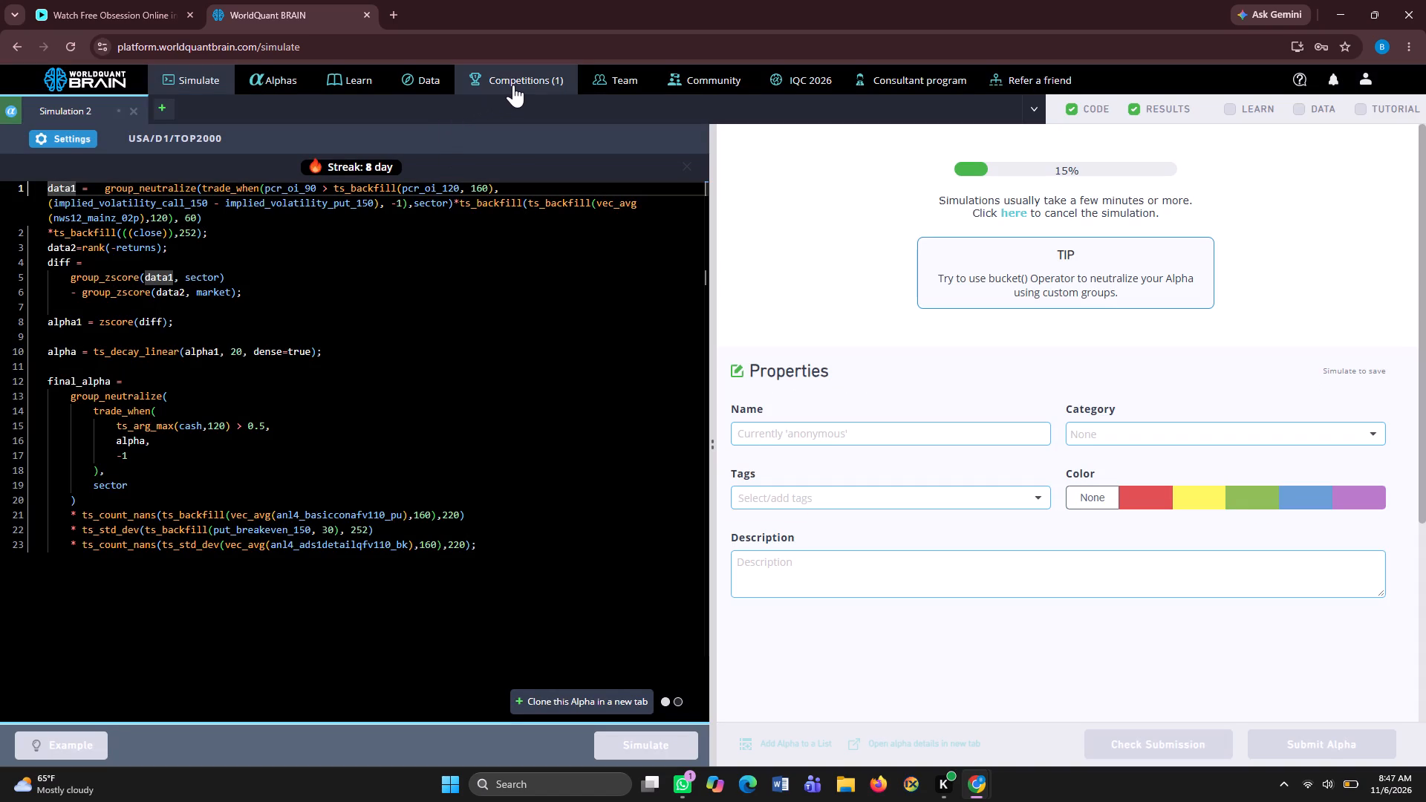
# Open the Kenya challenge leaderboard and look through the user rankings on pages 1 to 5.
pyautogui.click(535, 102)
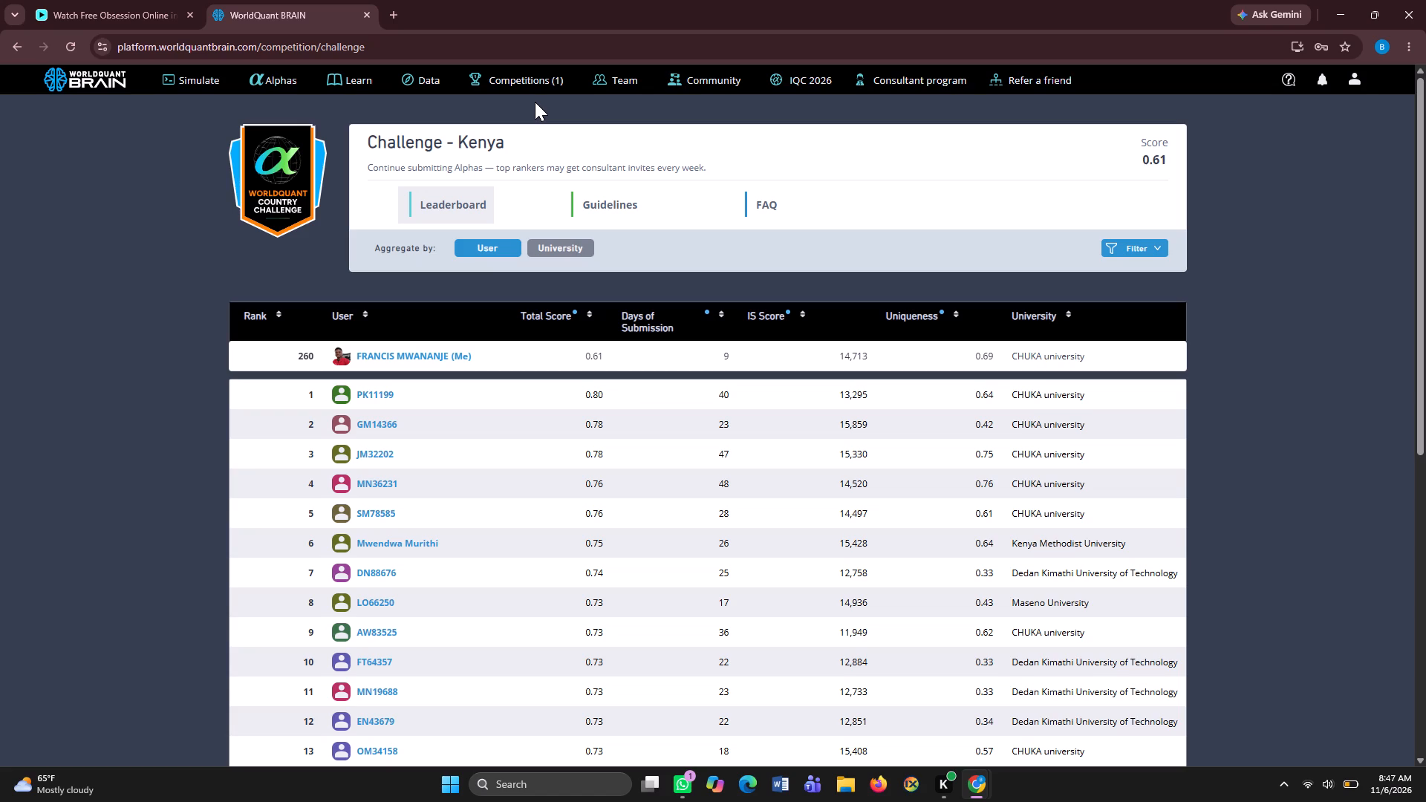
pyautogui.scroll(-1, 535, 102)
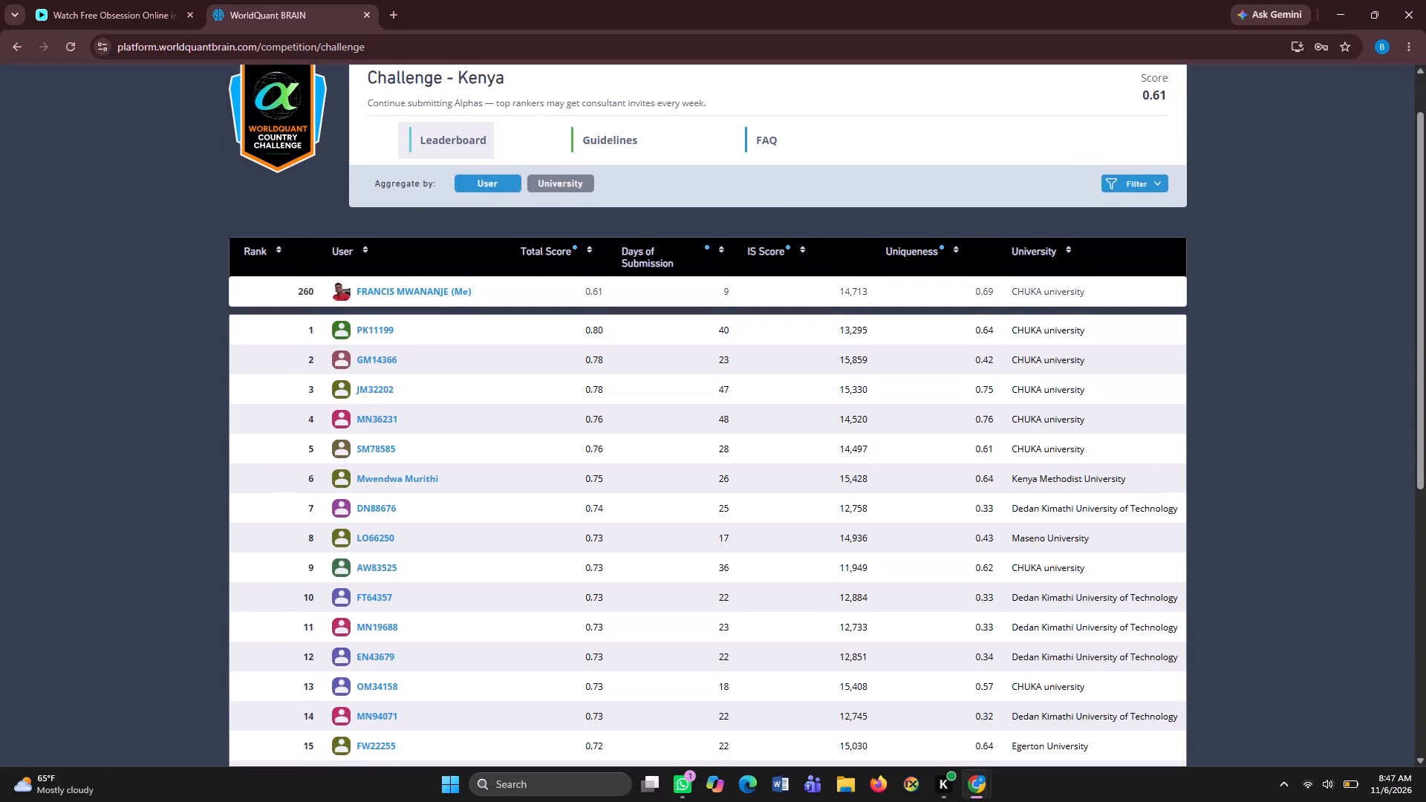
pyautogui.scroll(-1, 535, 102)
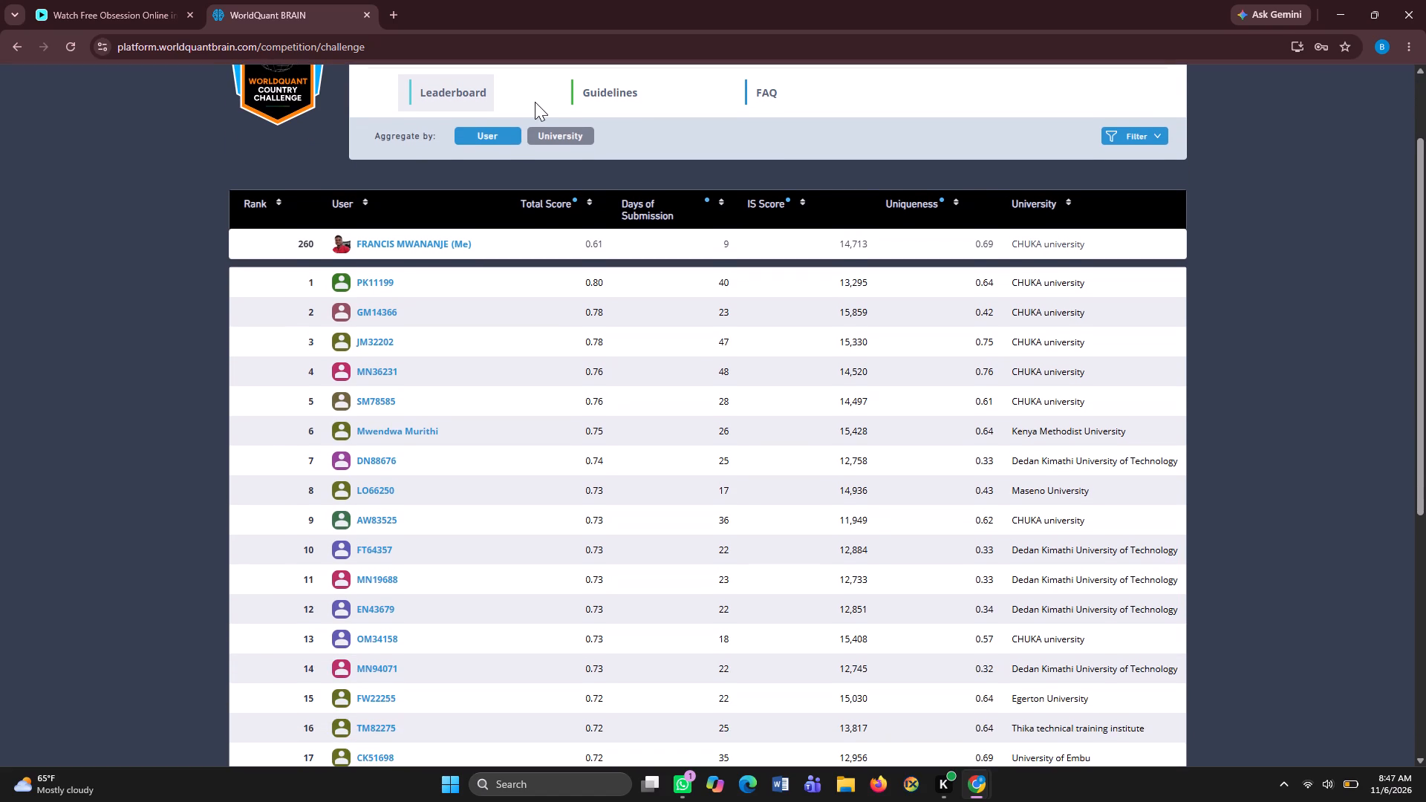
pyautogui.scroll(-2, 535, 102)
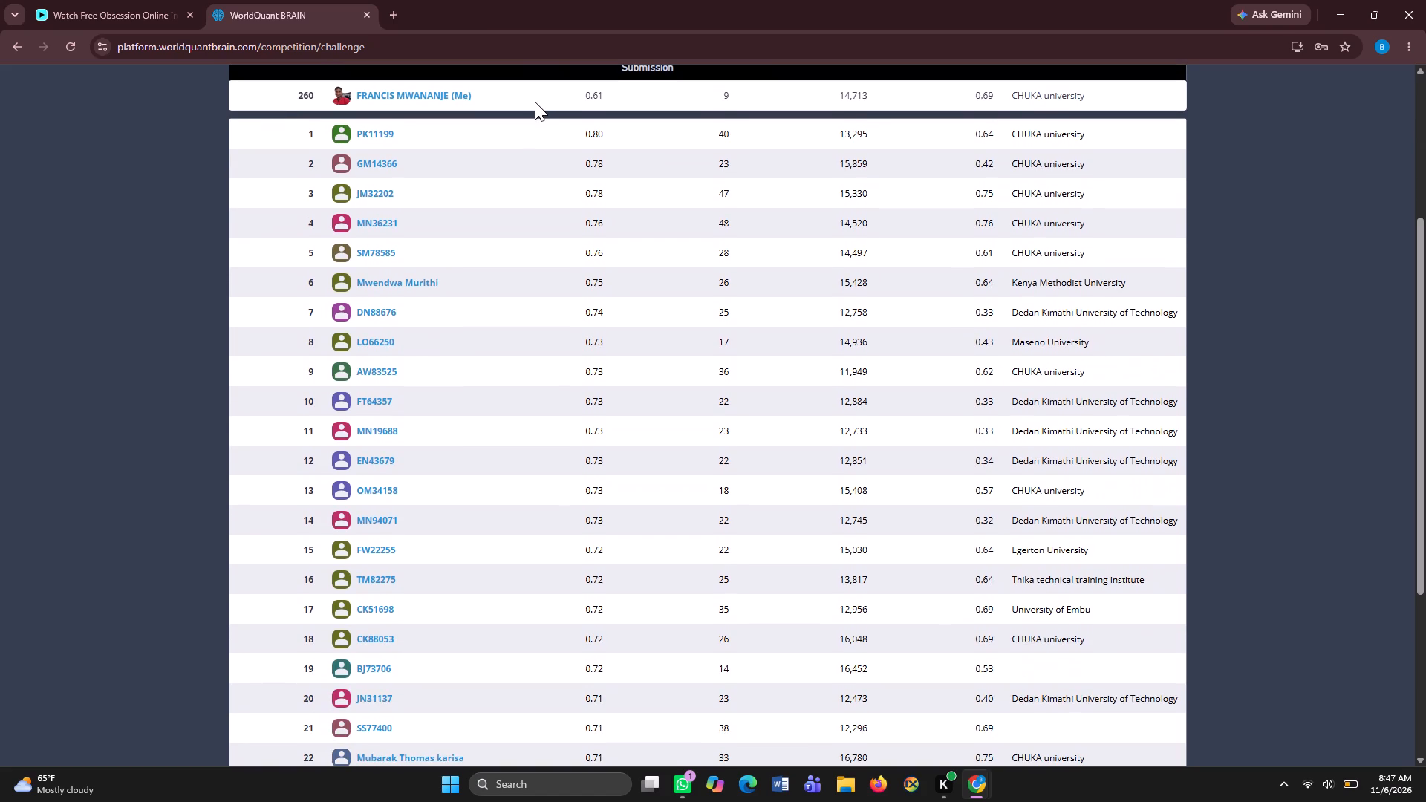
pyautogui.scroll(-2, 535, 102)
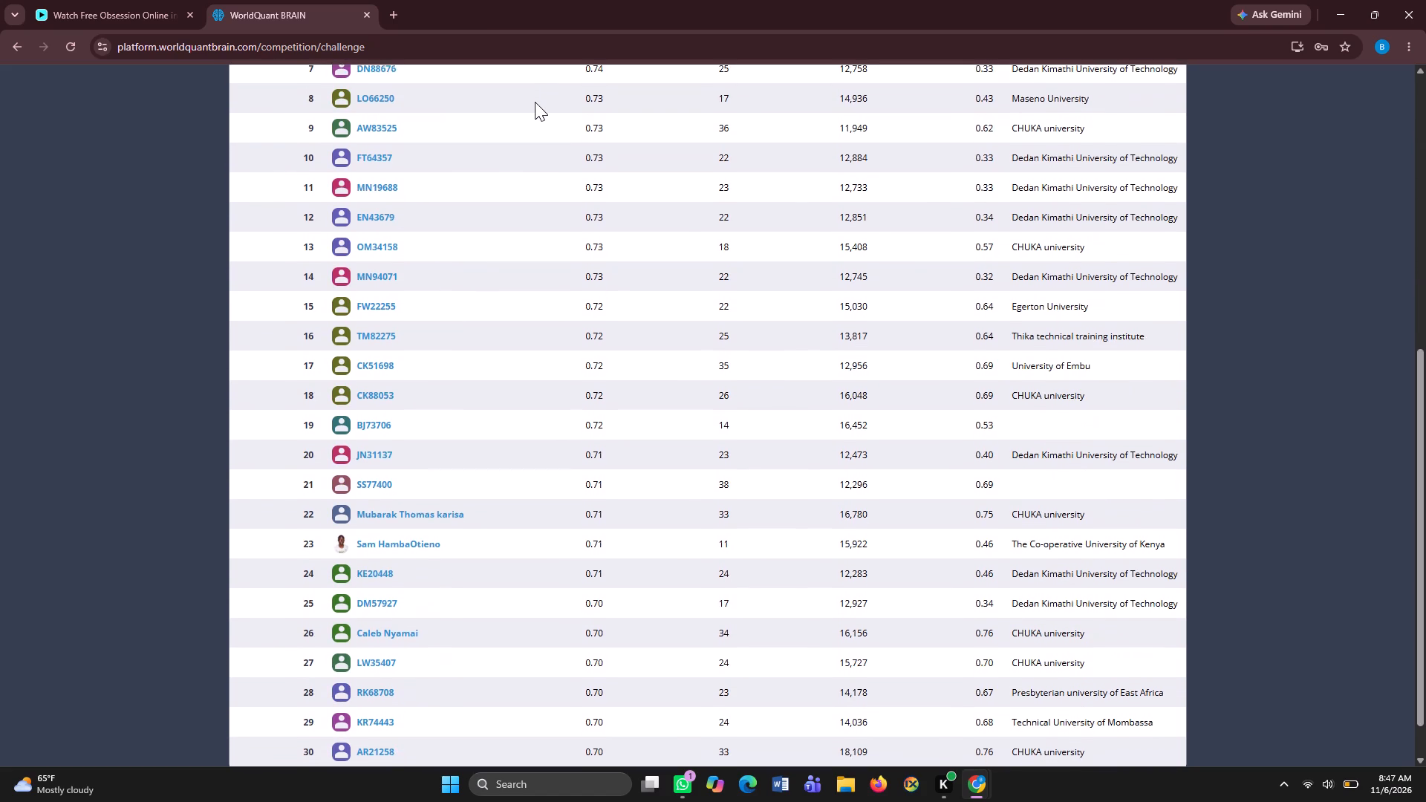
pyautogui.scroll(-2, 535, 102)
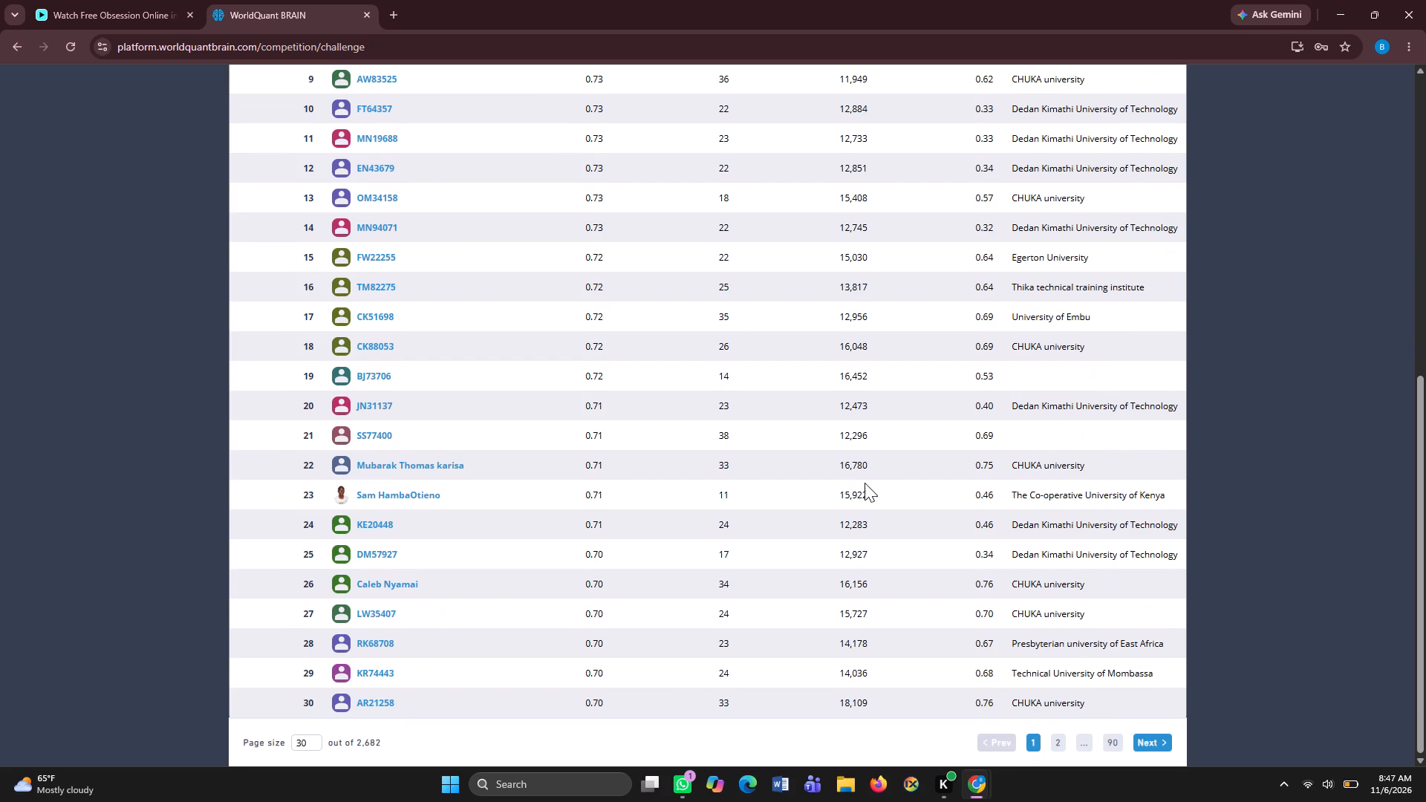
pyautogui.click(1159, 737)
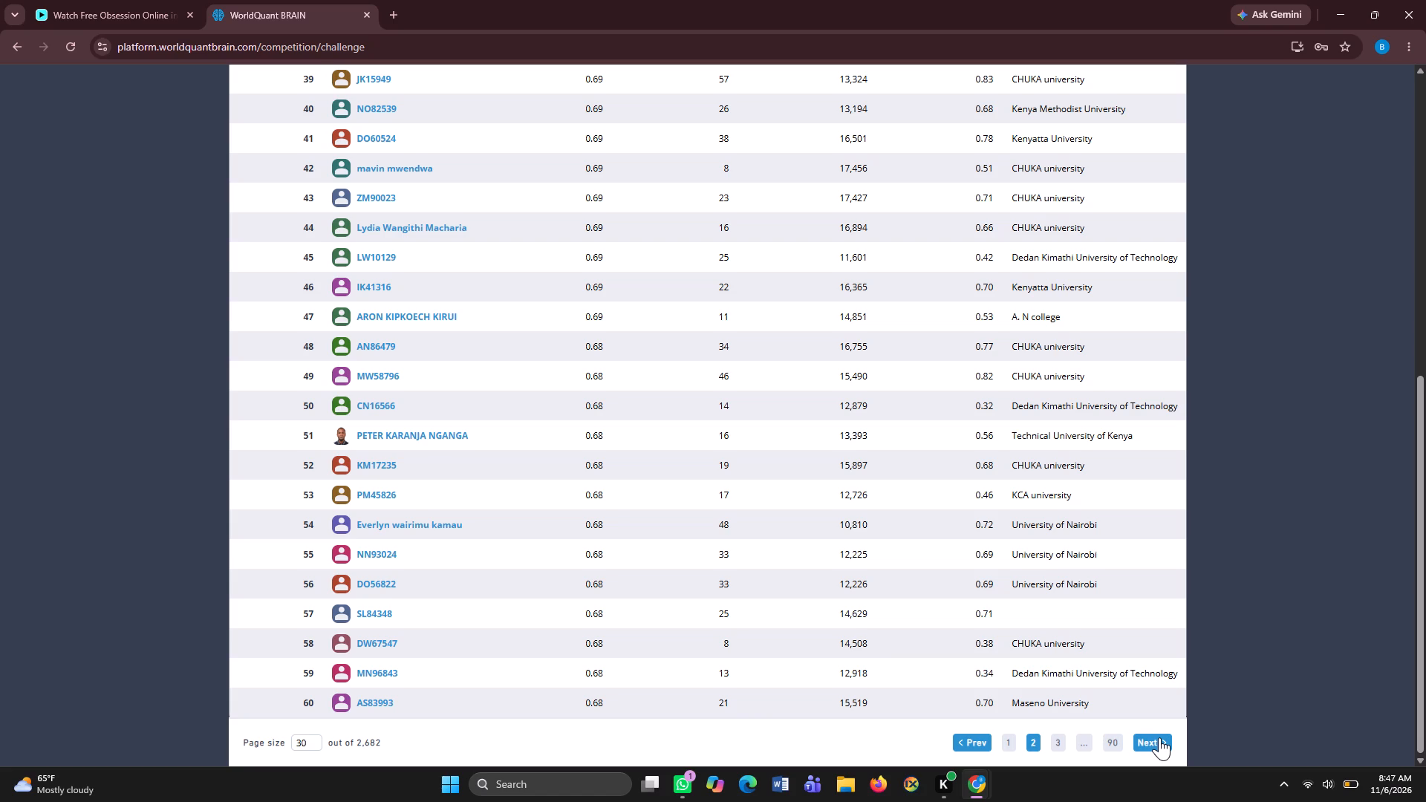
pyautogui.click(1159, 737)
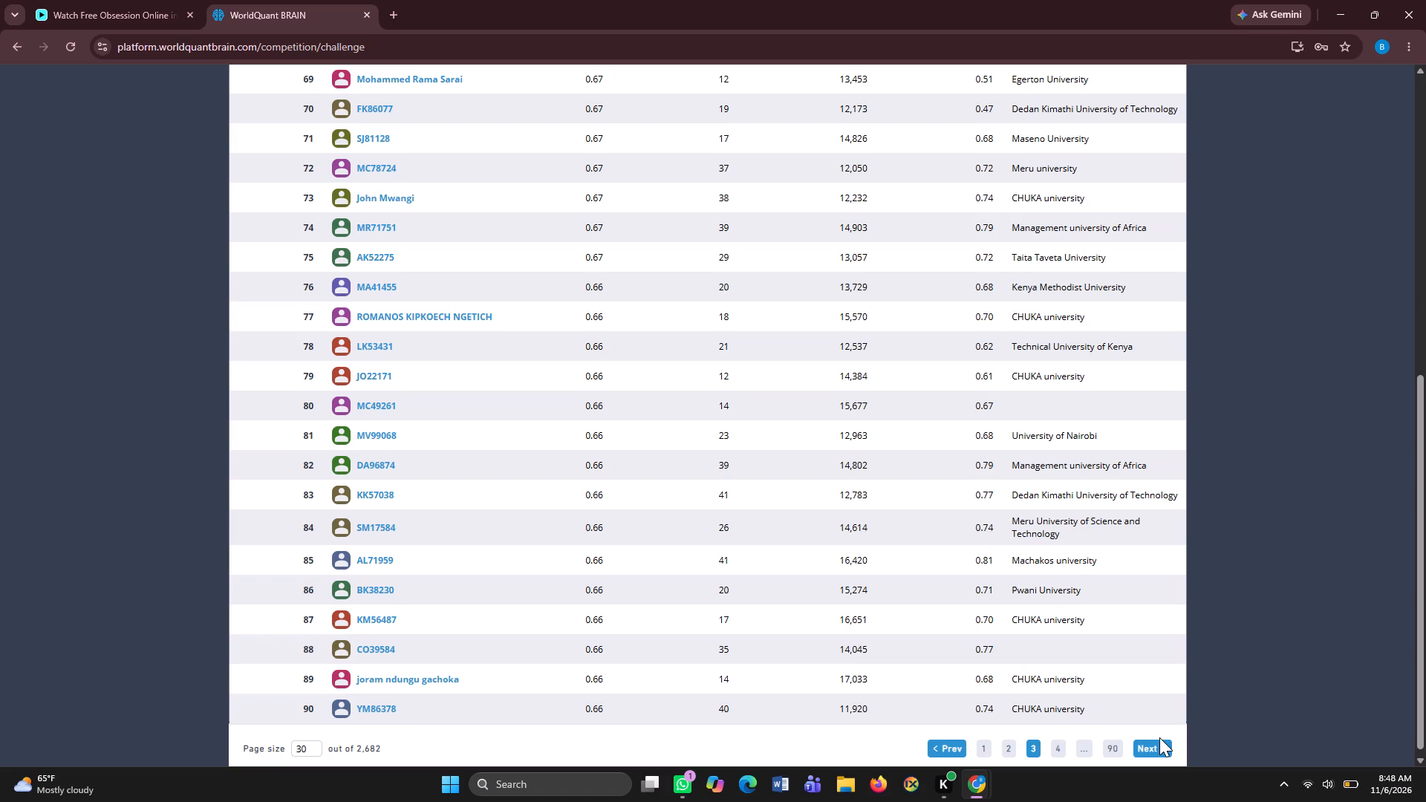
pyautogui.click(1159, 737)
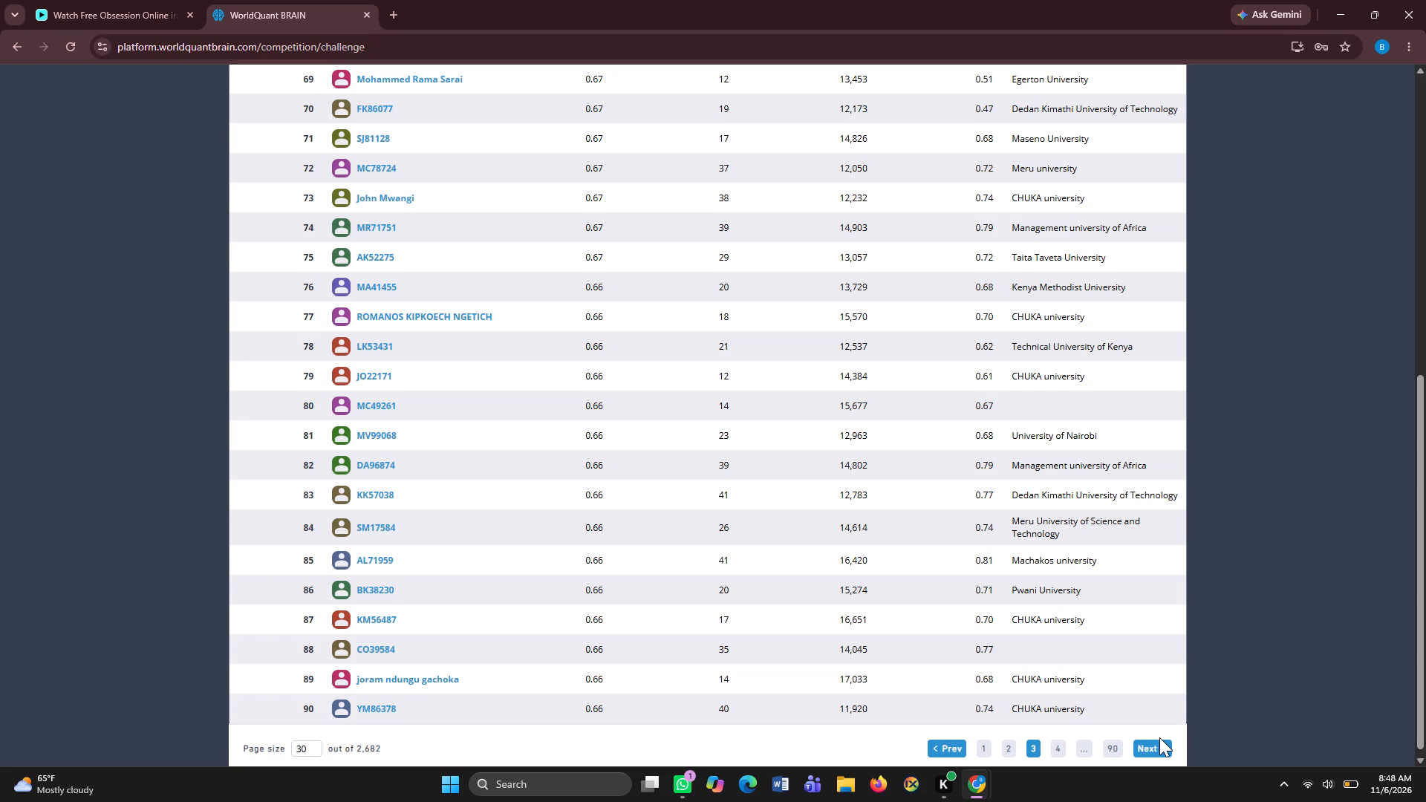
pyautogui.click(1159, 737)
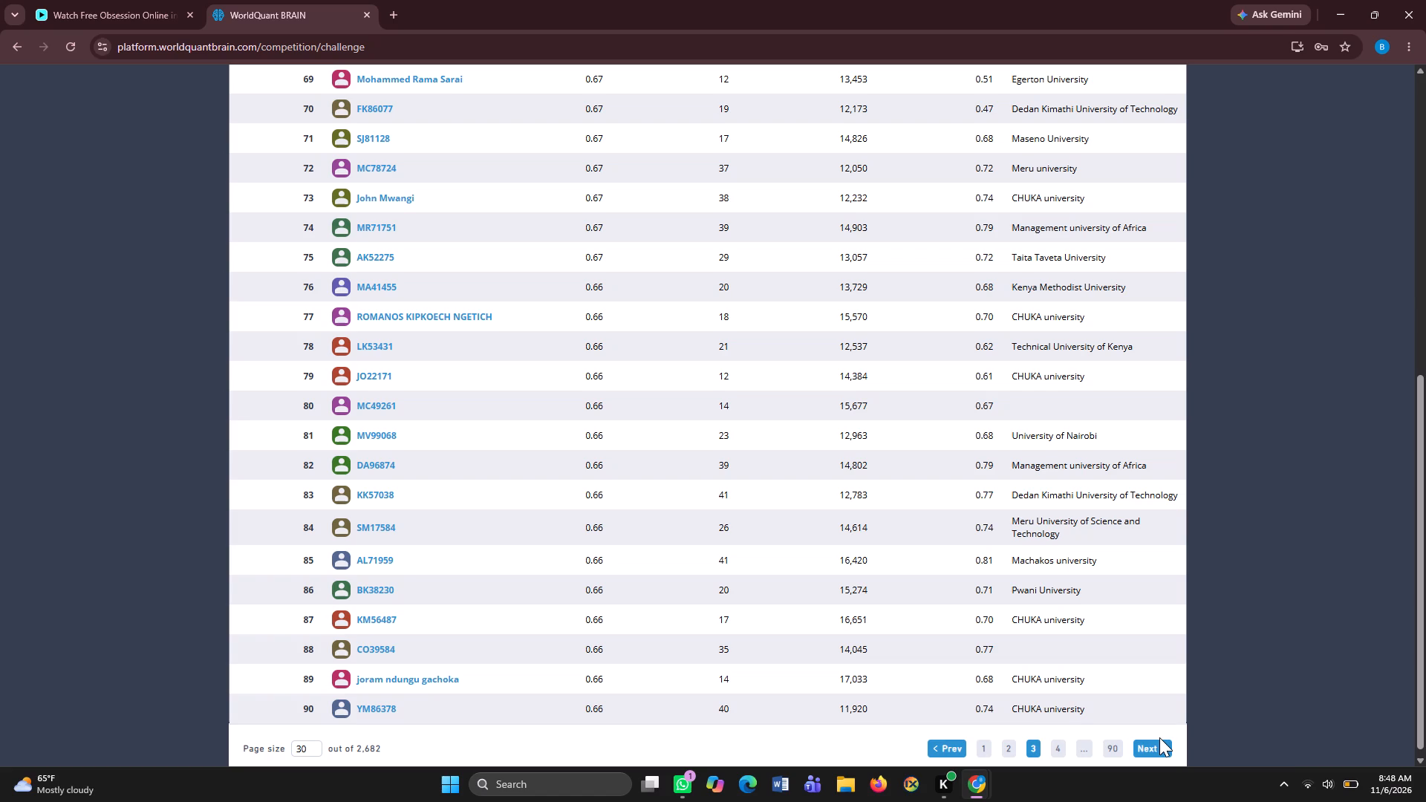
pyautogui.click(1164, 747)
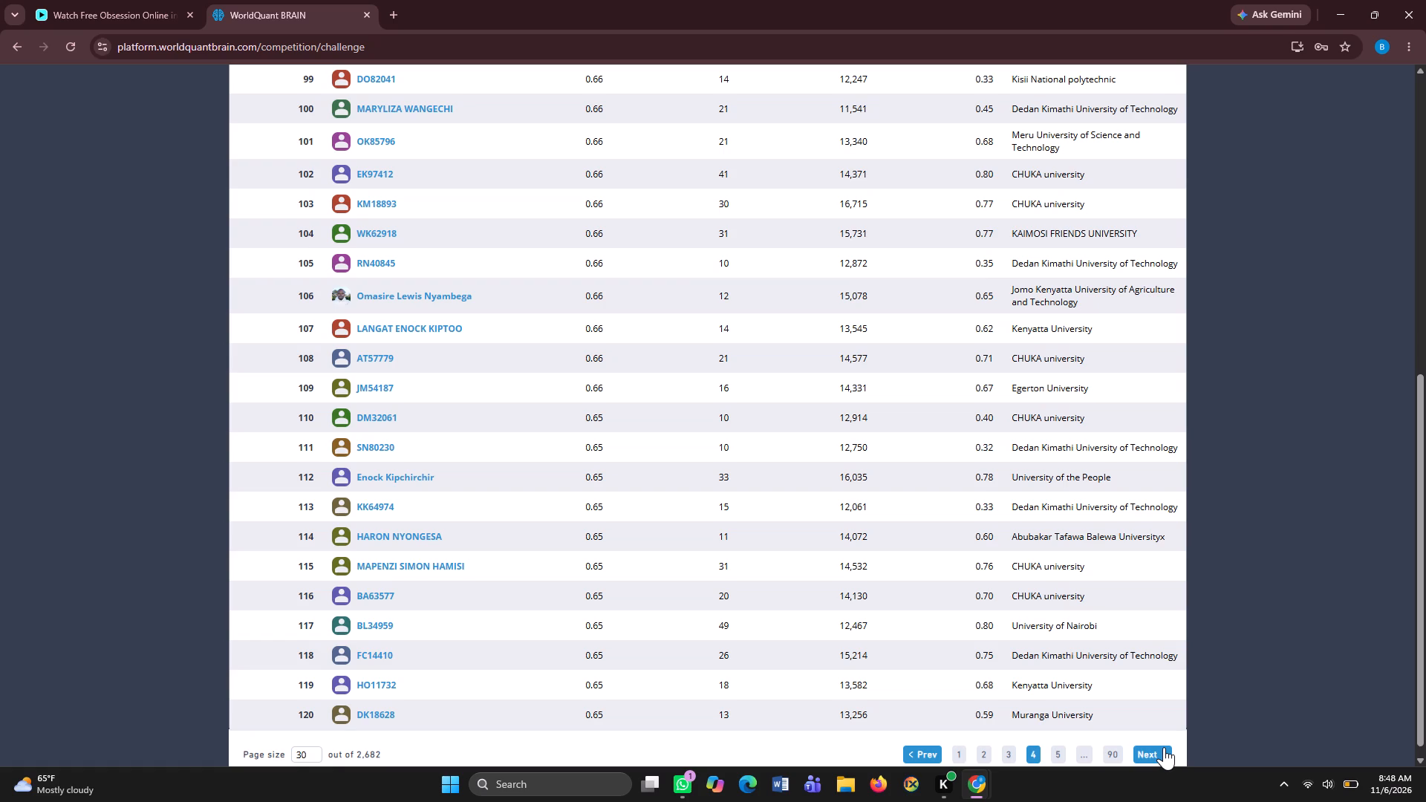
pyautogui.click(1164, 747)
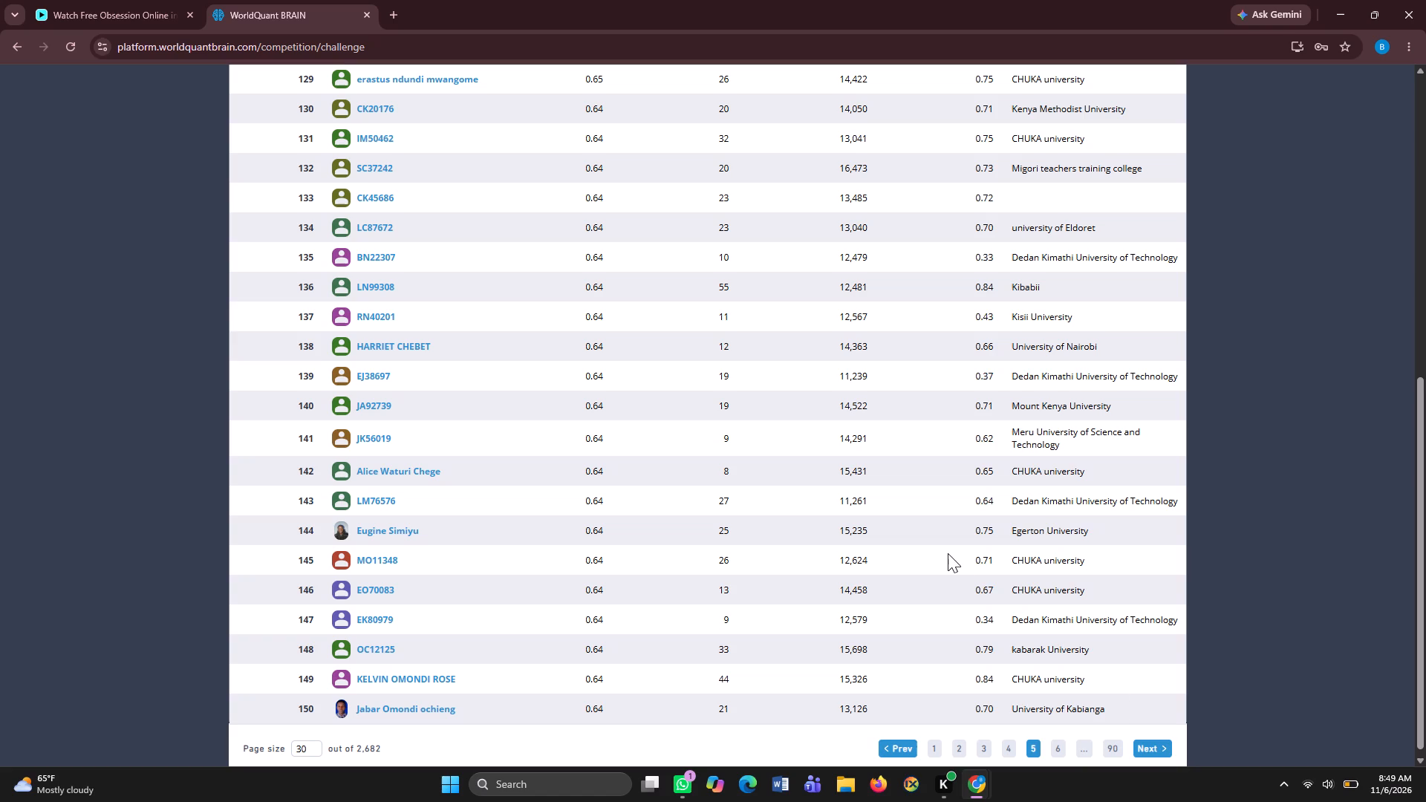
pyautogui.scroll(5, 716, 258)
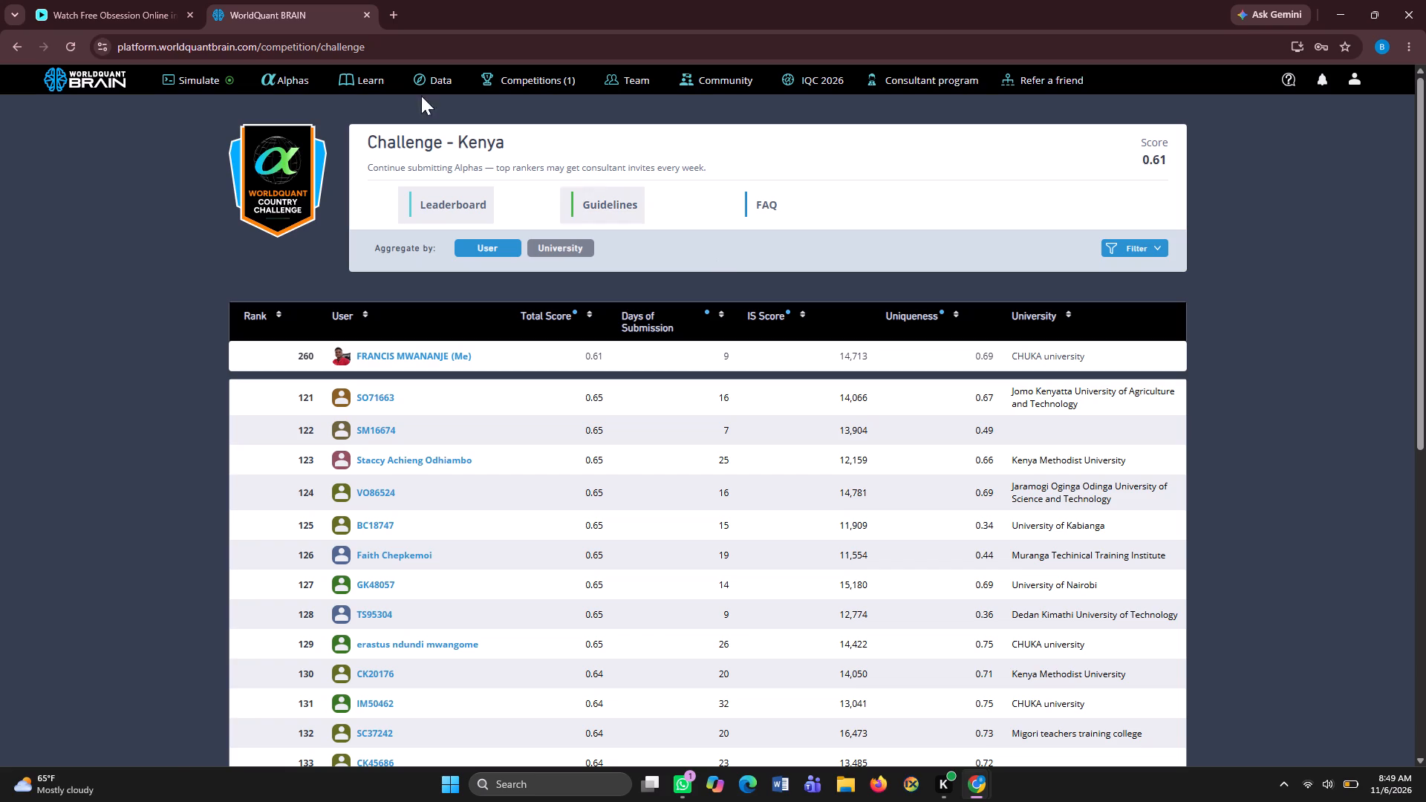
# Return to the simulation page, show the test period for Simulation 2, and examine its PnL chart and IS Summary.
pyautogui.click(211, 69)
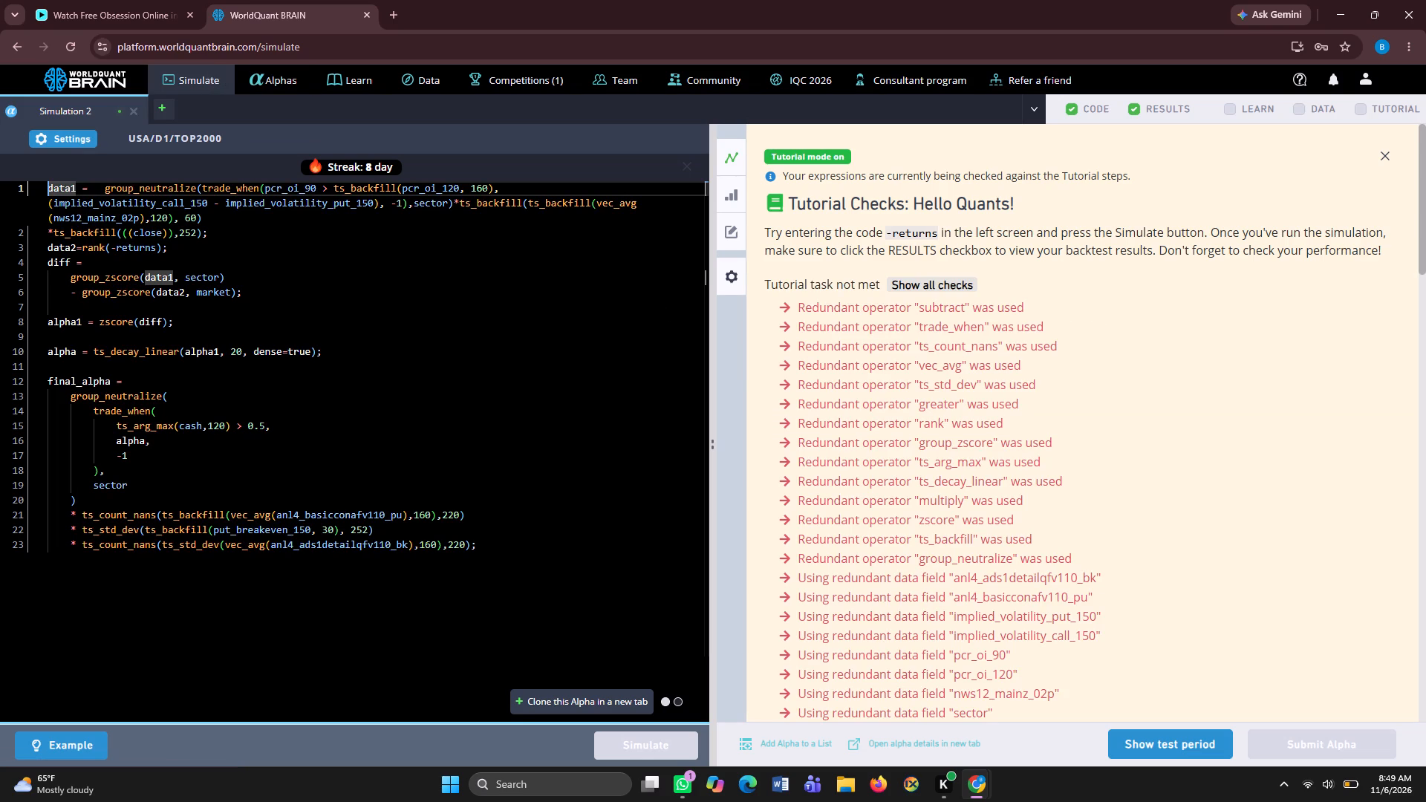
pyautogui.click(1147, 734)
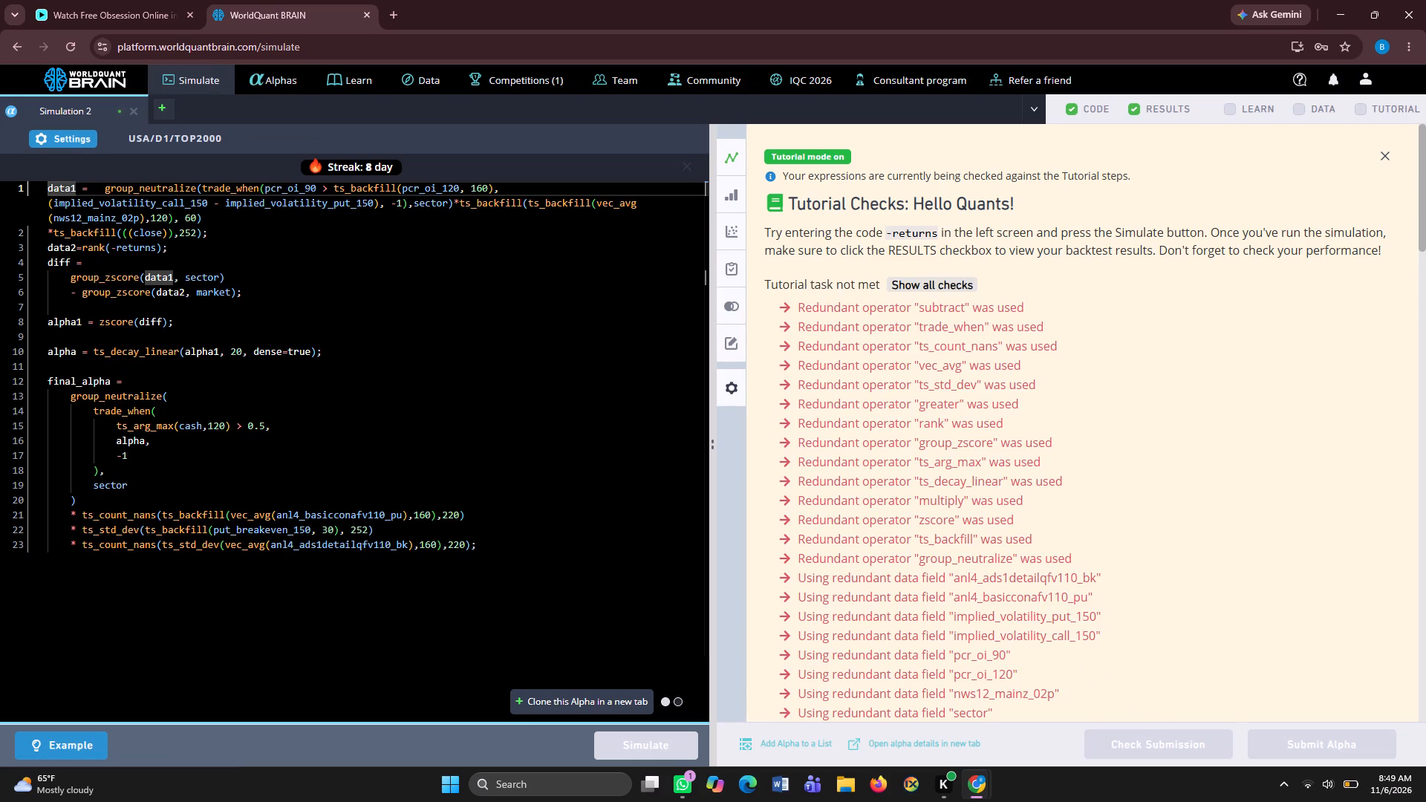
pyautogui.scroll(-7, 1075, 576)
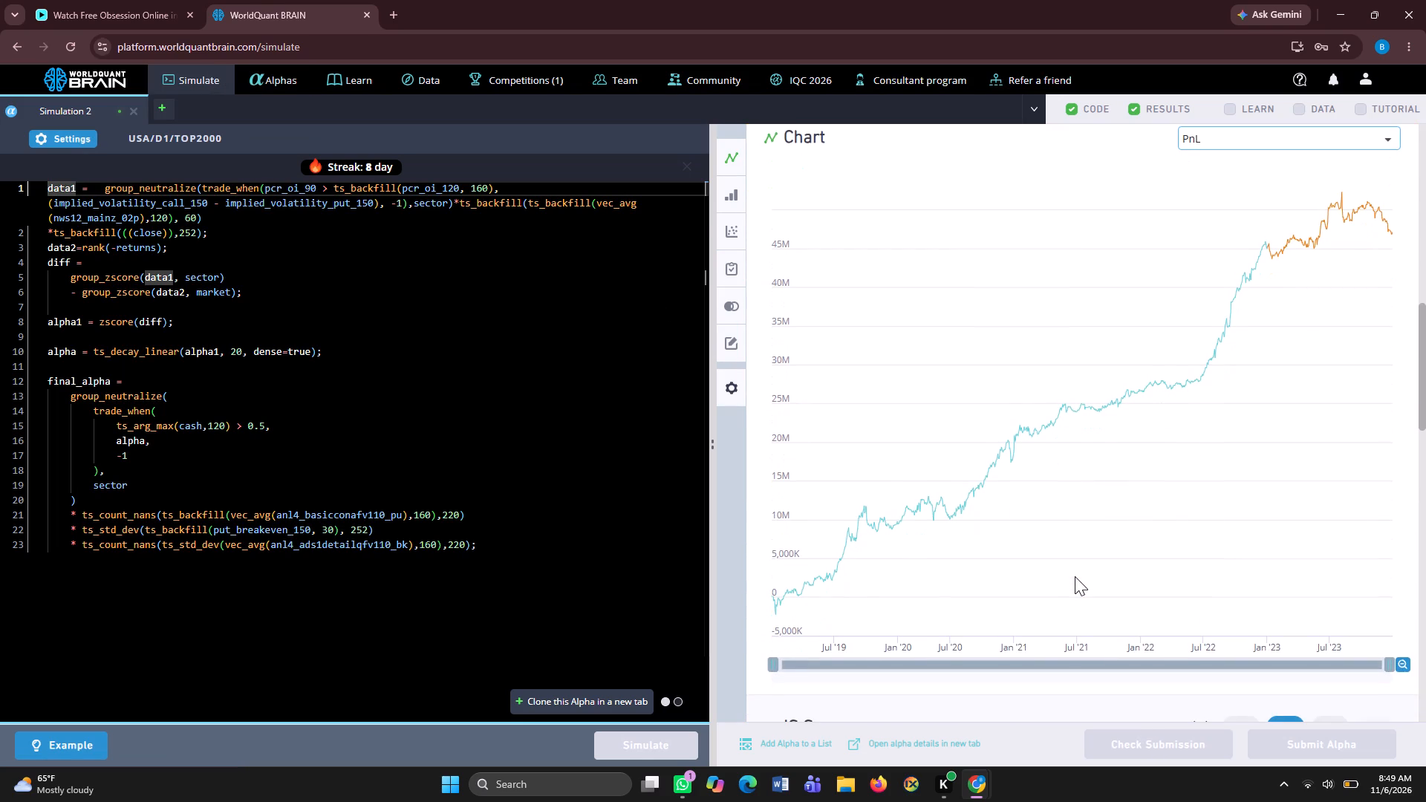
pyautogui.scroll(-4, 1074, 570)
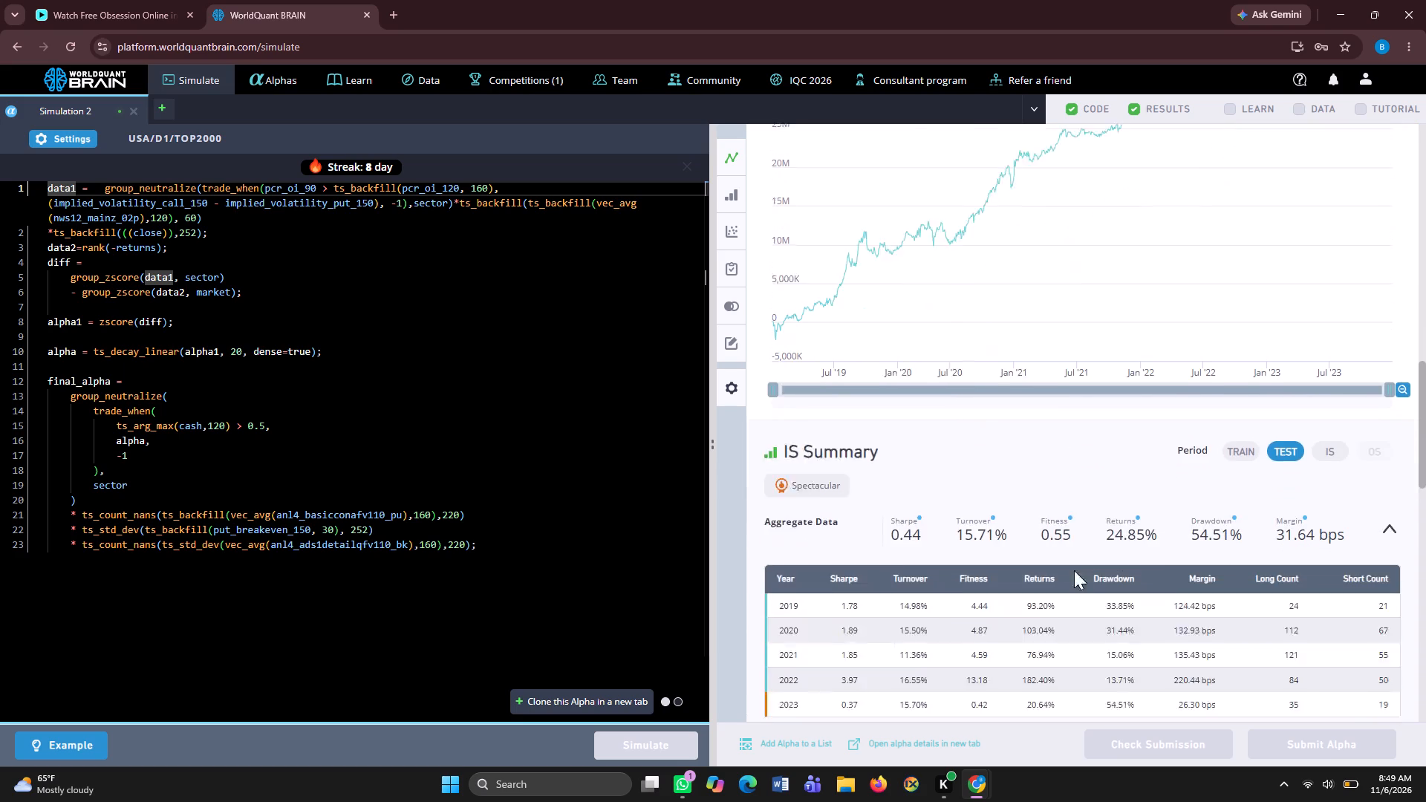
pyautogui.scroll(-1, 1074, 570)
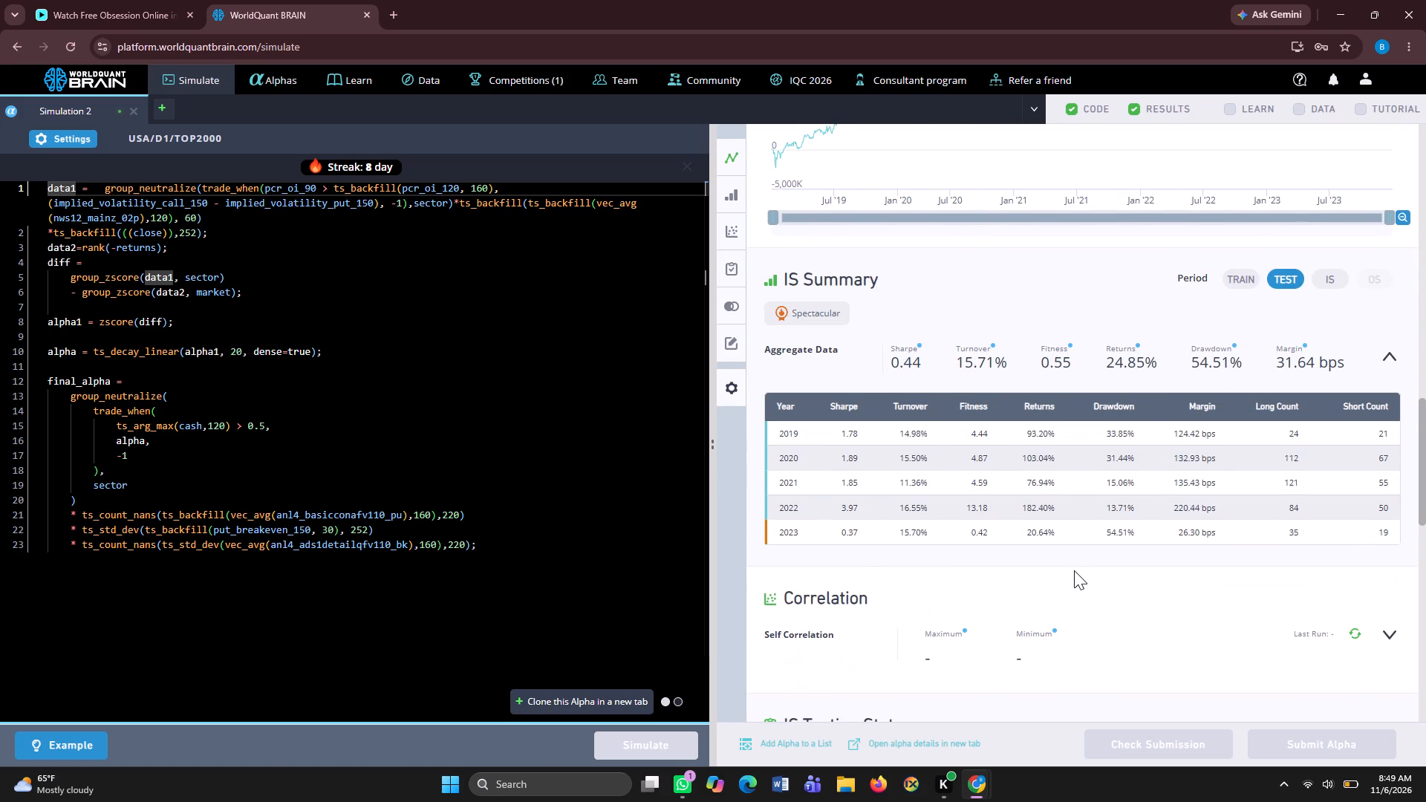
pyautogui.scroll(-2, 1074, 570)
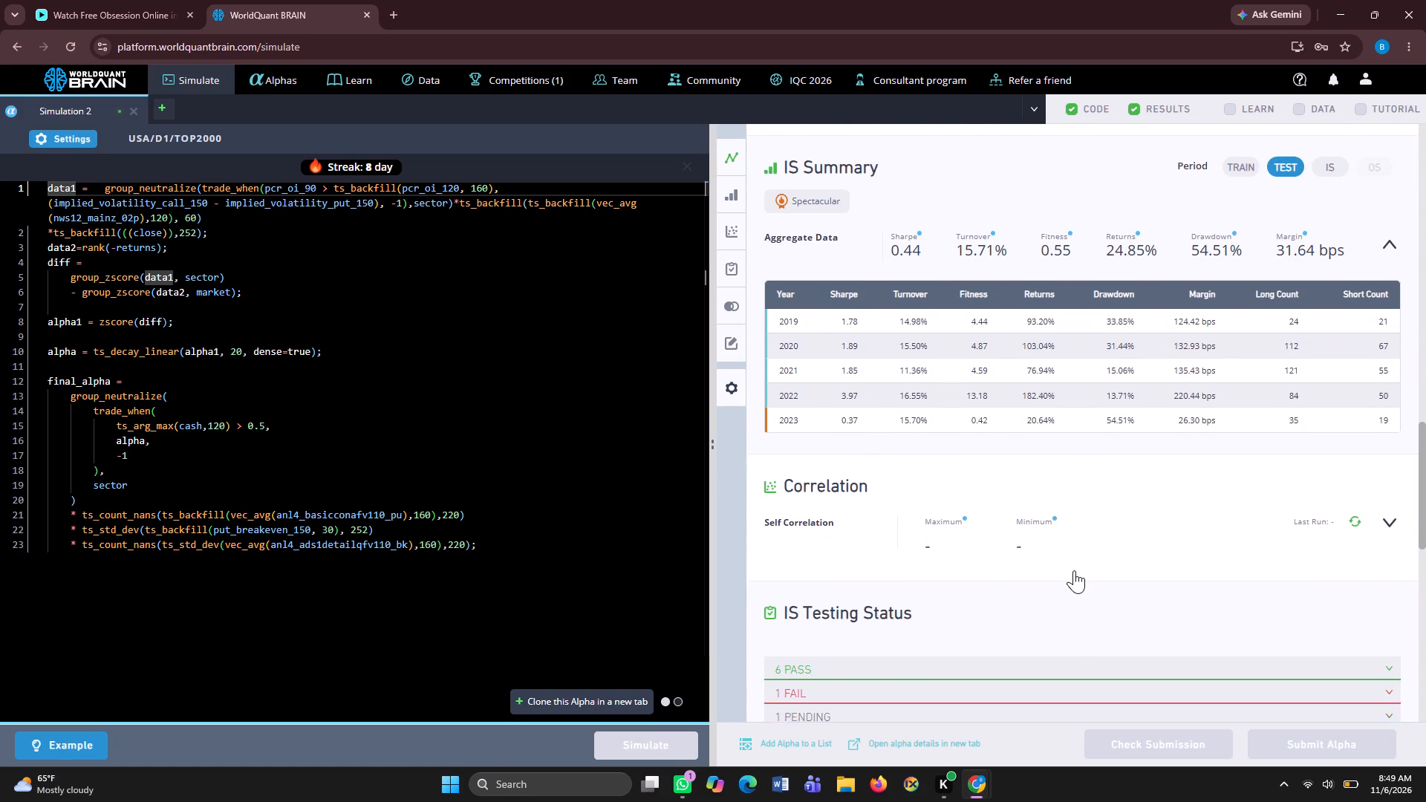
# Run the self-correlation check for the Simulation 2 alpha and view its IS Testing Status section.
pyautogui.scroll(-1, 1074, 570)
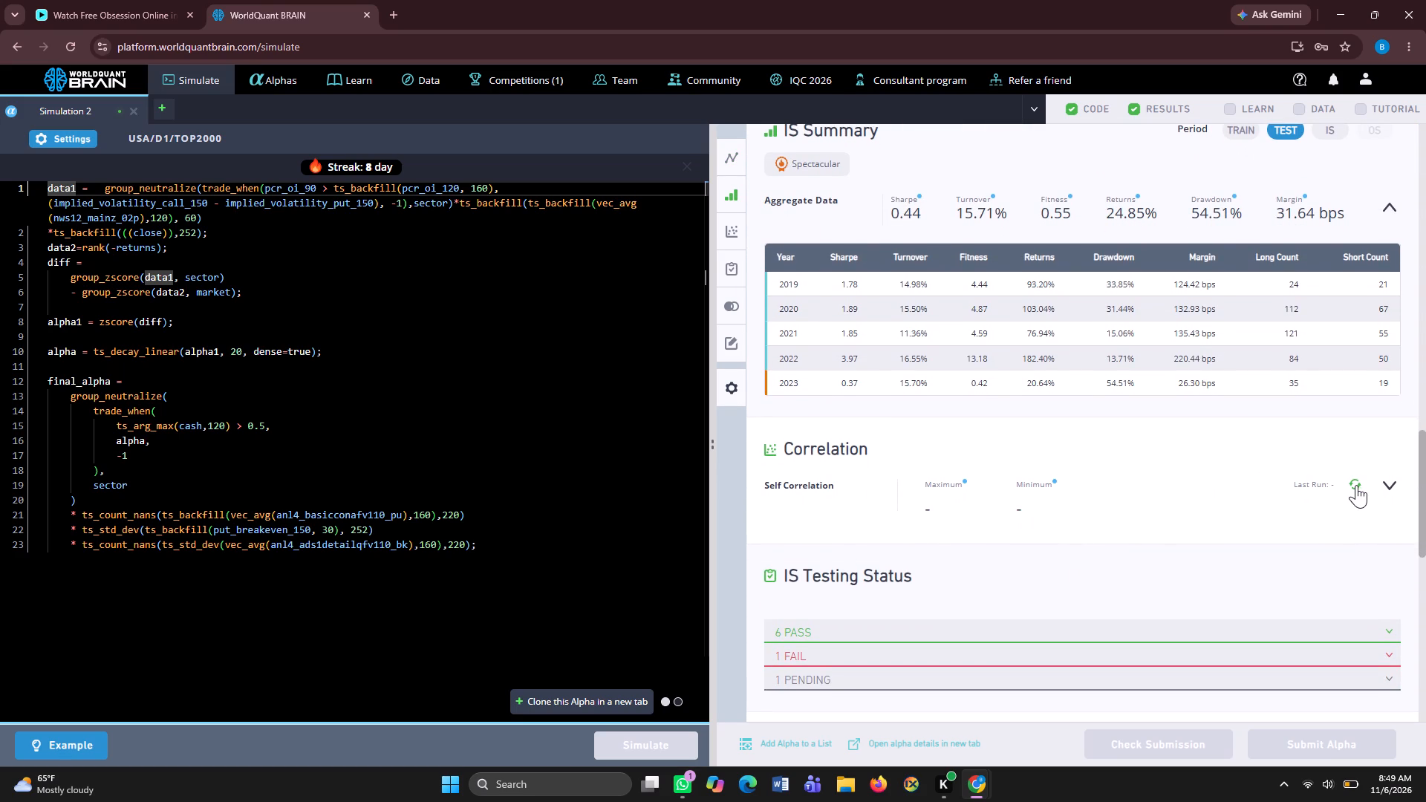
pyautogui.click(1356, 485)
pyautogui.scroll(-1, 1197, 486)
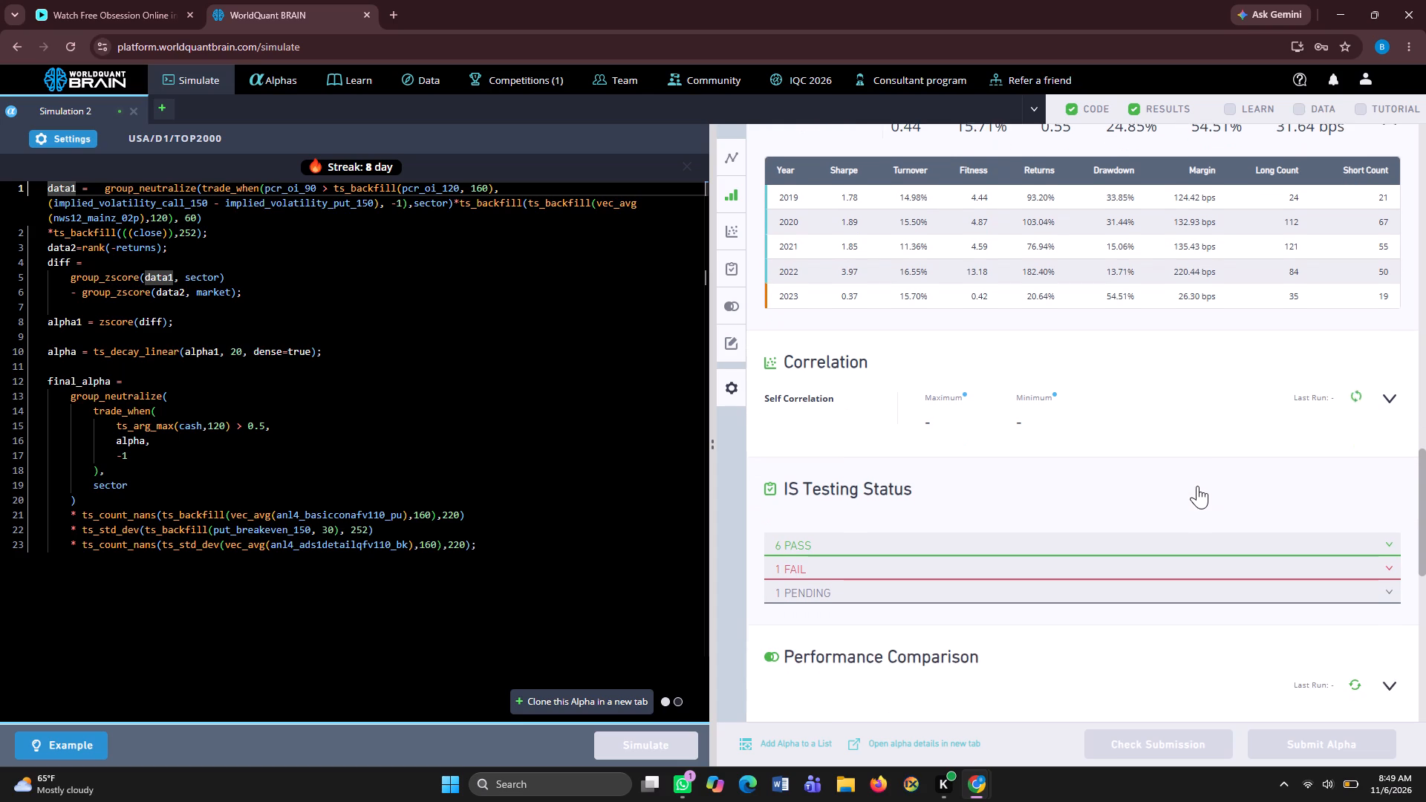
pyautogui.scroll(-1, 1197, 486)
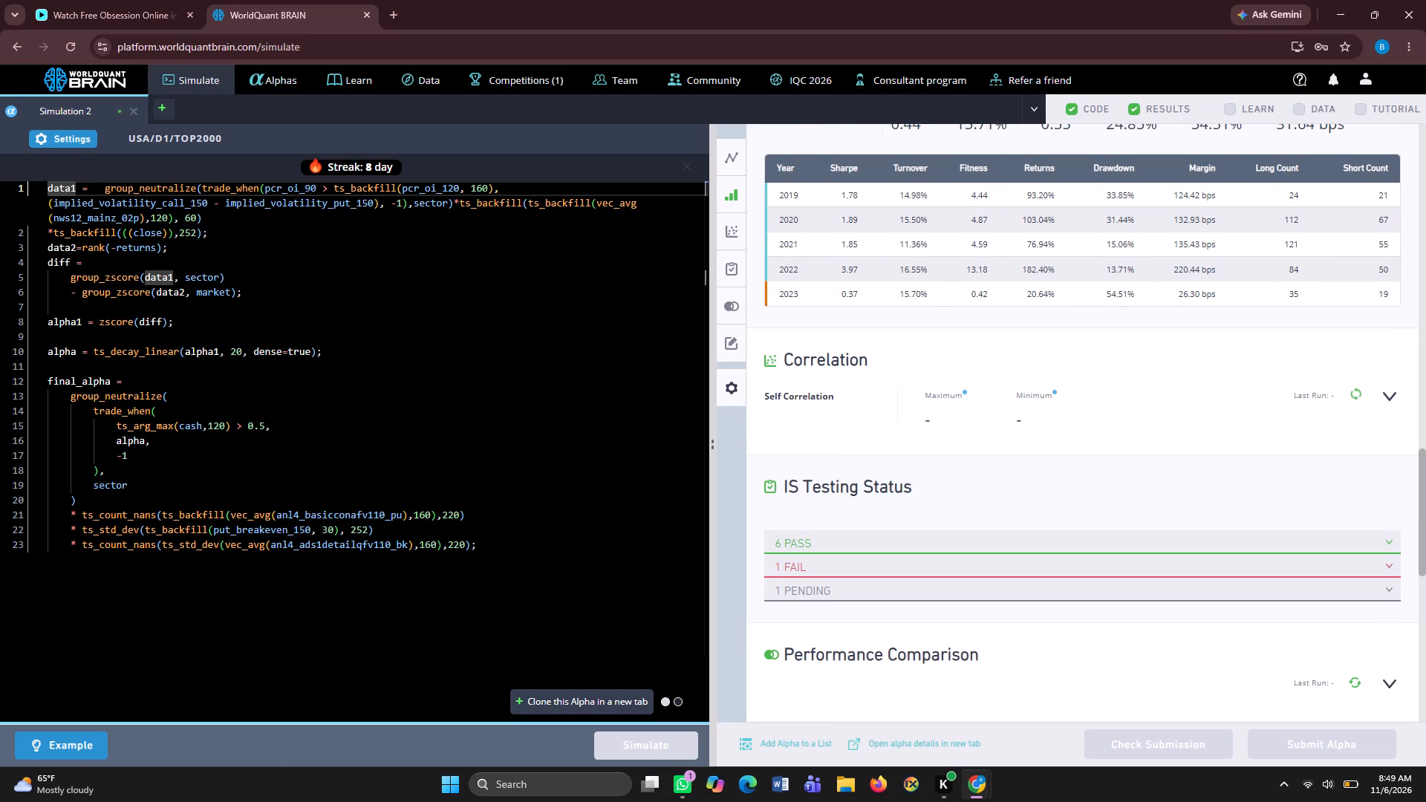
# Set the Simulation 2 test period to 0 years and apply the settings.
pyautogui.click(81, 141)
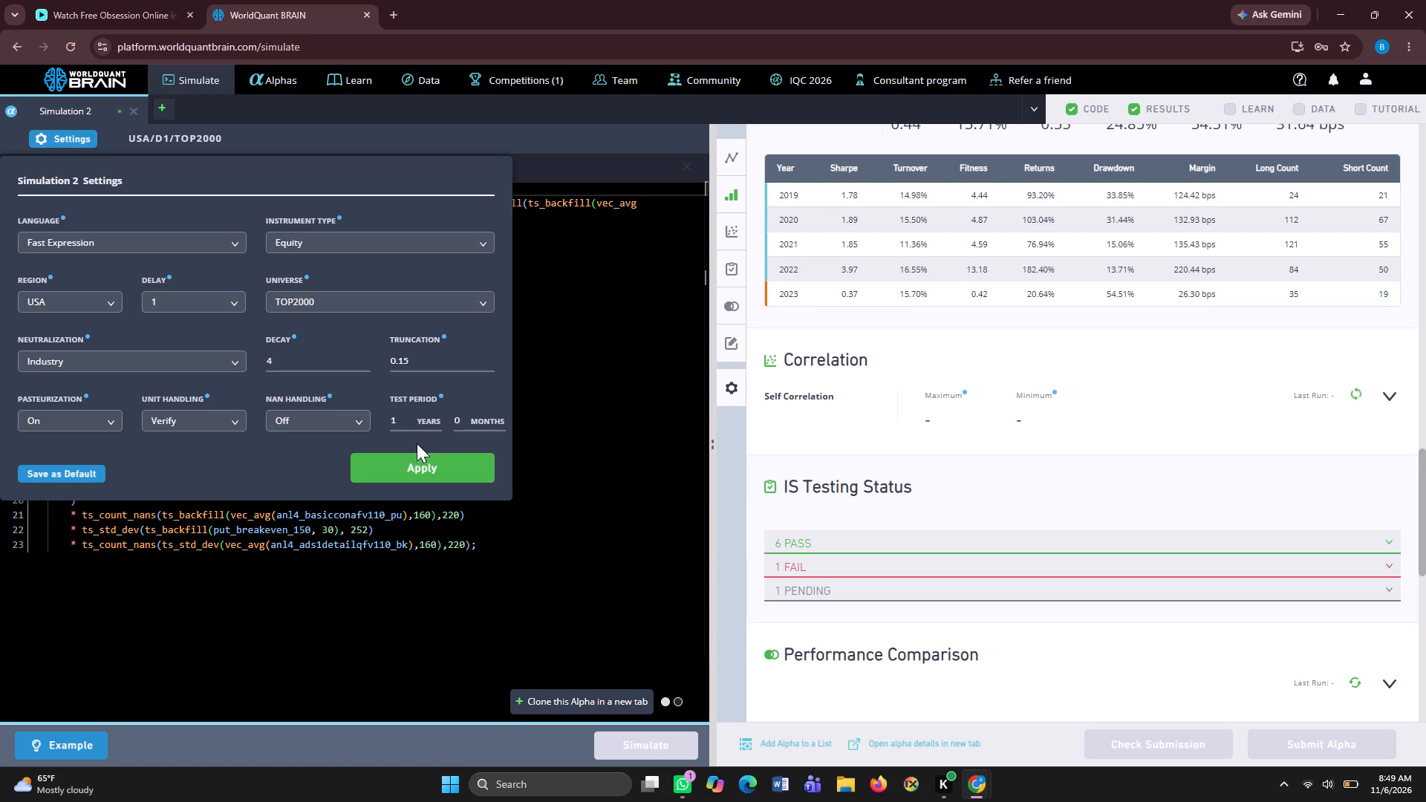
pyautogui.click(411, 425)
pyautogui.press('BackSpace')
pyautogui.press('0')
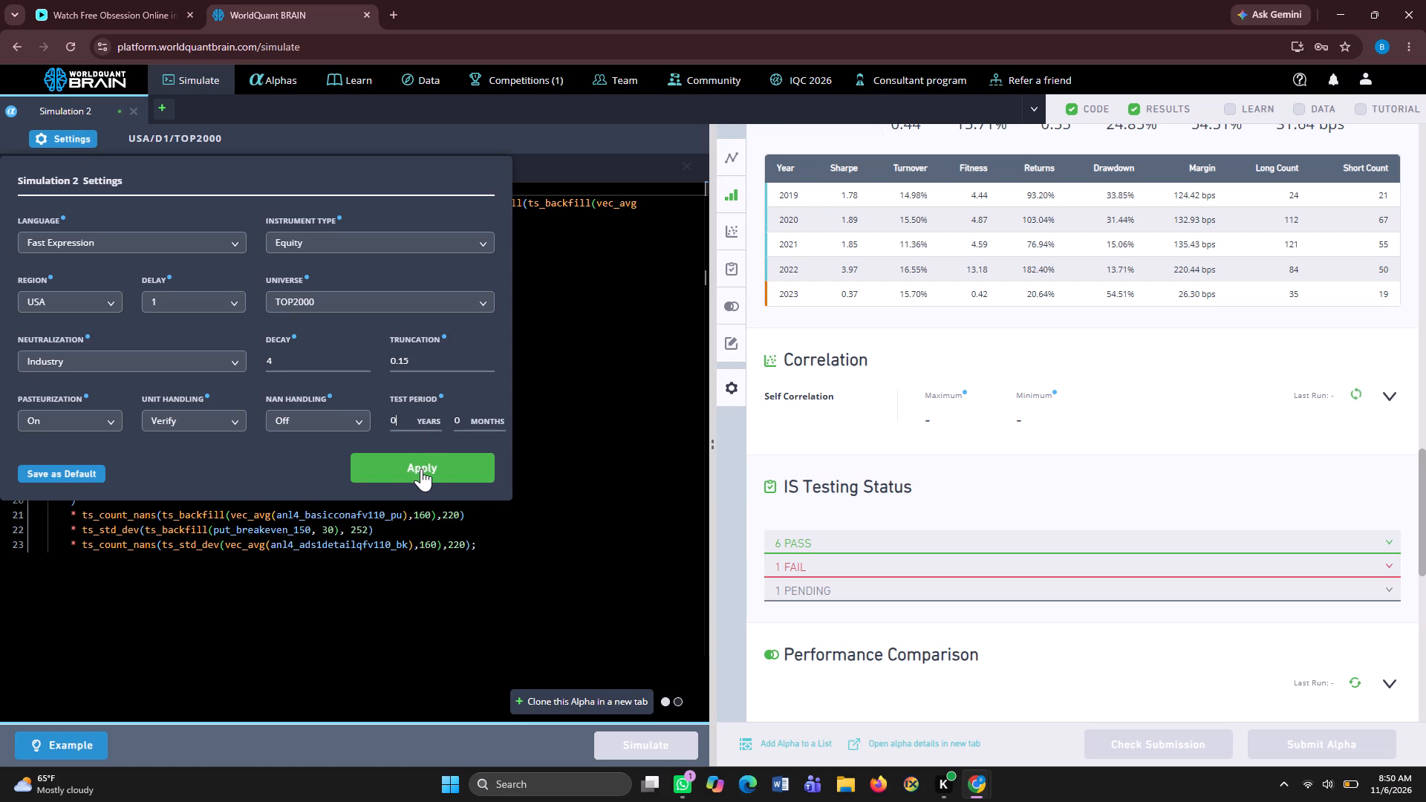
pyautogui.click(421, 469)
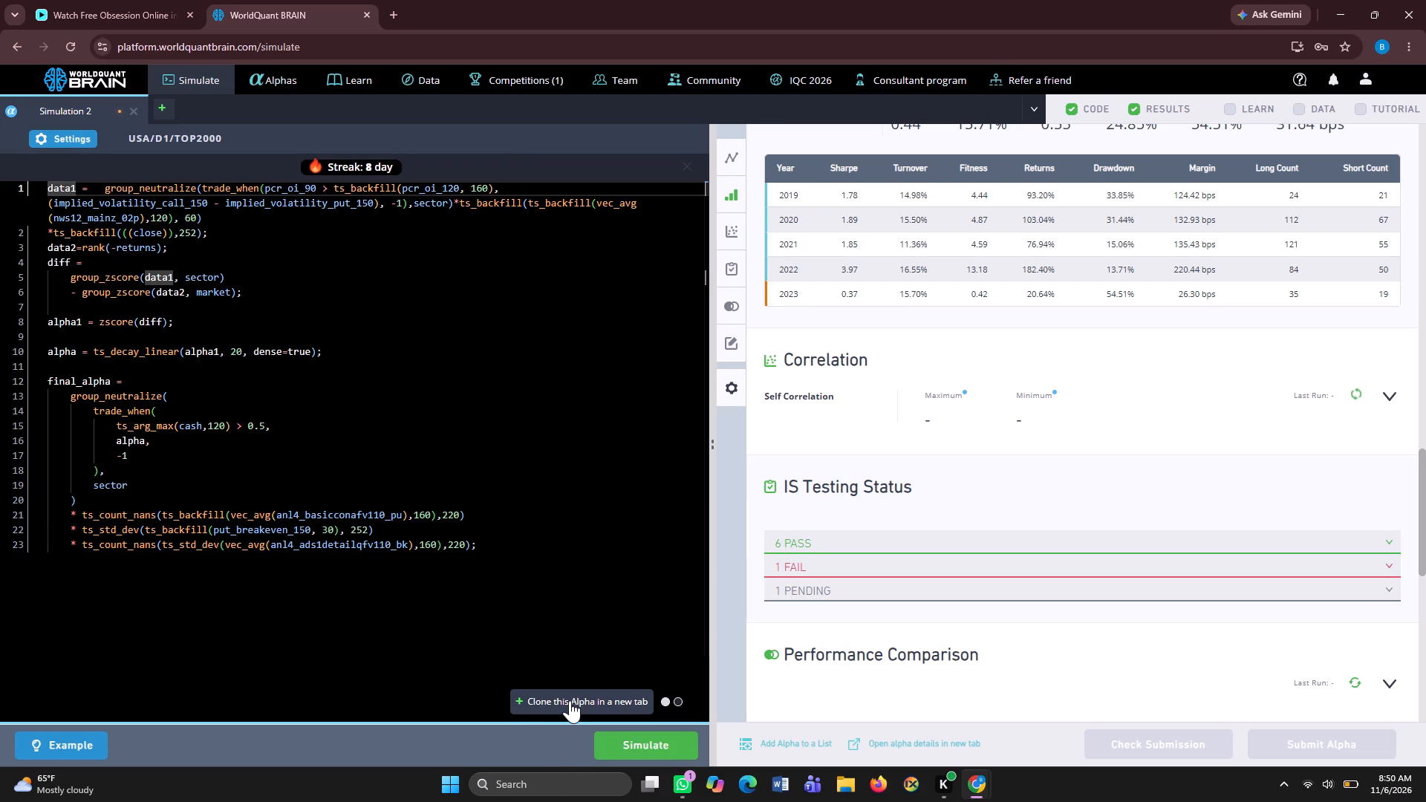
# Clone the Simulation 2 alpha in a new tab and simulate the clone.
pyautogui.click(570, 700)
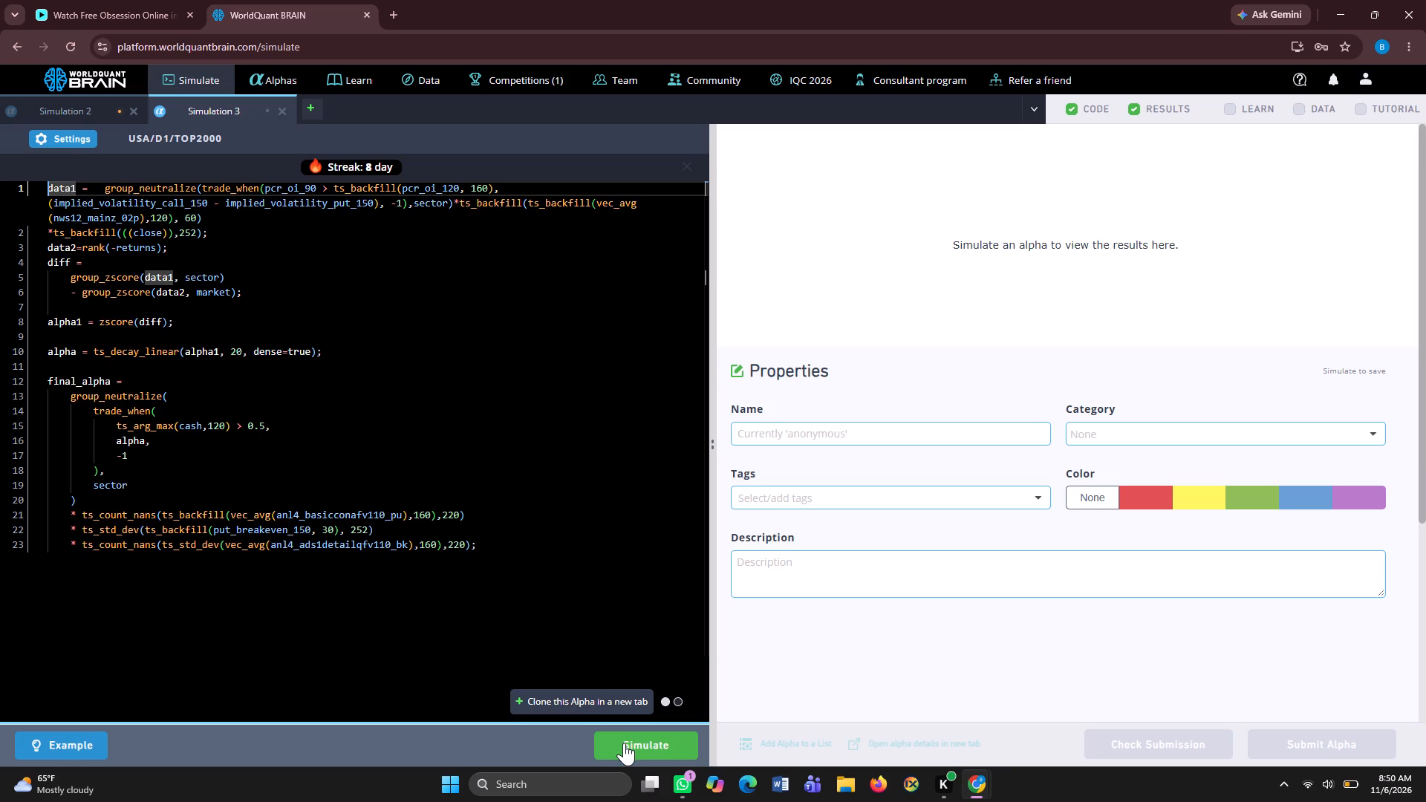
pyautogui.click(624, 743)
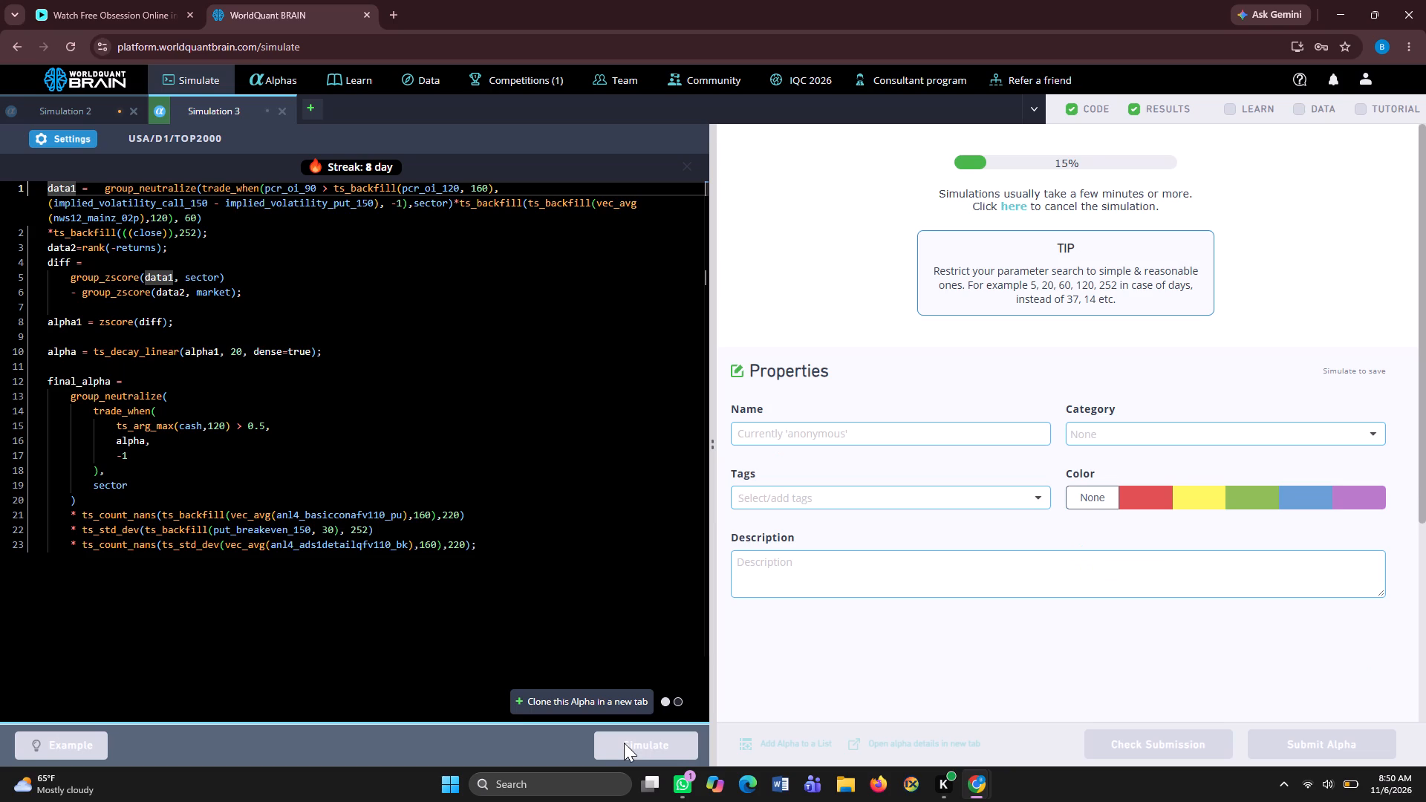
pyautogui.rightClick(624, 743)
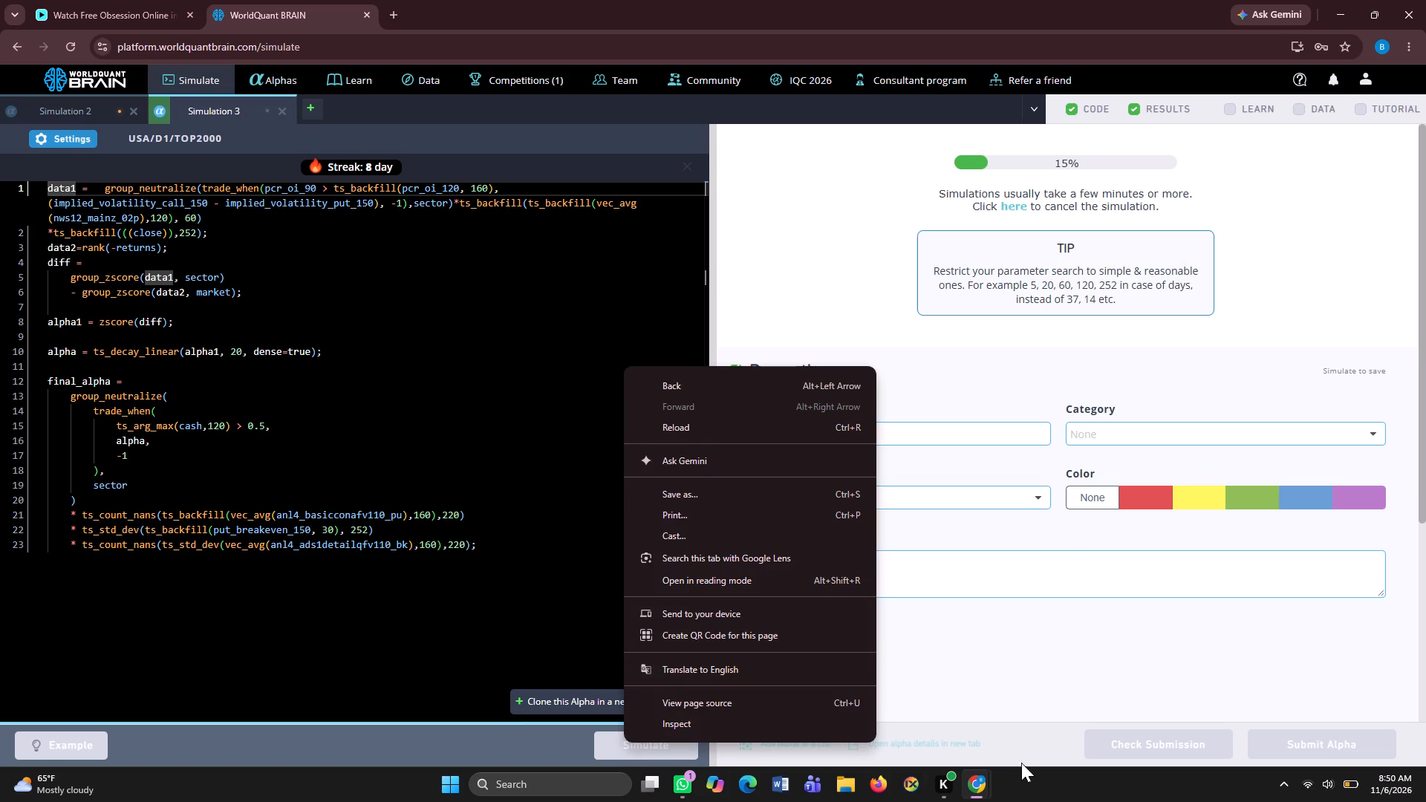
pyautogui.click(1014, 682)
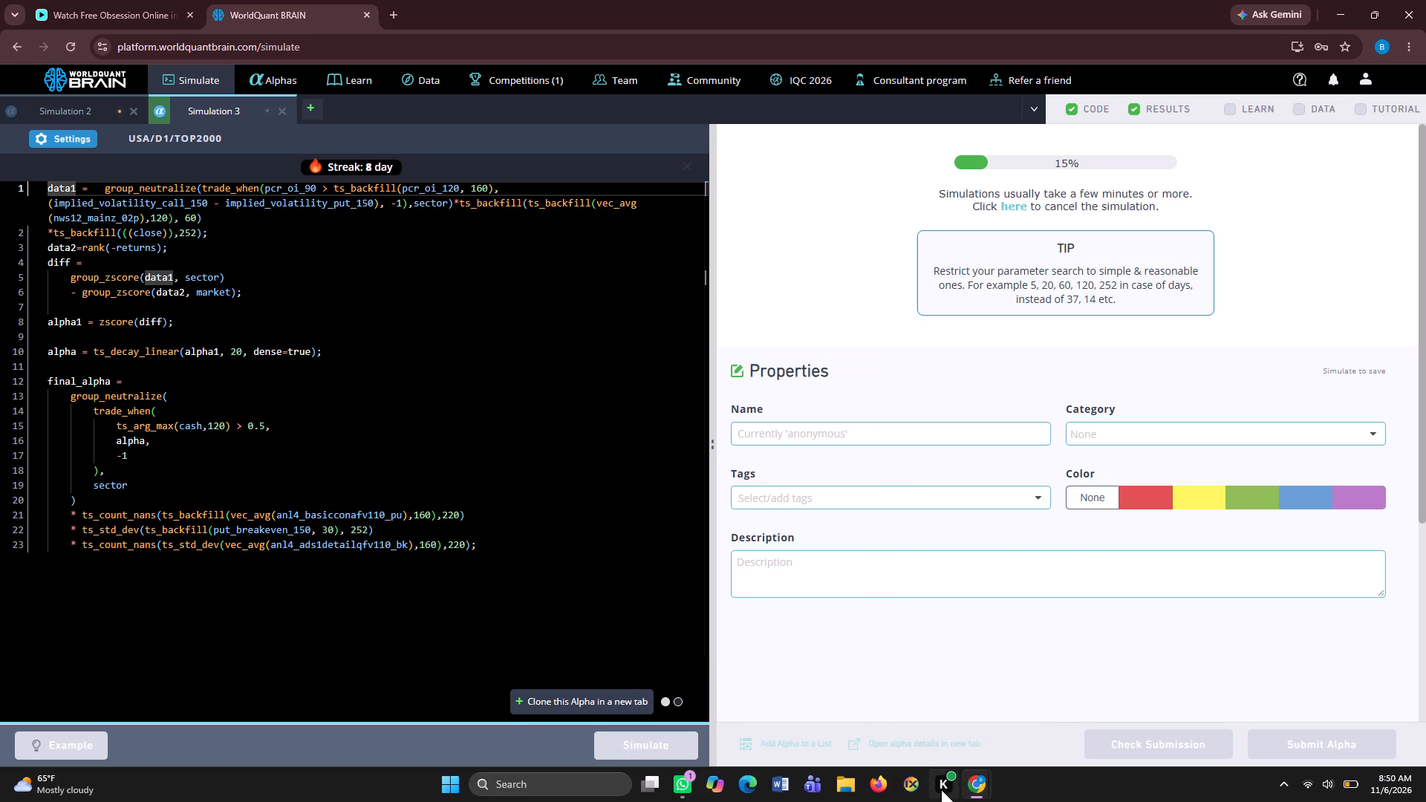
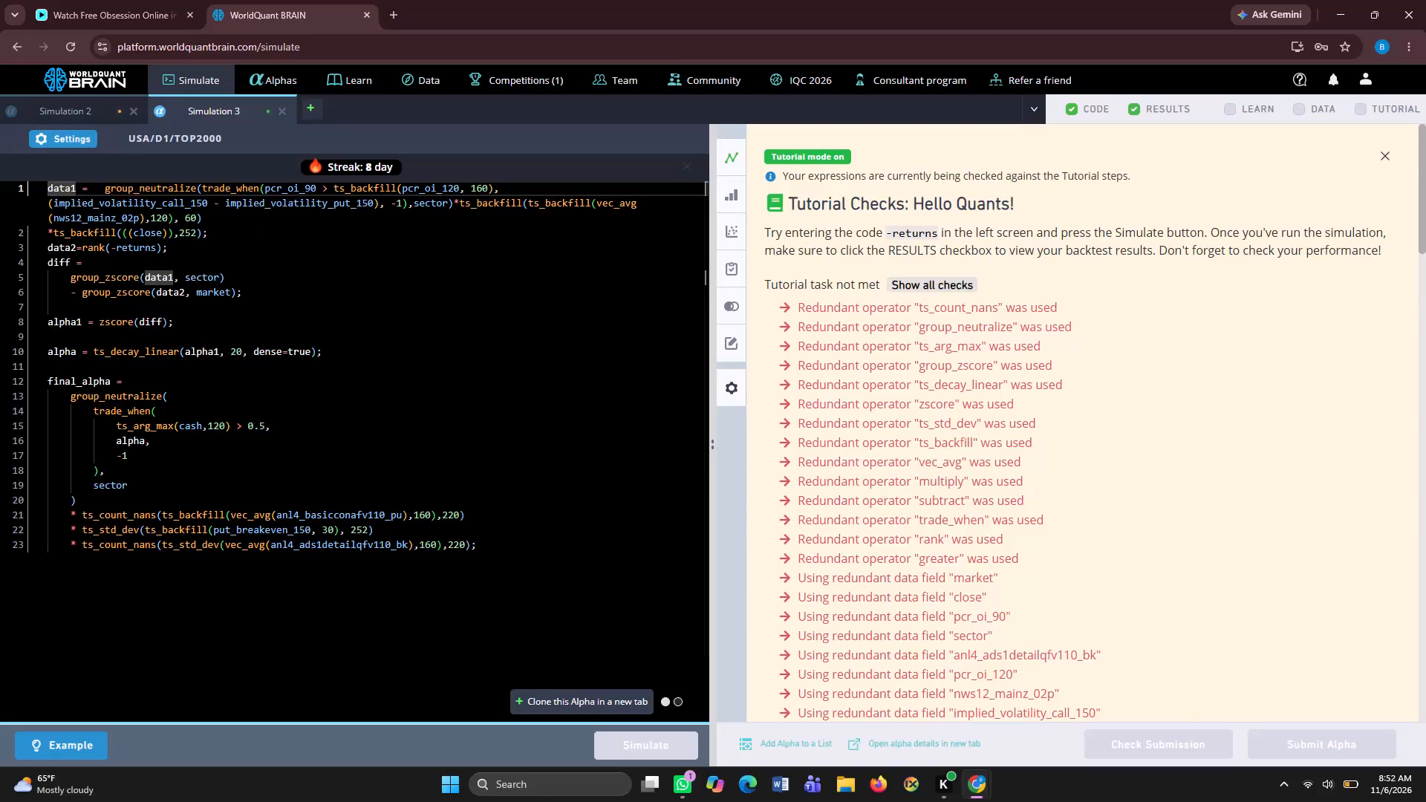
# Examine the Simulation 3 results, including the PnL chart, IS Summary, and IS Testing Status.
pyautogui.scroll(-3, 853, 410)
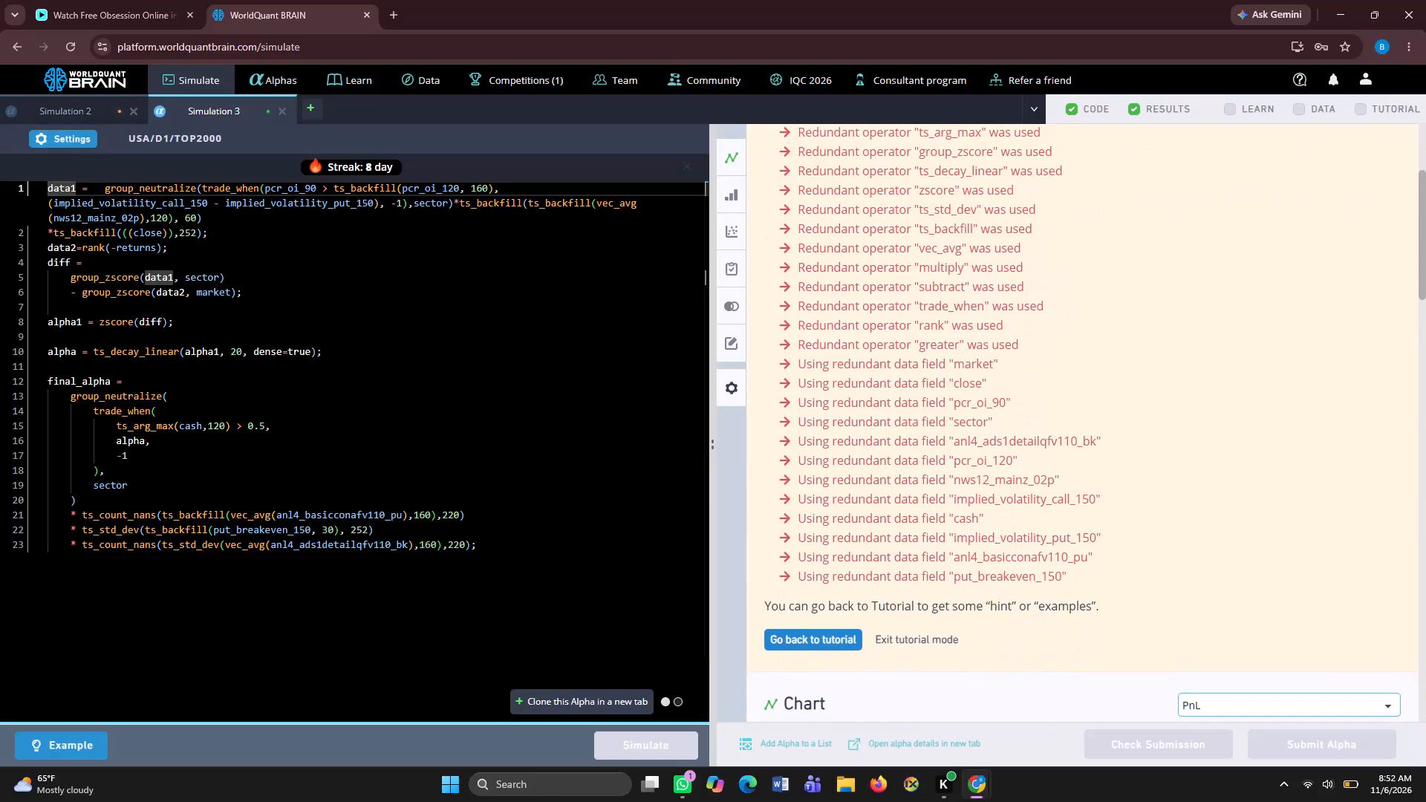
pyautogui.scroll(-2, 853, 410)
pyautogui.scroll(1, 853, 410)
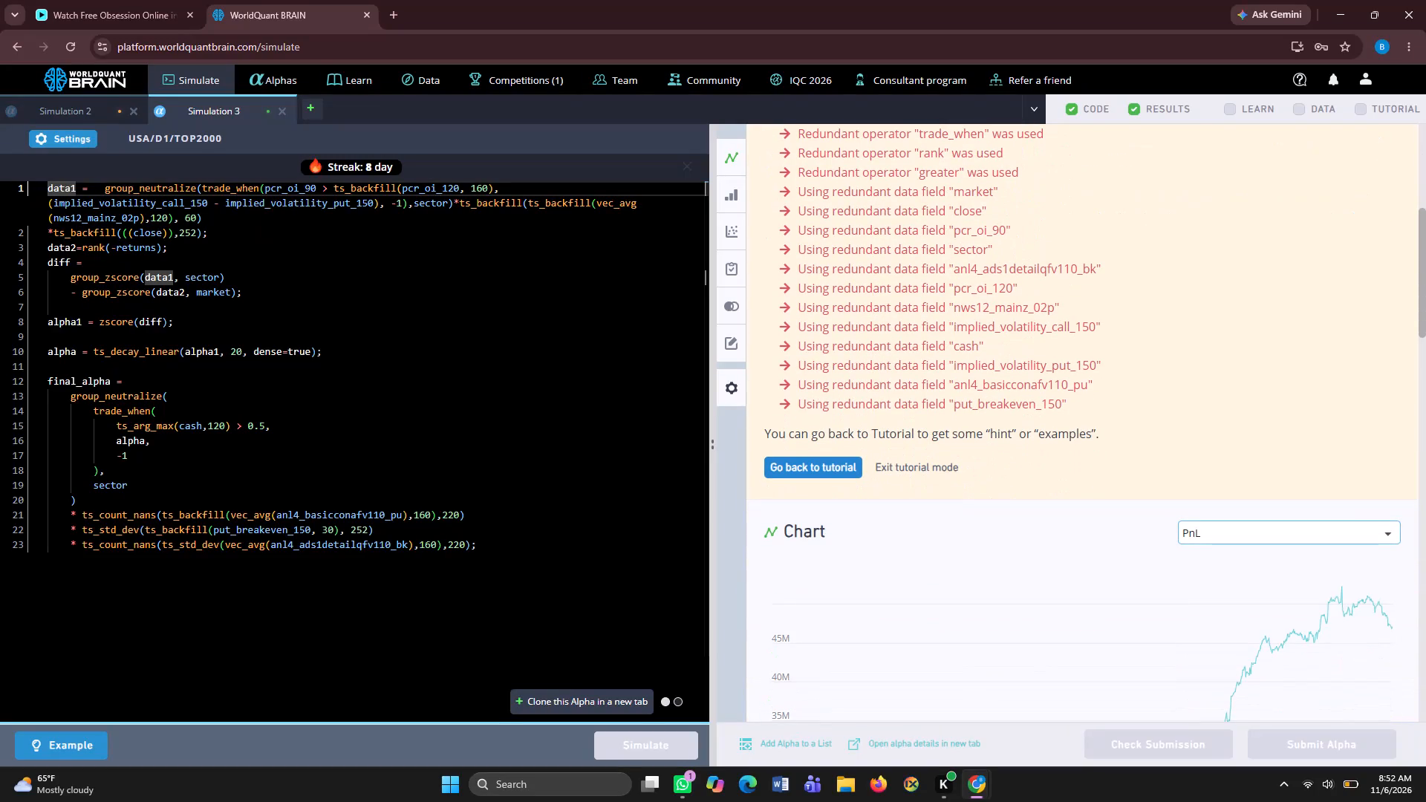
pyautogui.scroll(1, 853, 410)
pyautogui.scroll(-2, 890, 512)
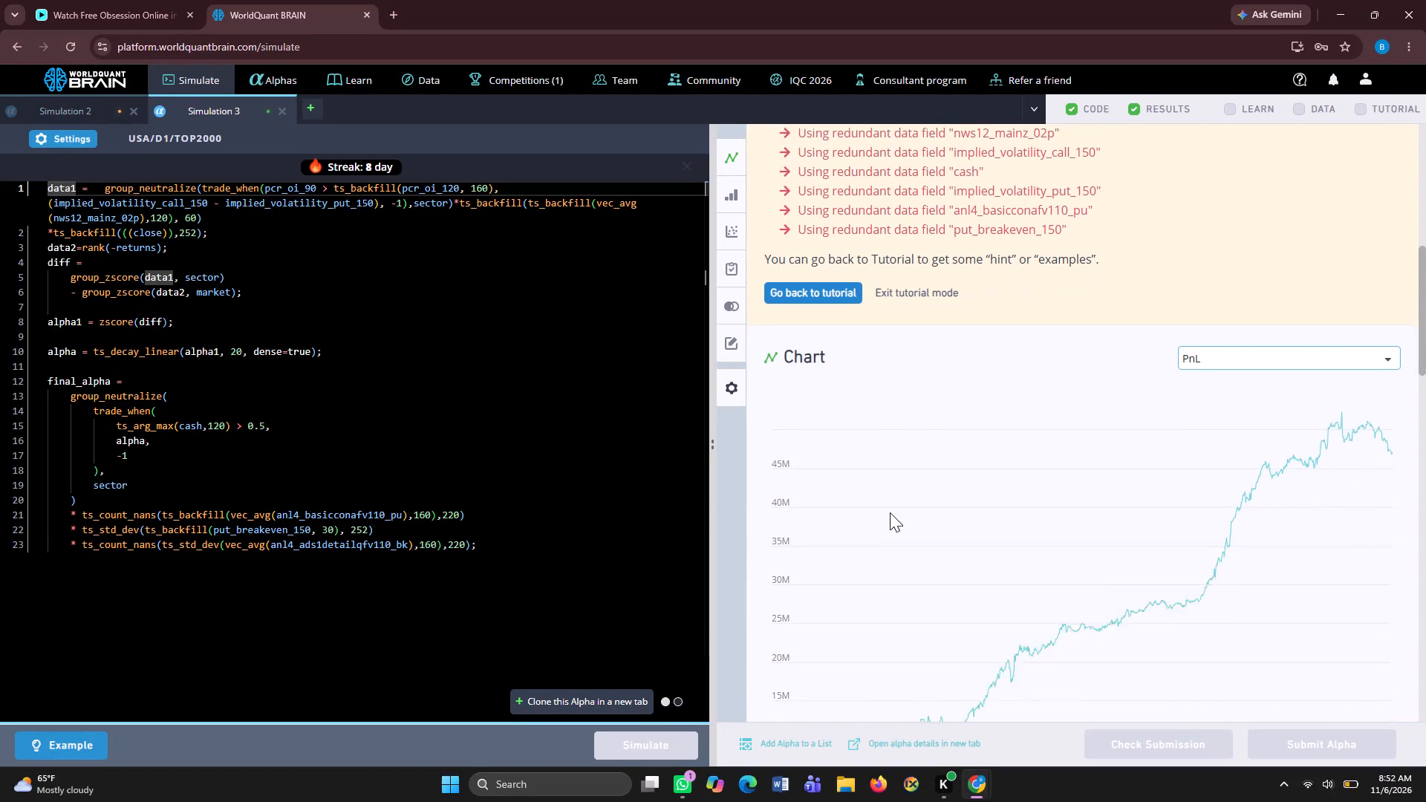
pyautogui.scroll(-4, 890, 512)
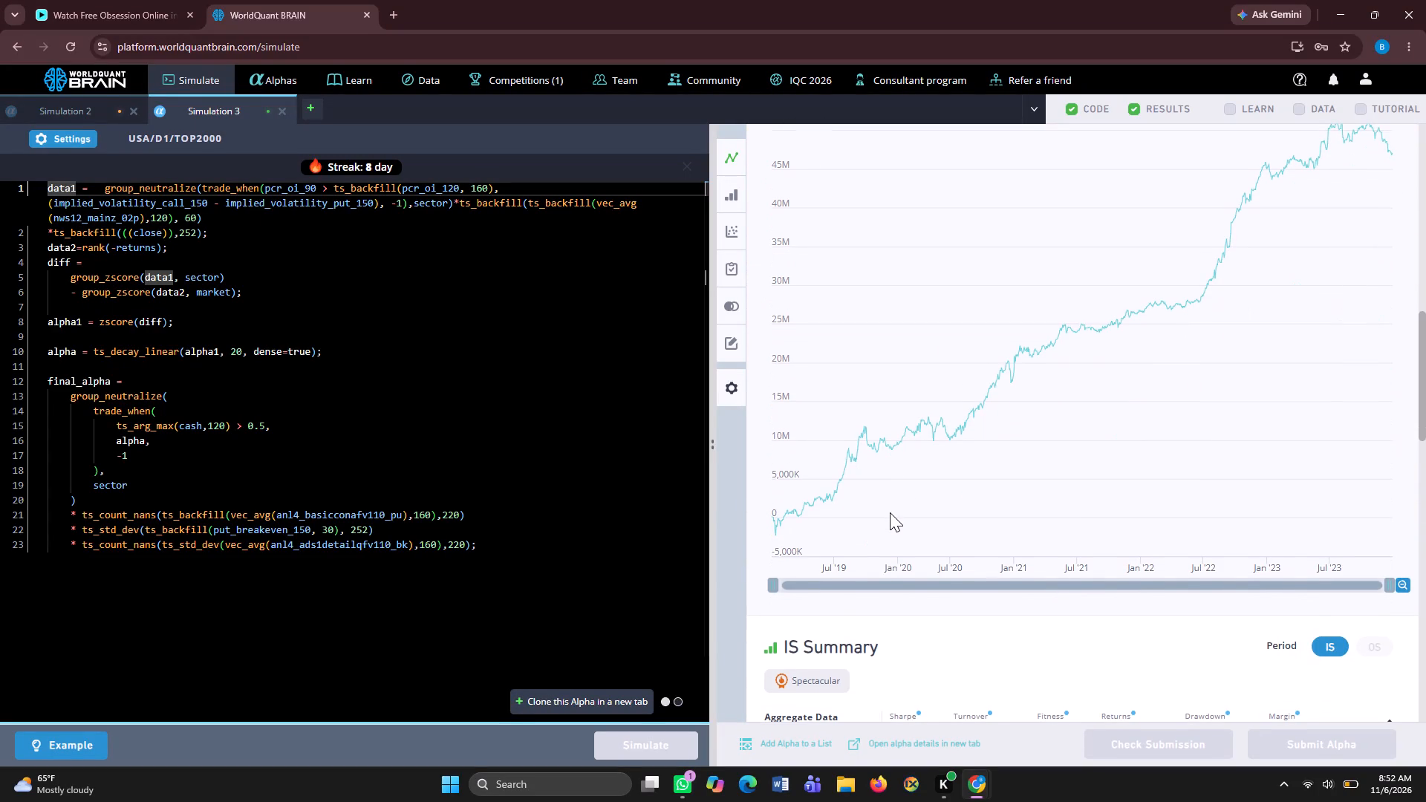
pyautogui.scroll(-5, 890, 512)
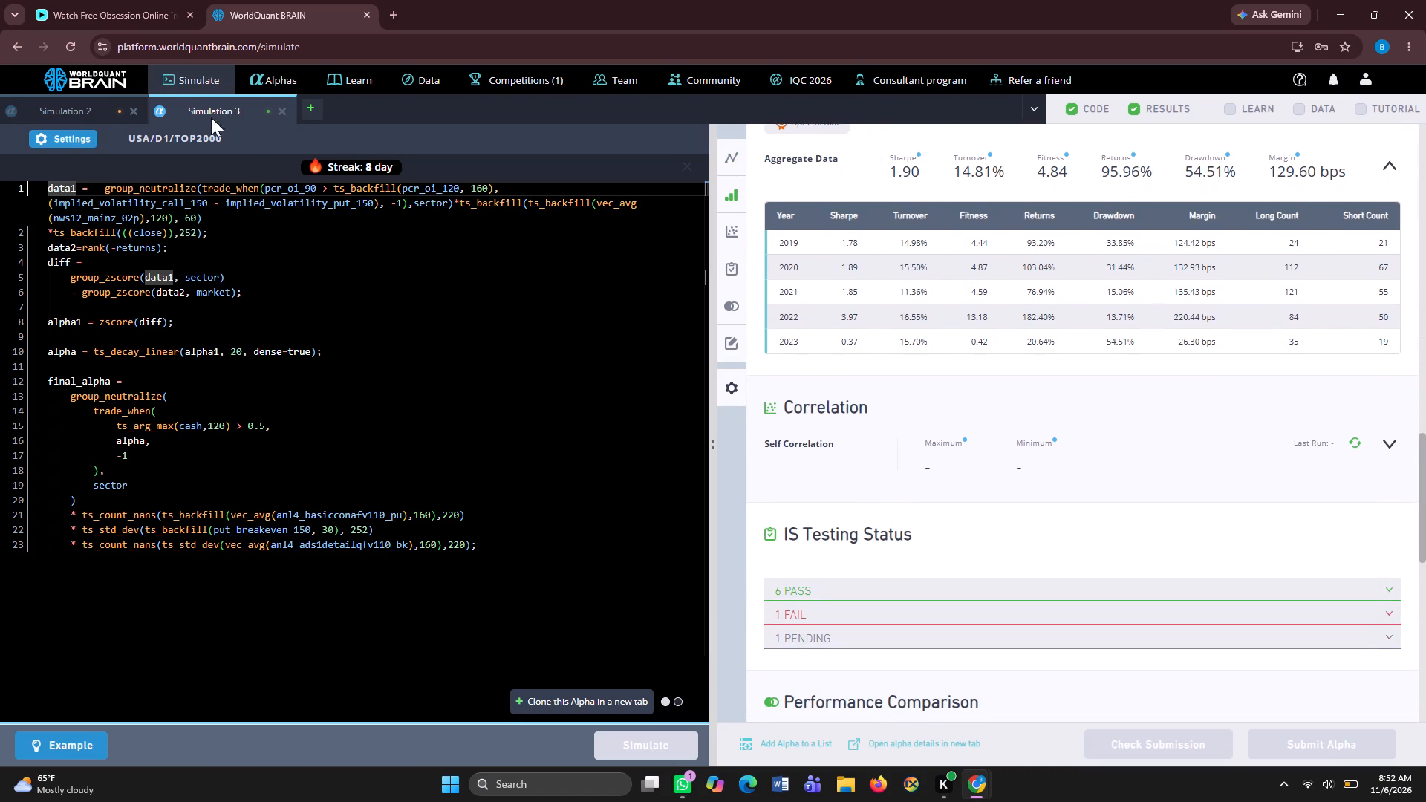
# Set the Simulation 3 universe to TOP3000 and decay to 2, and apply the settings.
pyautogui.click(91, 134)
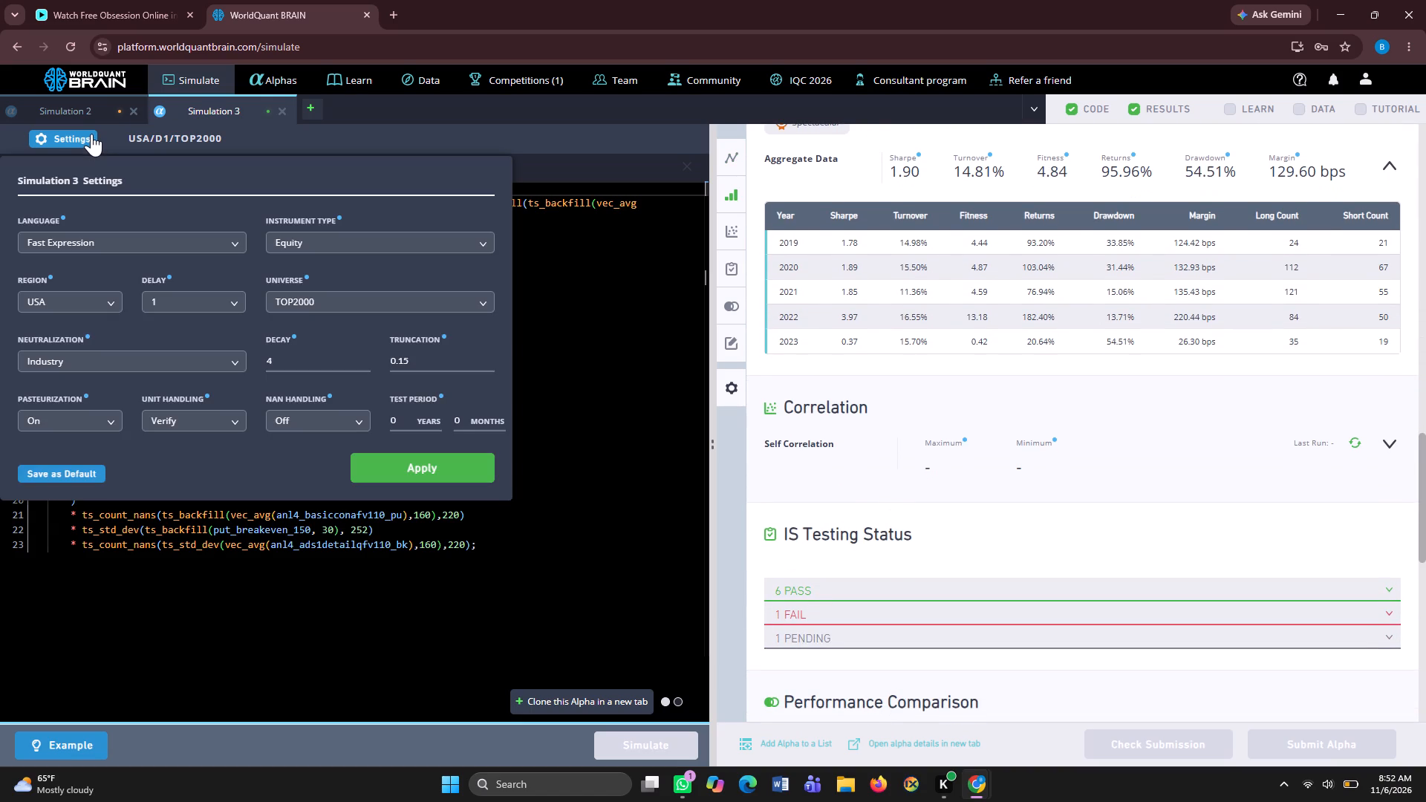
pyautogui.click(488, 301)
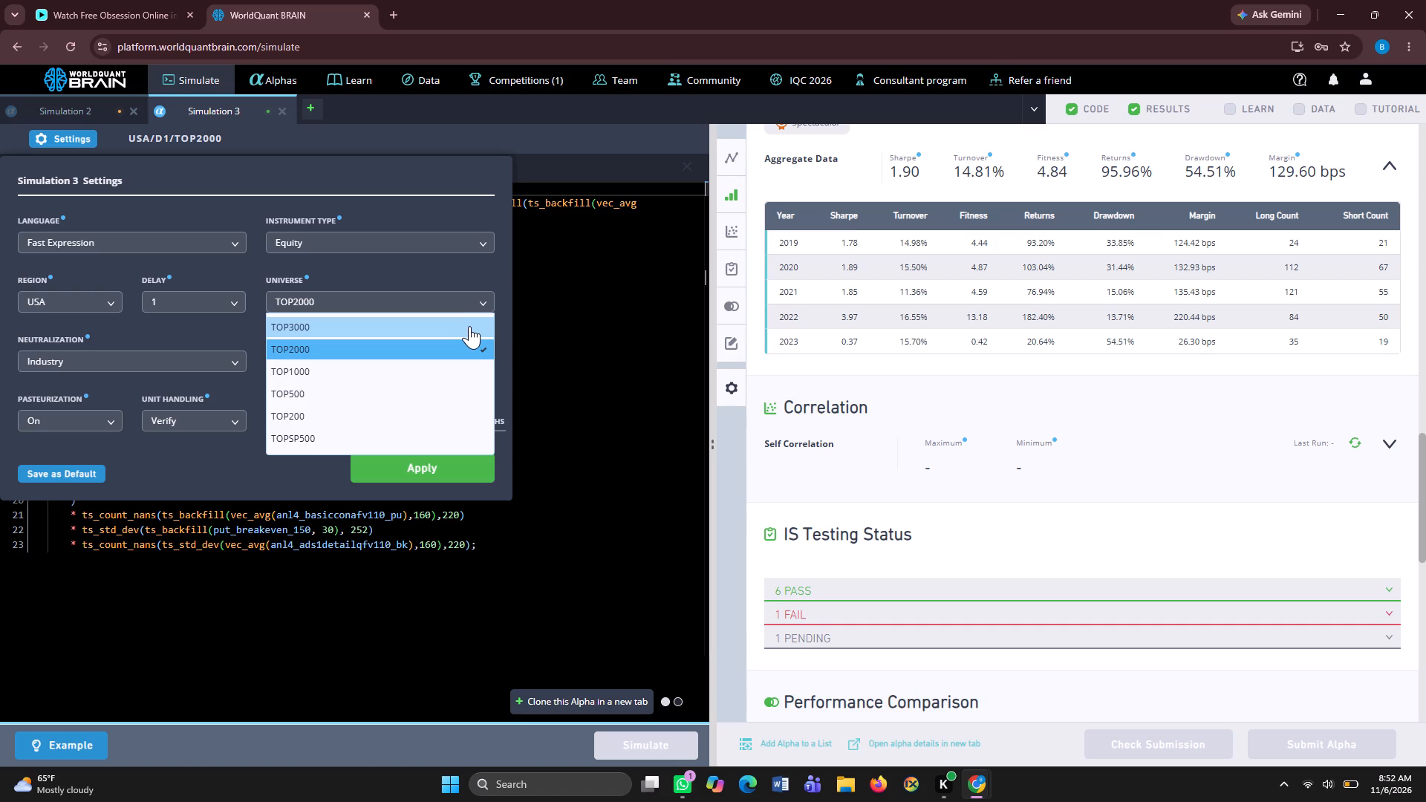
pyautogui.click(469, 326)
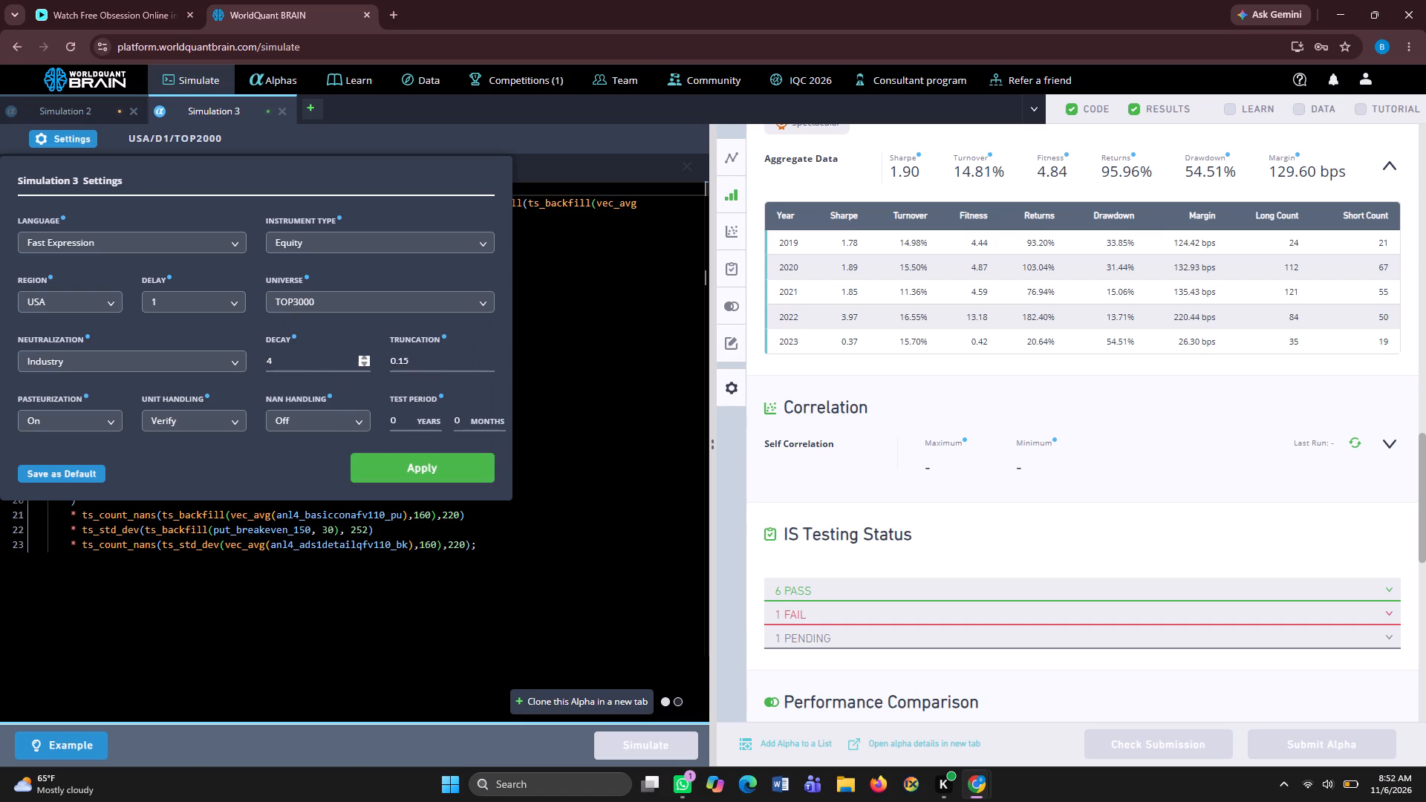
pyautogui.click(329, 359)
pyautogui.press('BackSpace')
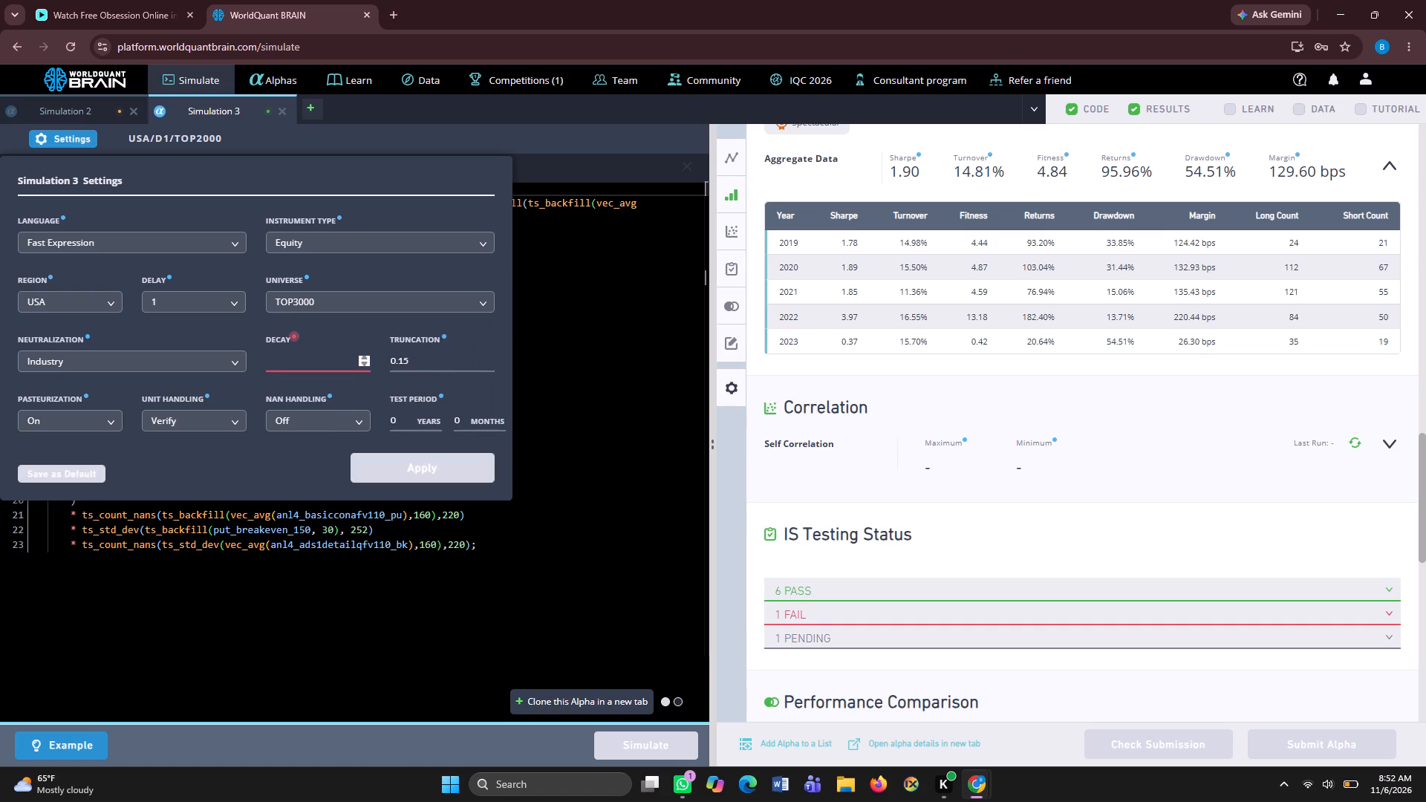
pyautogui.press('2')
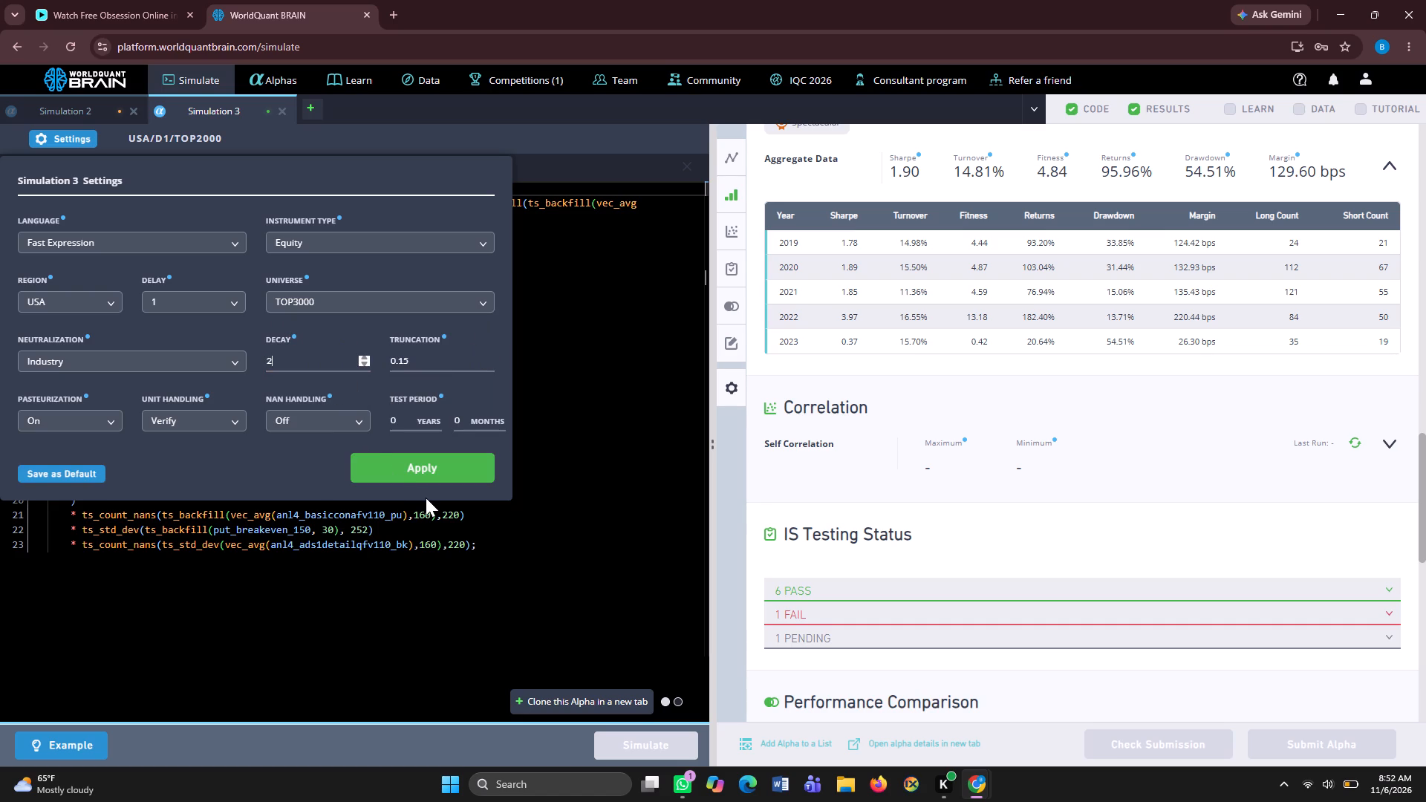
pyautogui.click(426, 498)
pyautogui.click(440, 474)
# Clone the modified Simulation 3 alpha in a new tab and simulate the clone.
pyautogui.click(592, 703)
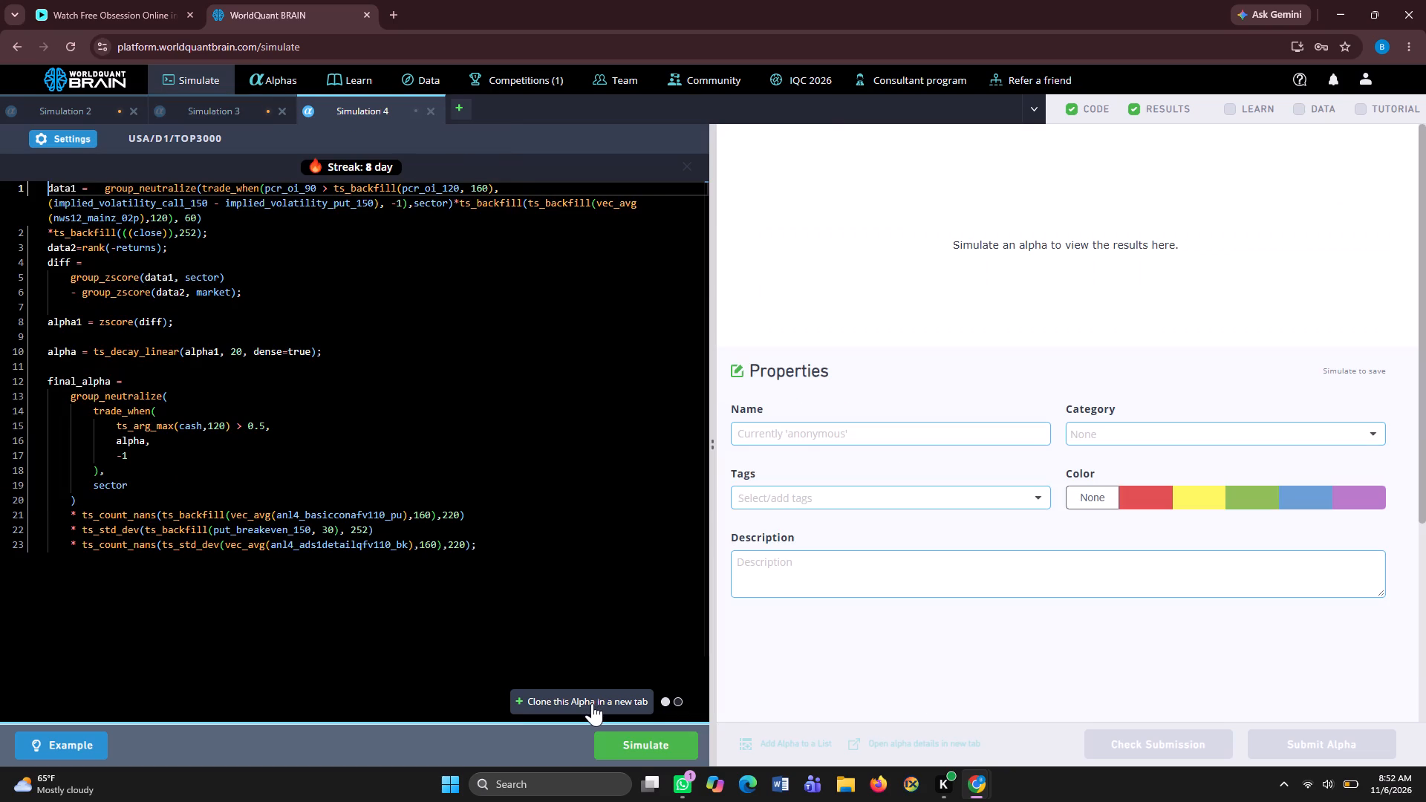
pyautogui.click(638, 739)
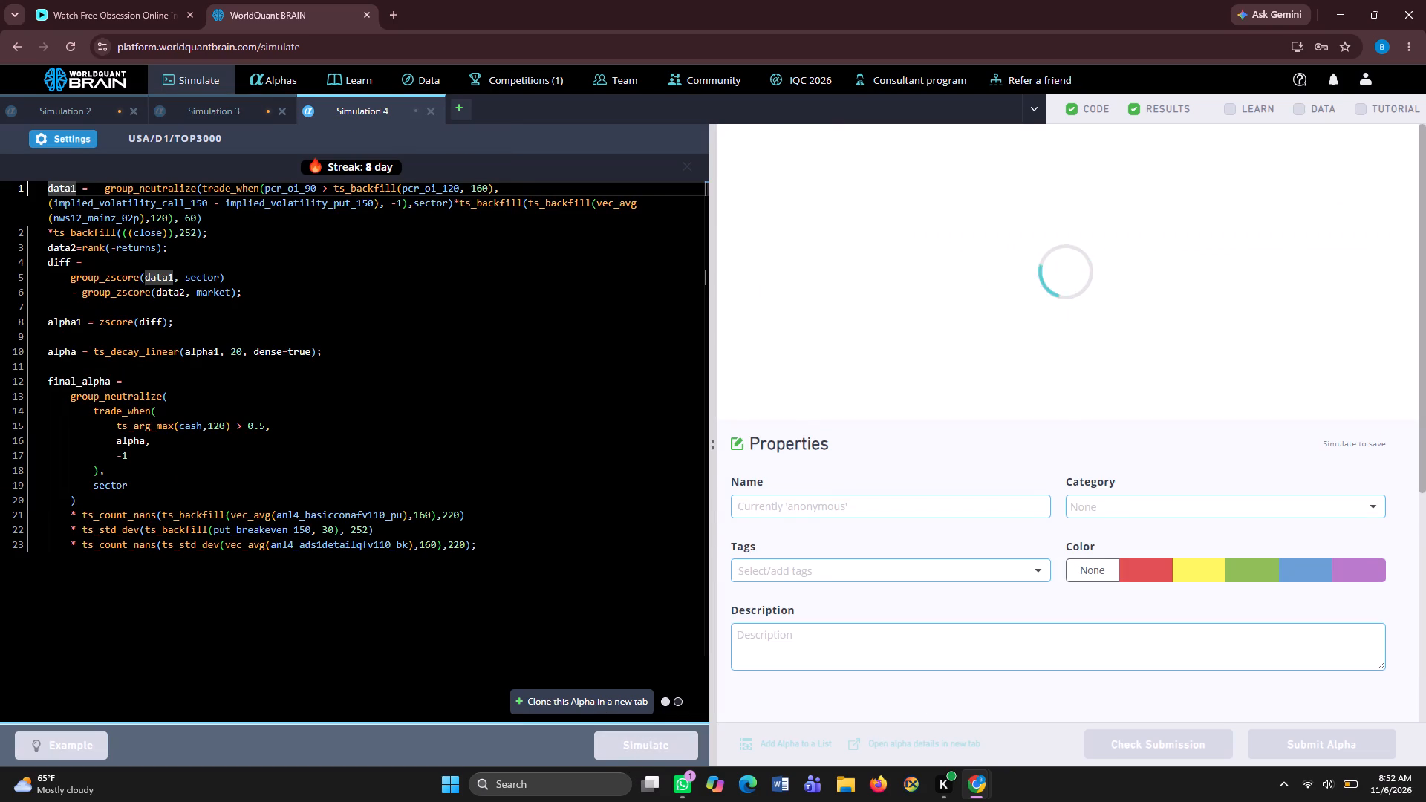
# Close the outdated Simulation 3 and Simulation 2 tabs, discarding their unsimulated changes.
pyautogui.click(285, 113)
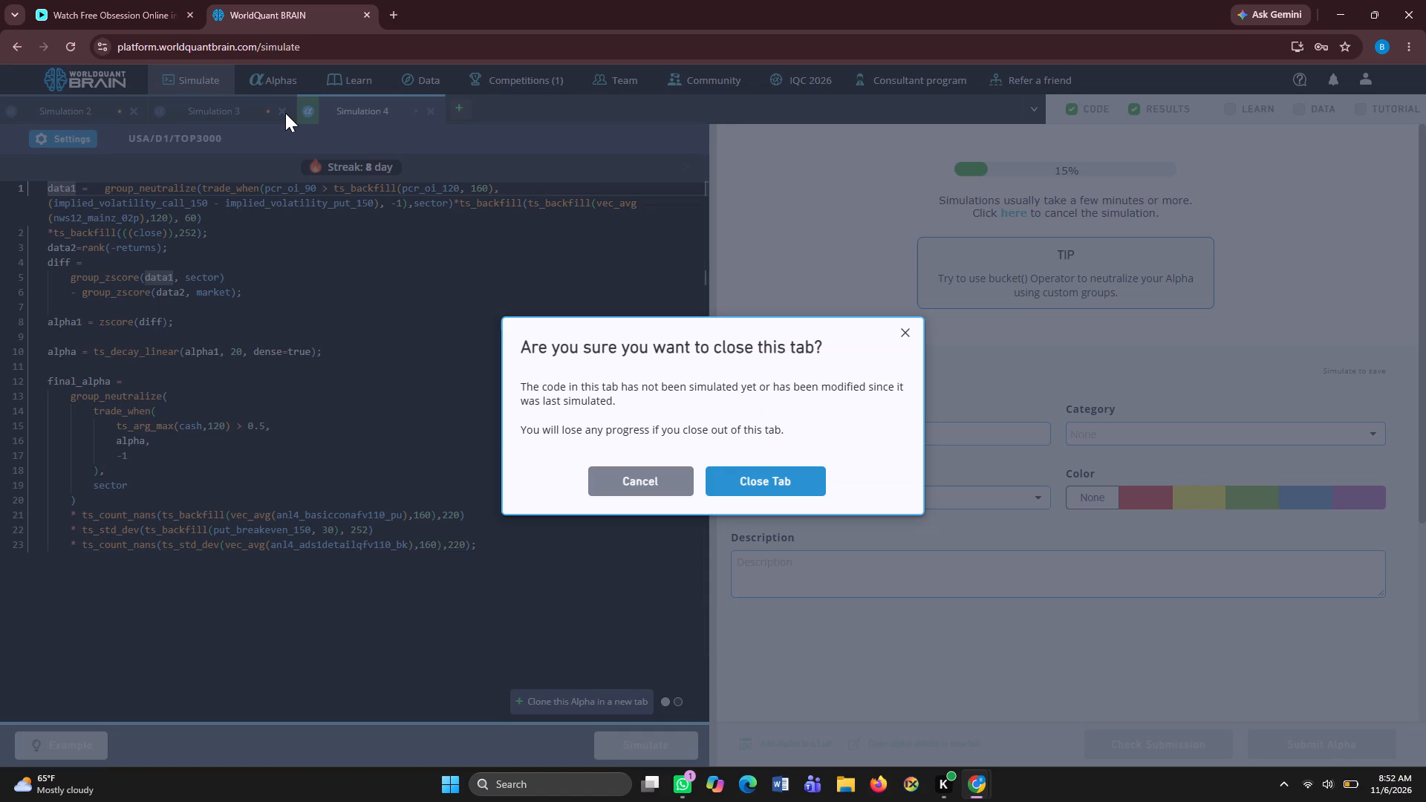
pyautogui.click(764, 483)
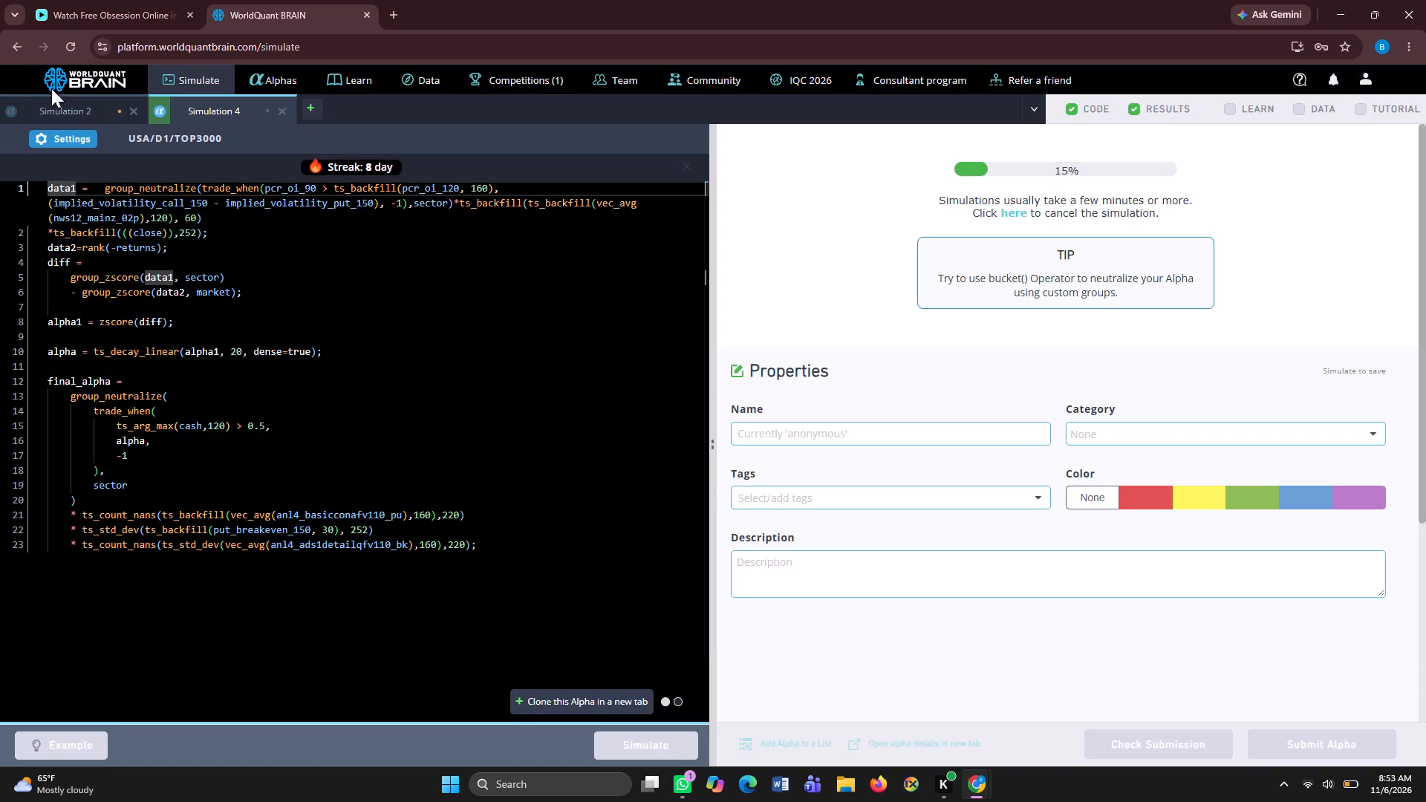
pyautogui.click(131, 109)
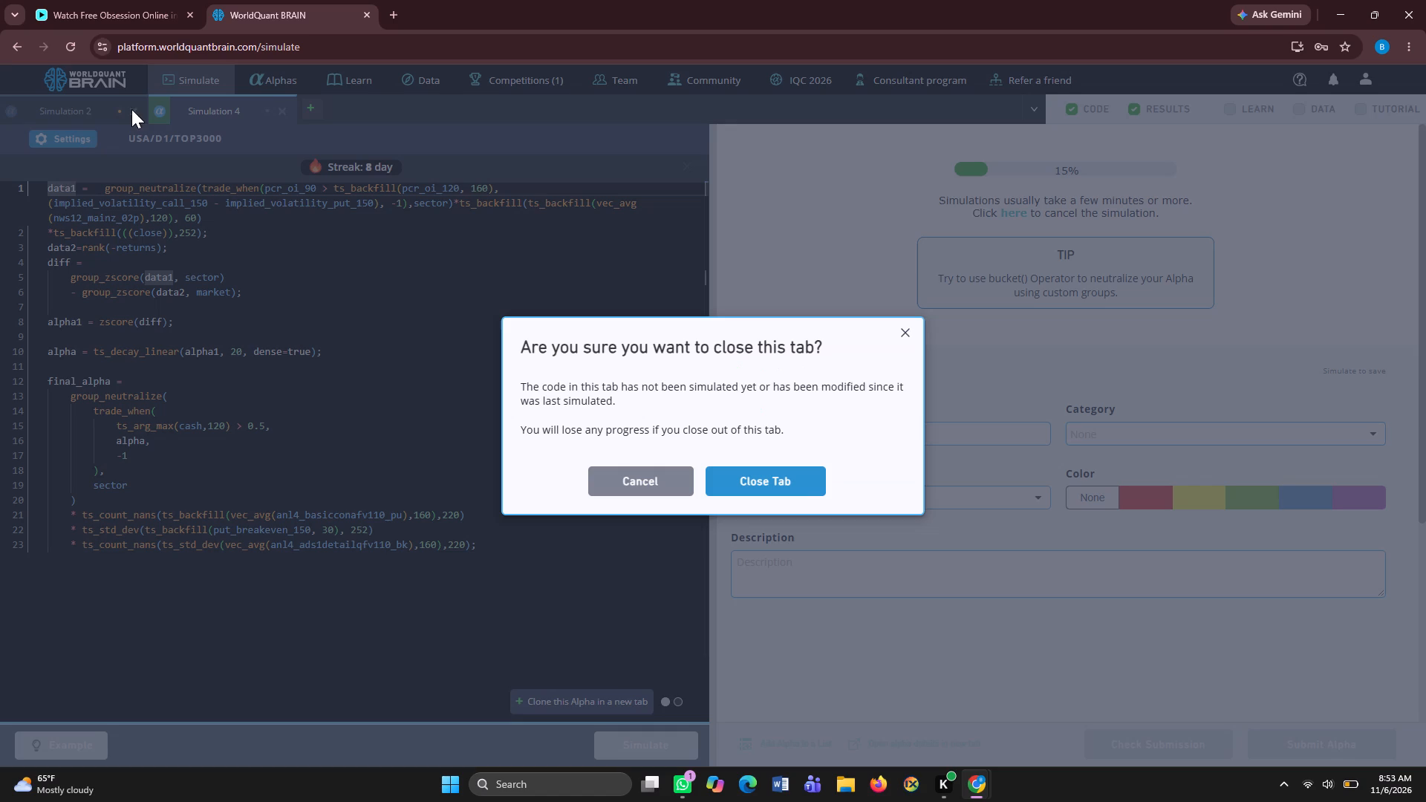
pyautogui.click(737, 466)
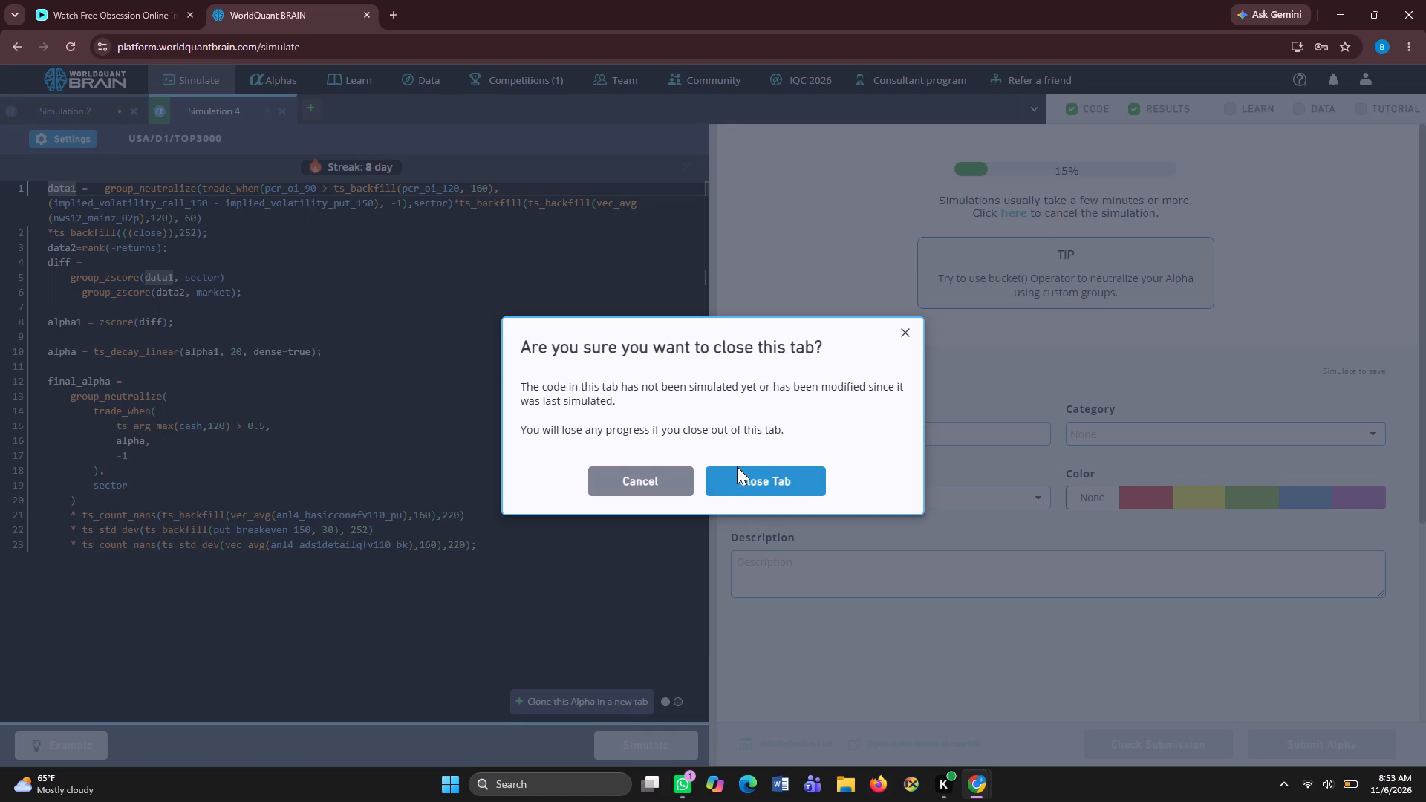
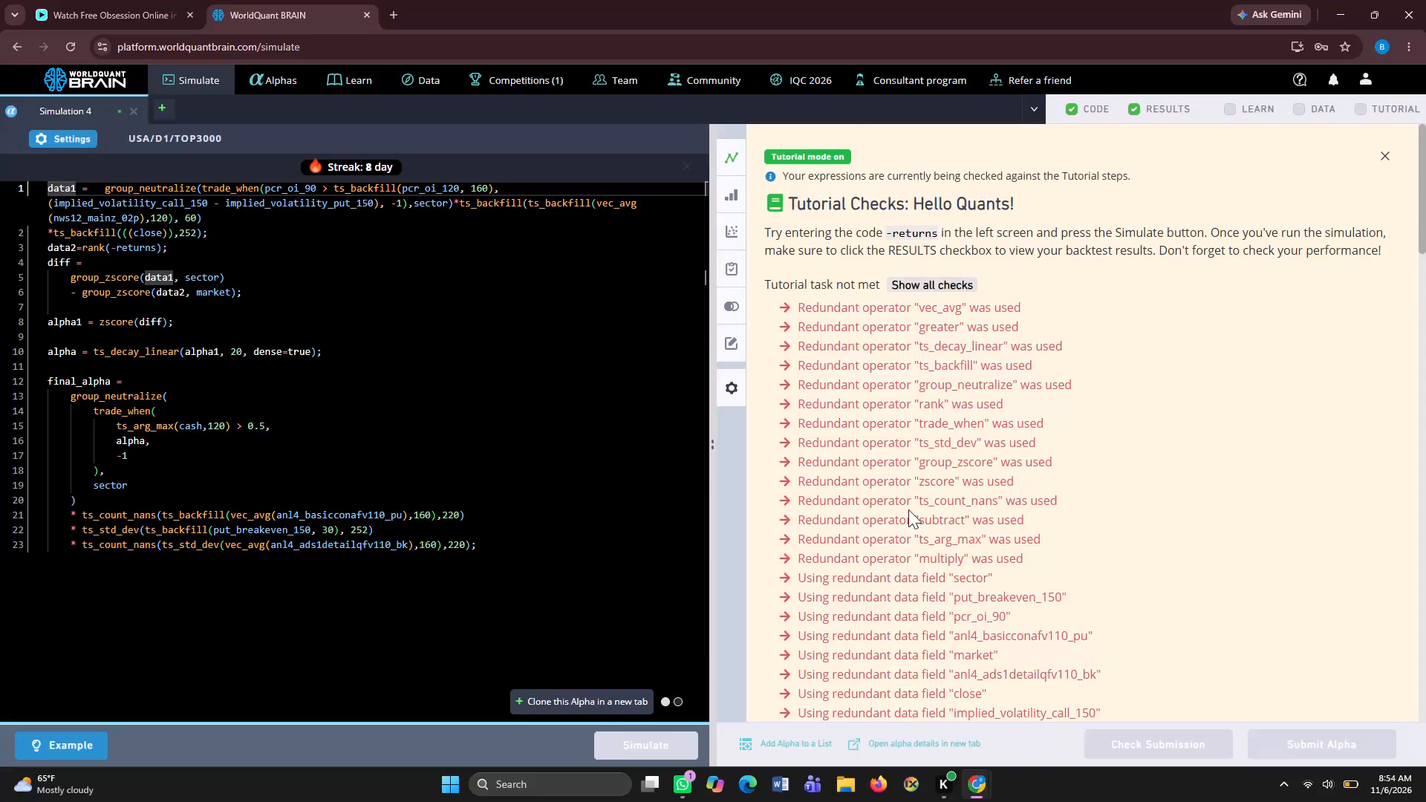
# Examine the Simulation 4 results, including the PnL chart, IS Summary, and IS Testing Status.
pyautogui.scroll(-9, 908, 509)
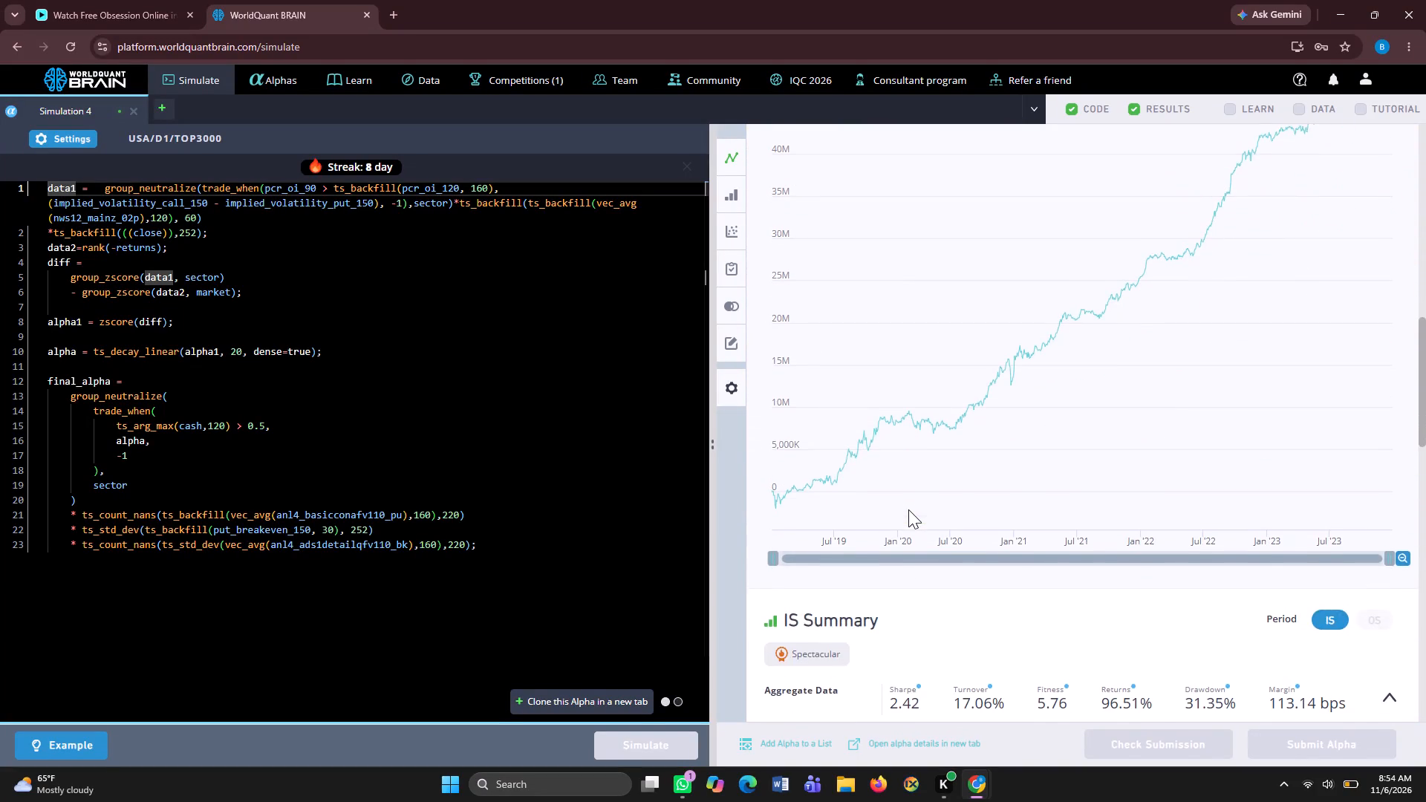
pyautogui.scroll(-2, 908, 509)
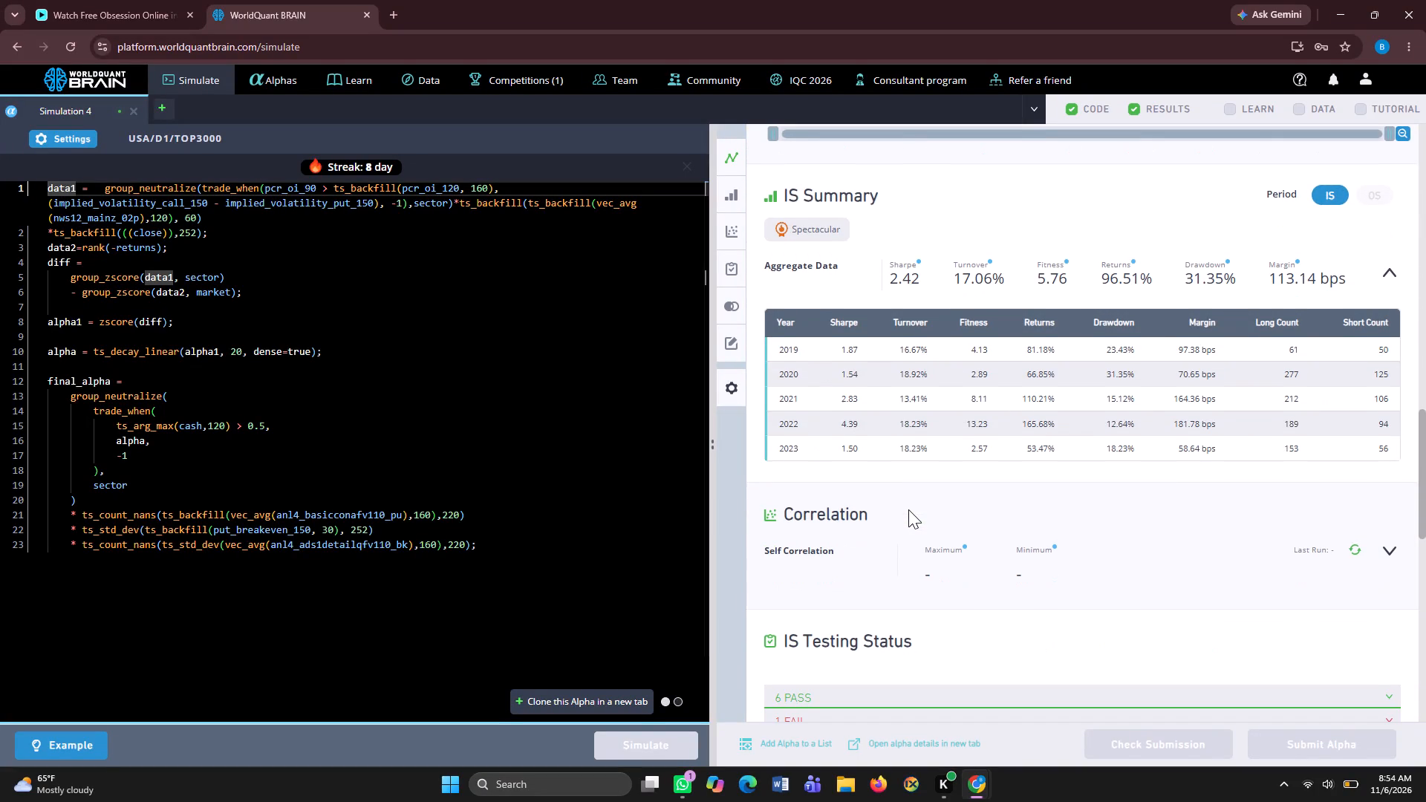
pyautogui.scroll(-1, 908, 509)
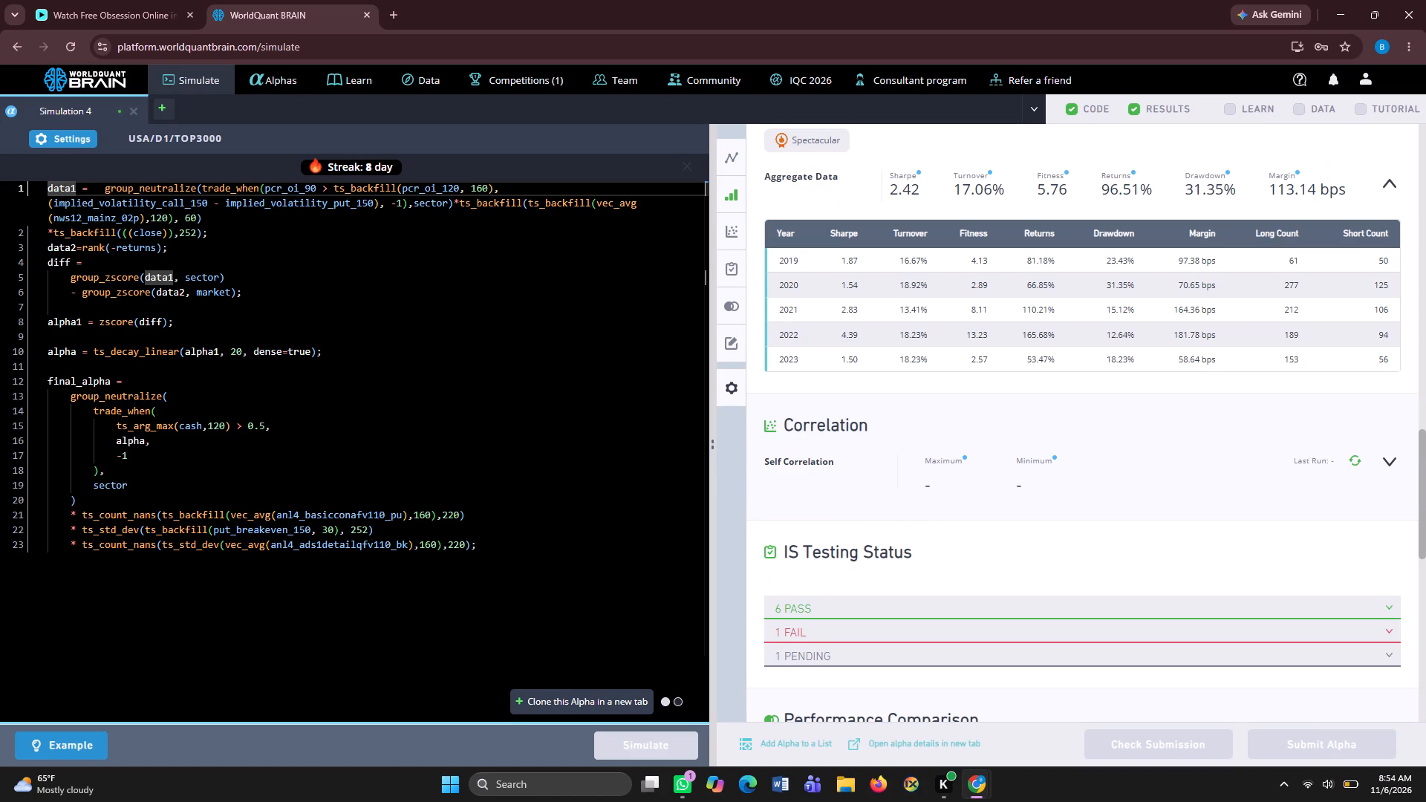
# Set the Simulation 4 neutralization to Market and apply the settings.
pyautogui.click(70, 129)
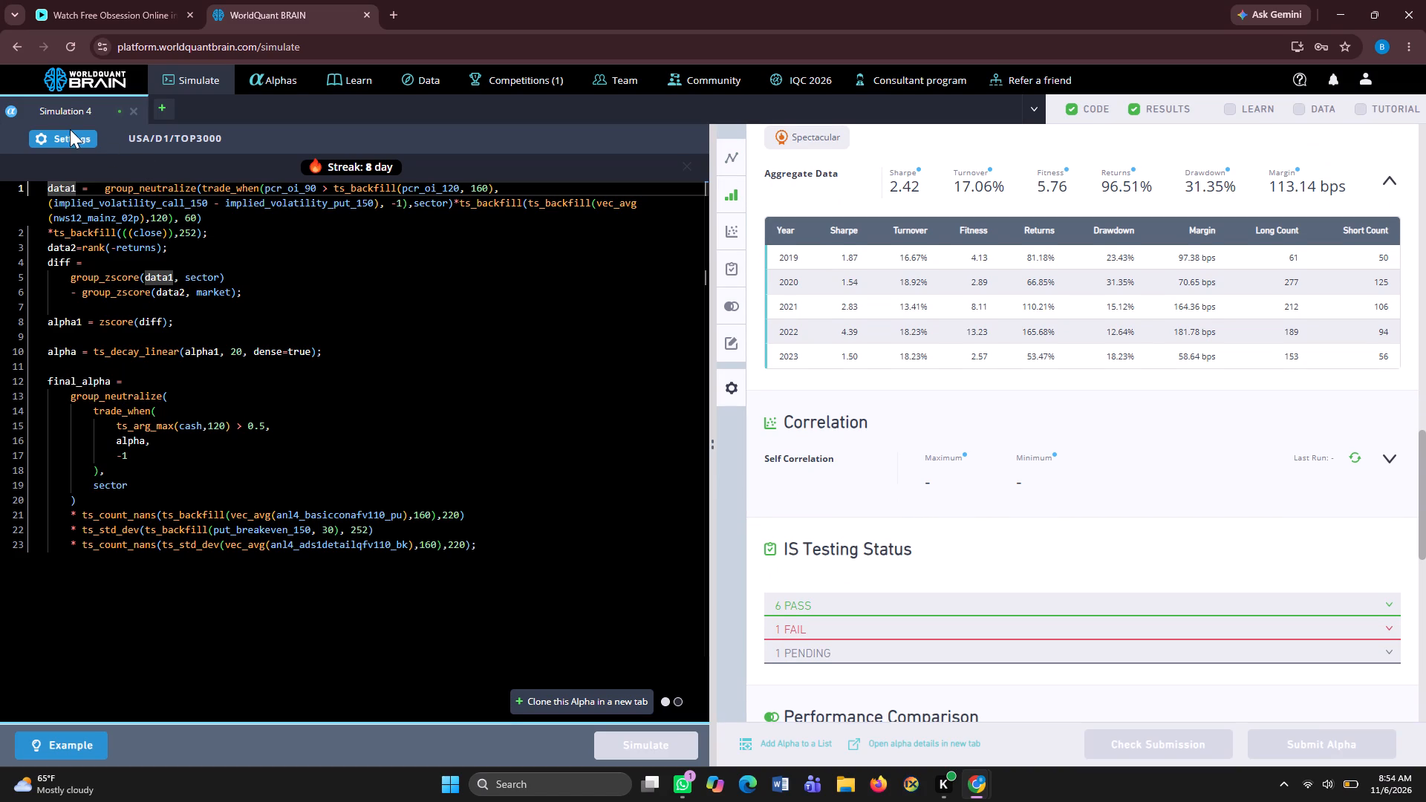
pyautogui.click(76, 137)
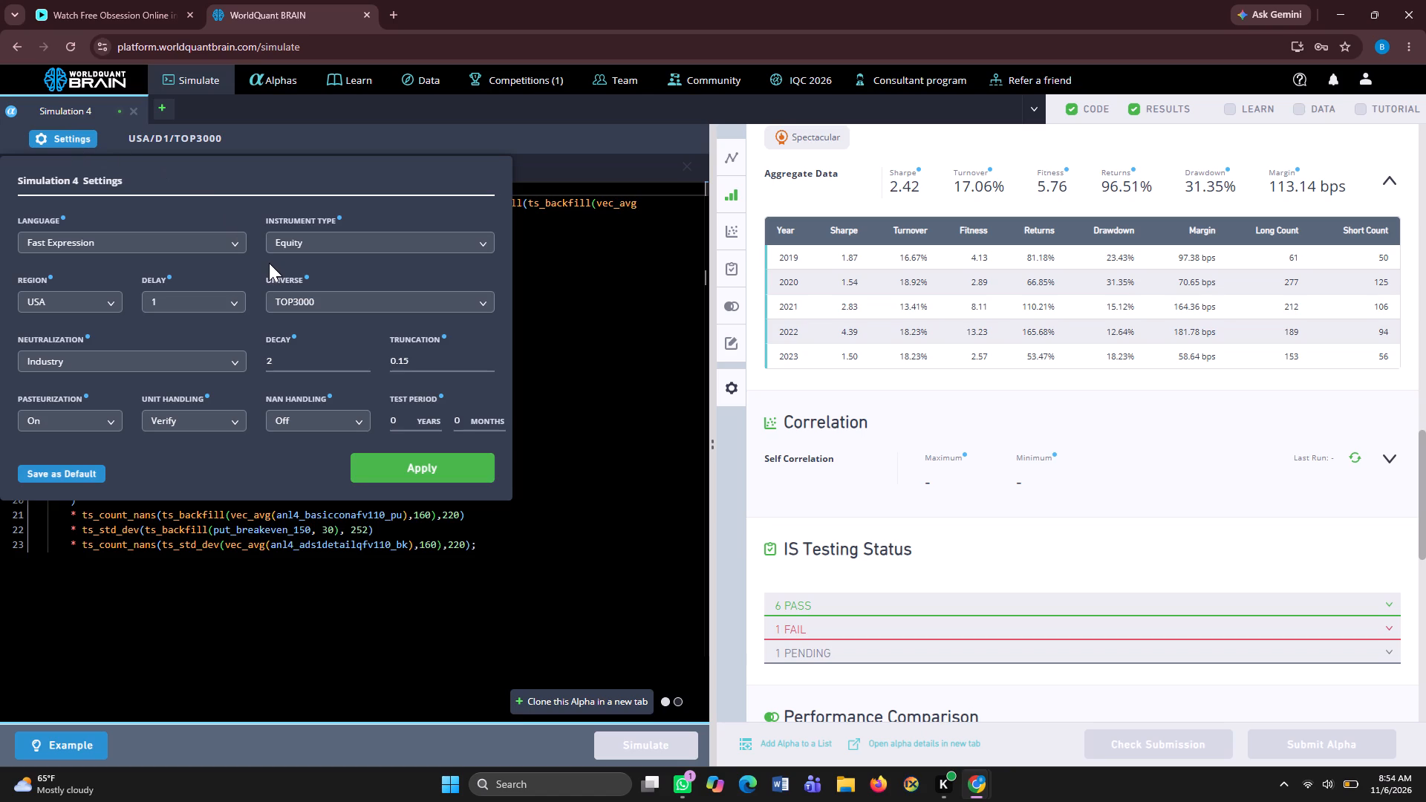
pyautogui.click(239, 356)
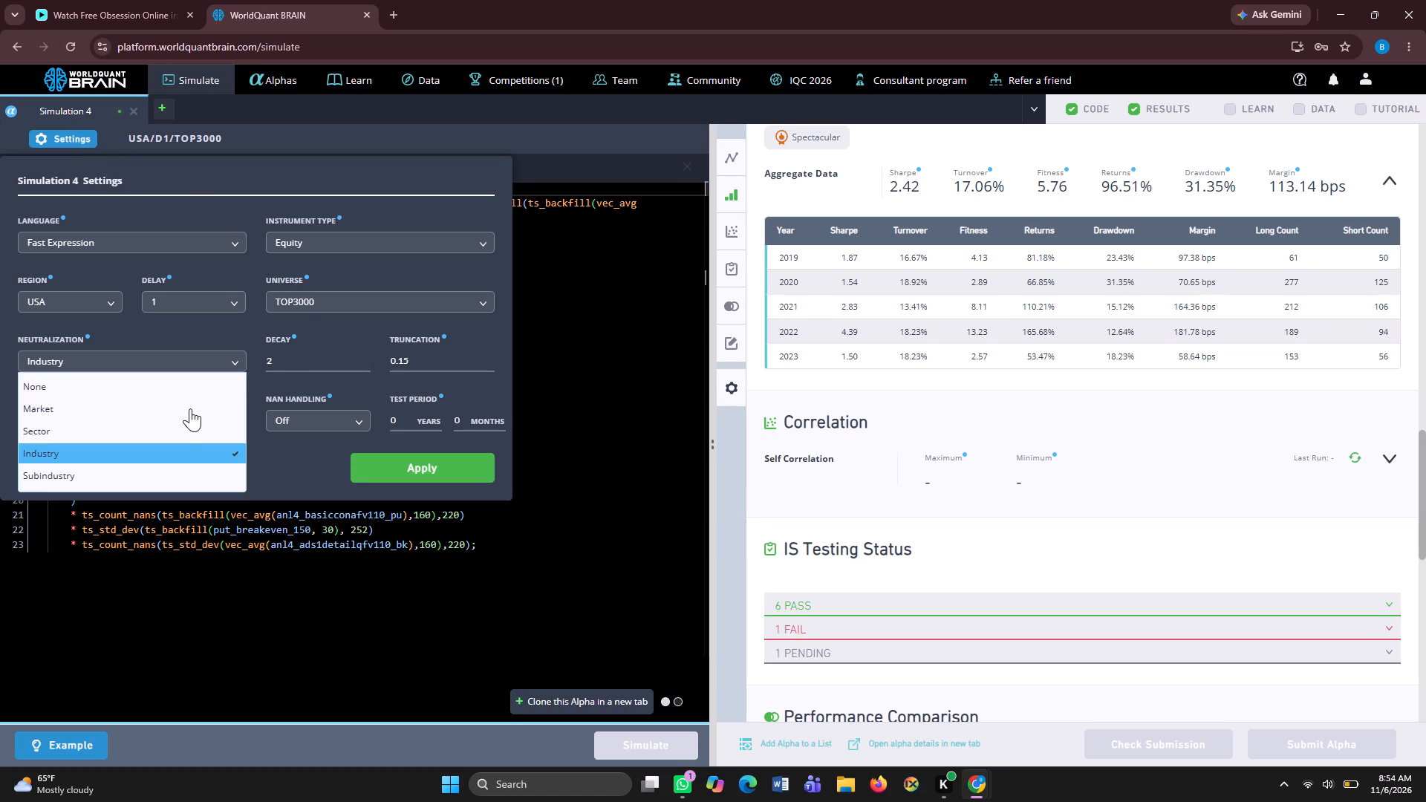
pyautogui.click(190, 408)
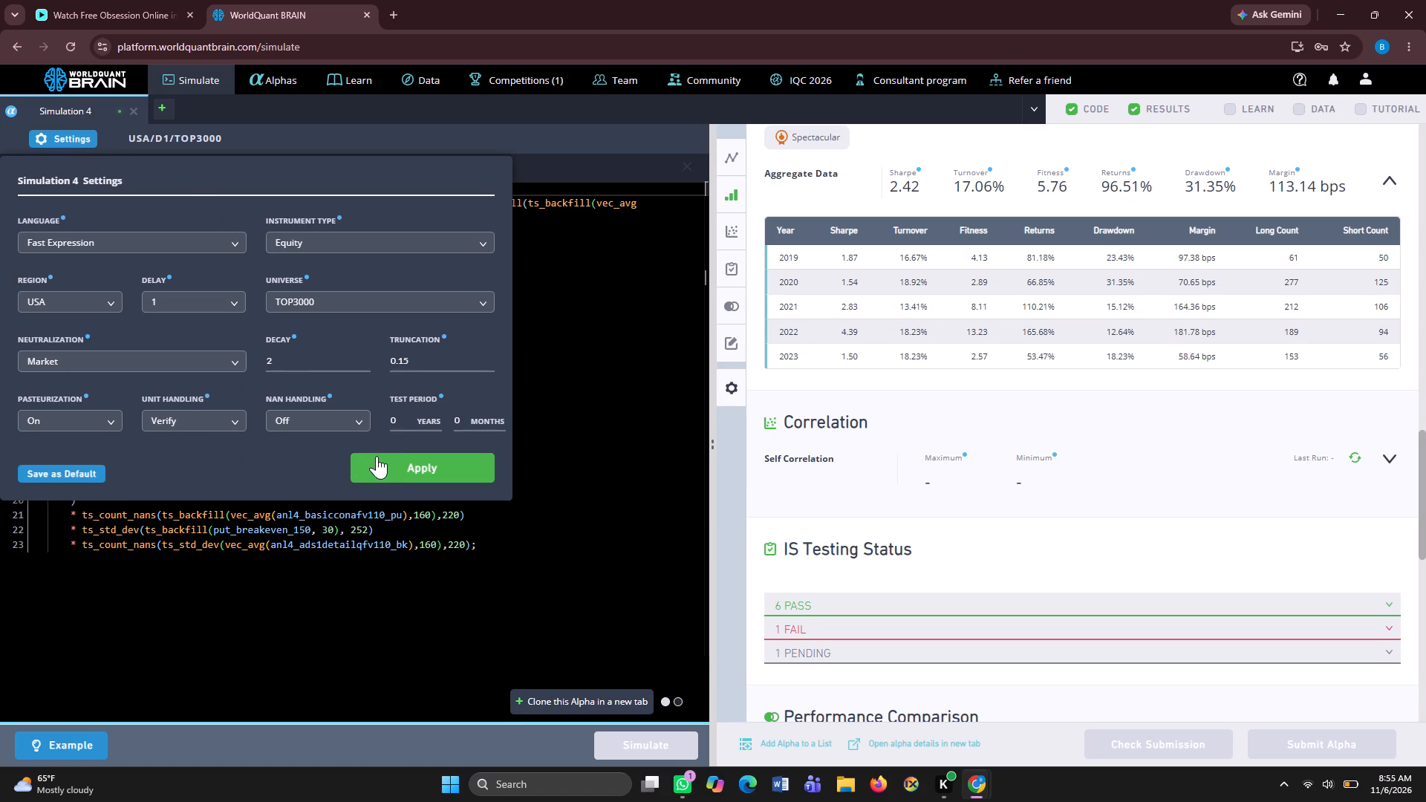
pyautogui.click(380, 454)
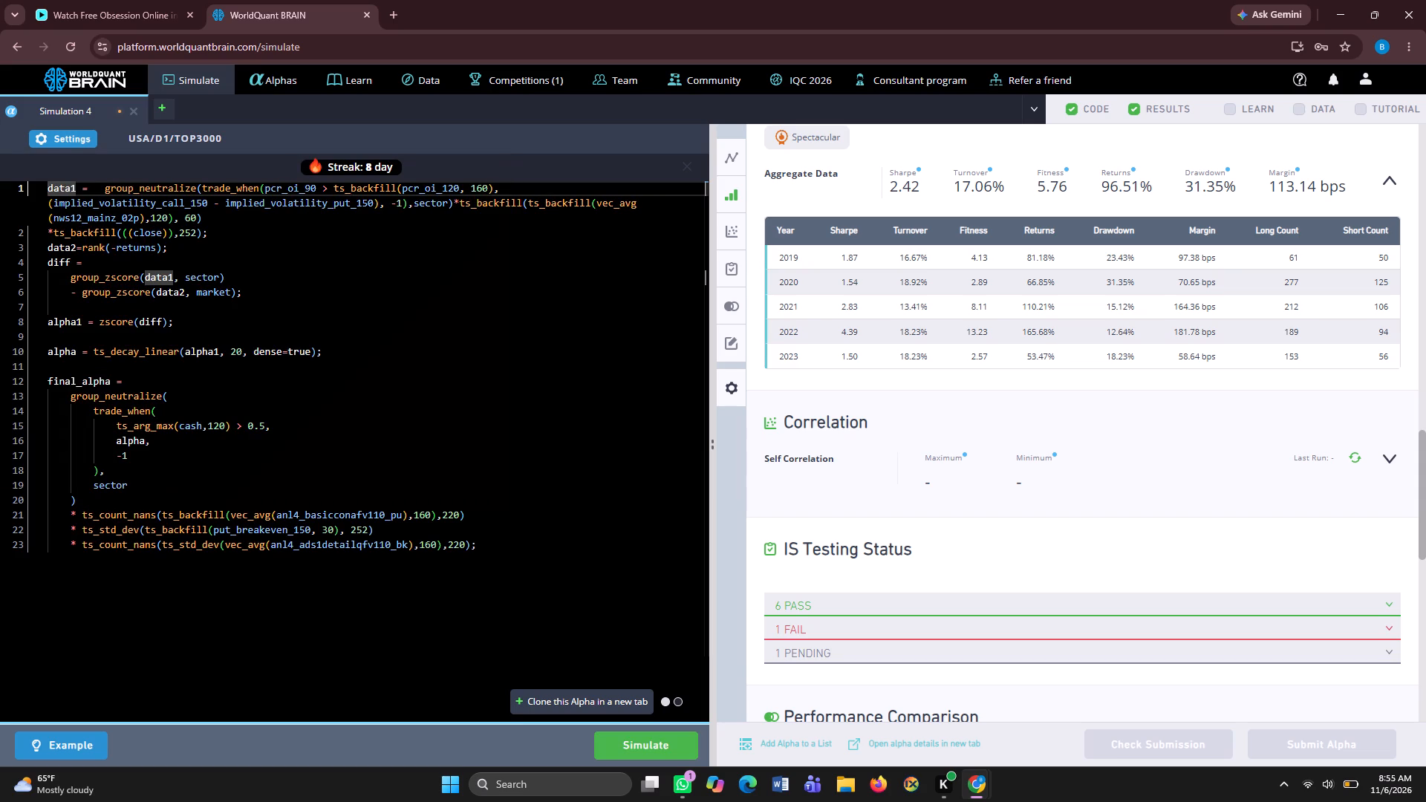
# Clone the modified Simulation 4 alpha in a new tab and simulate the clone.
pyautogui.click(557, 701)
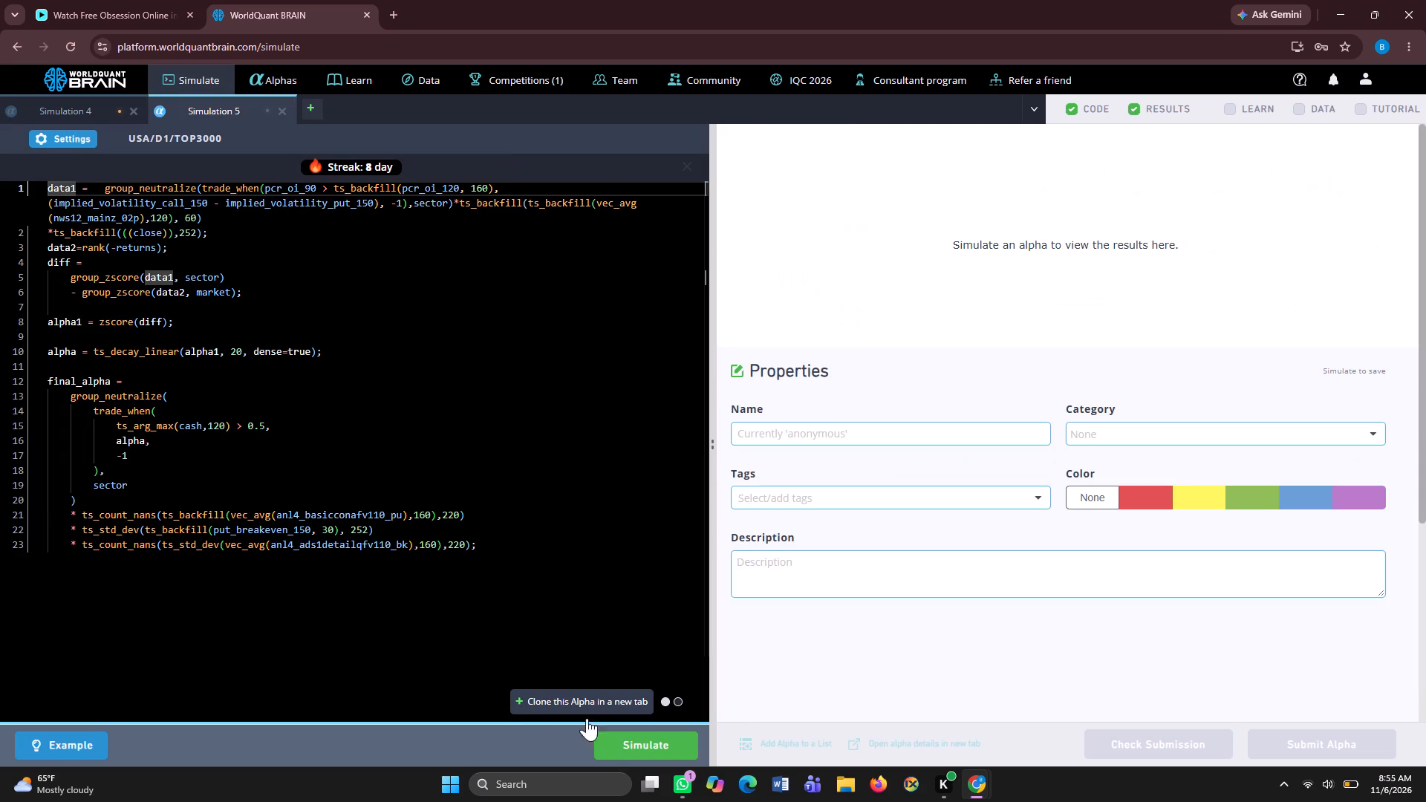
pyautogui.click(617, 739)
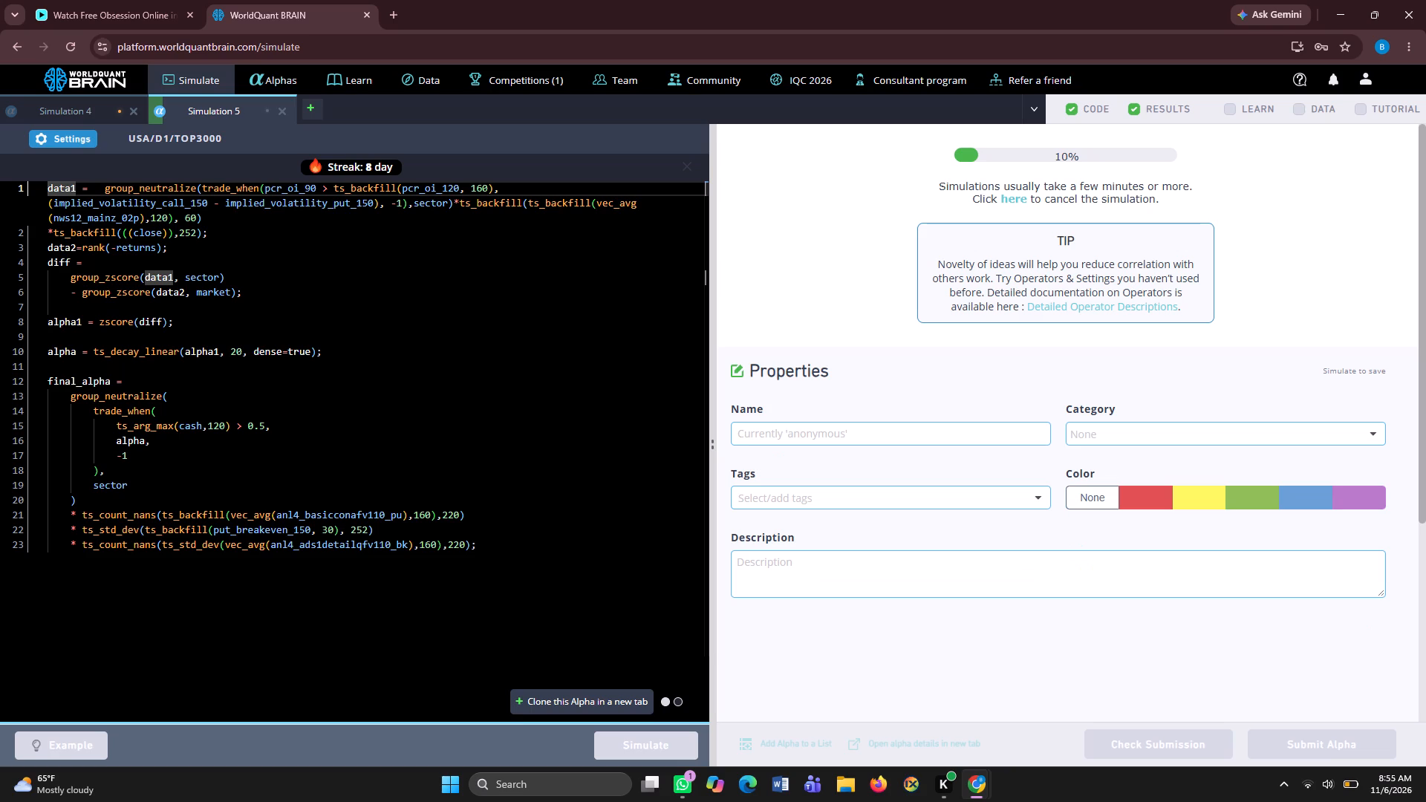
pyautogui.scroll(-1, 547, 449)
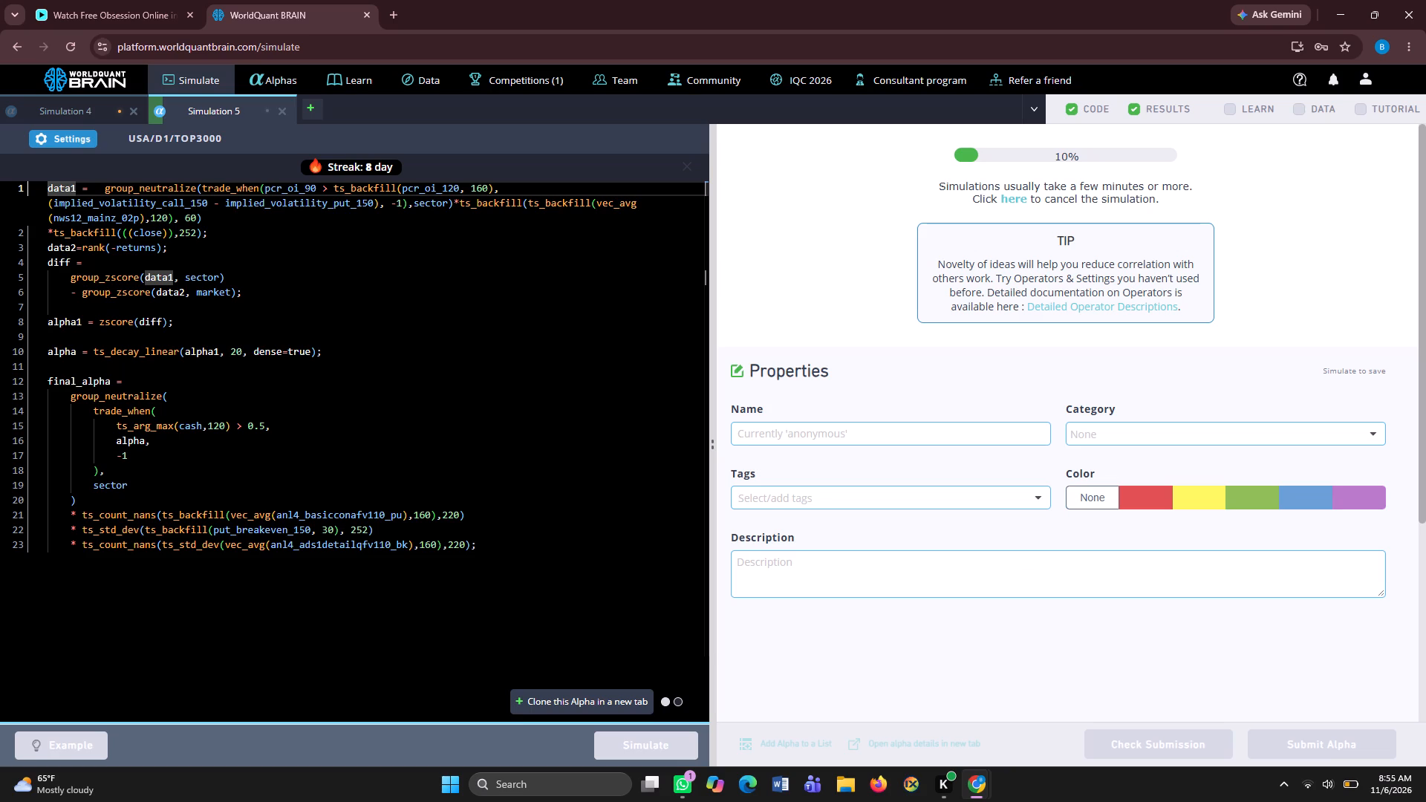
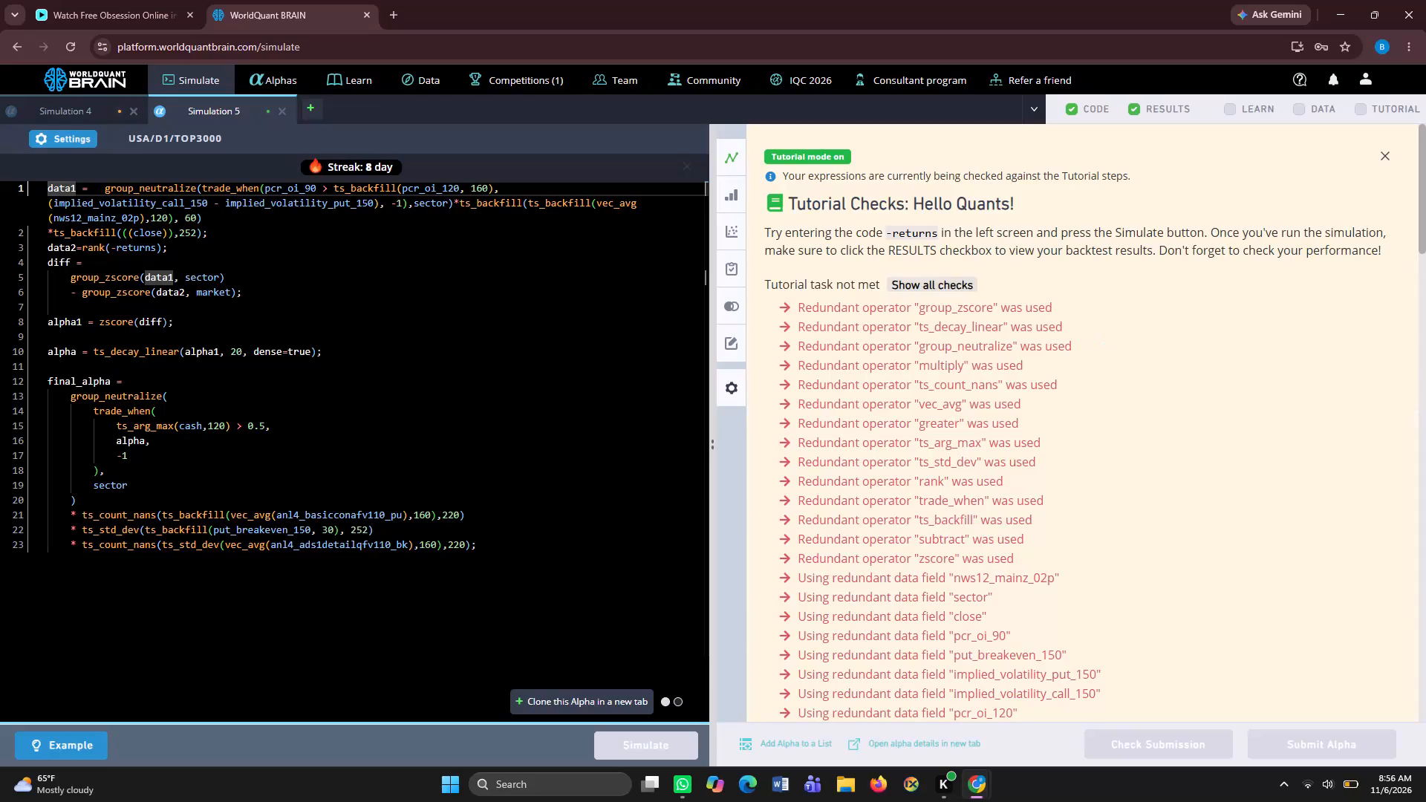
# Examine the Simulation 5 results, including the PnL chart, IS Summary, Correlation, and IS Testing Status.
pyautogui.scroll(-8, 852, 599)
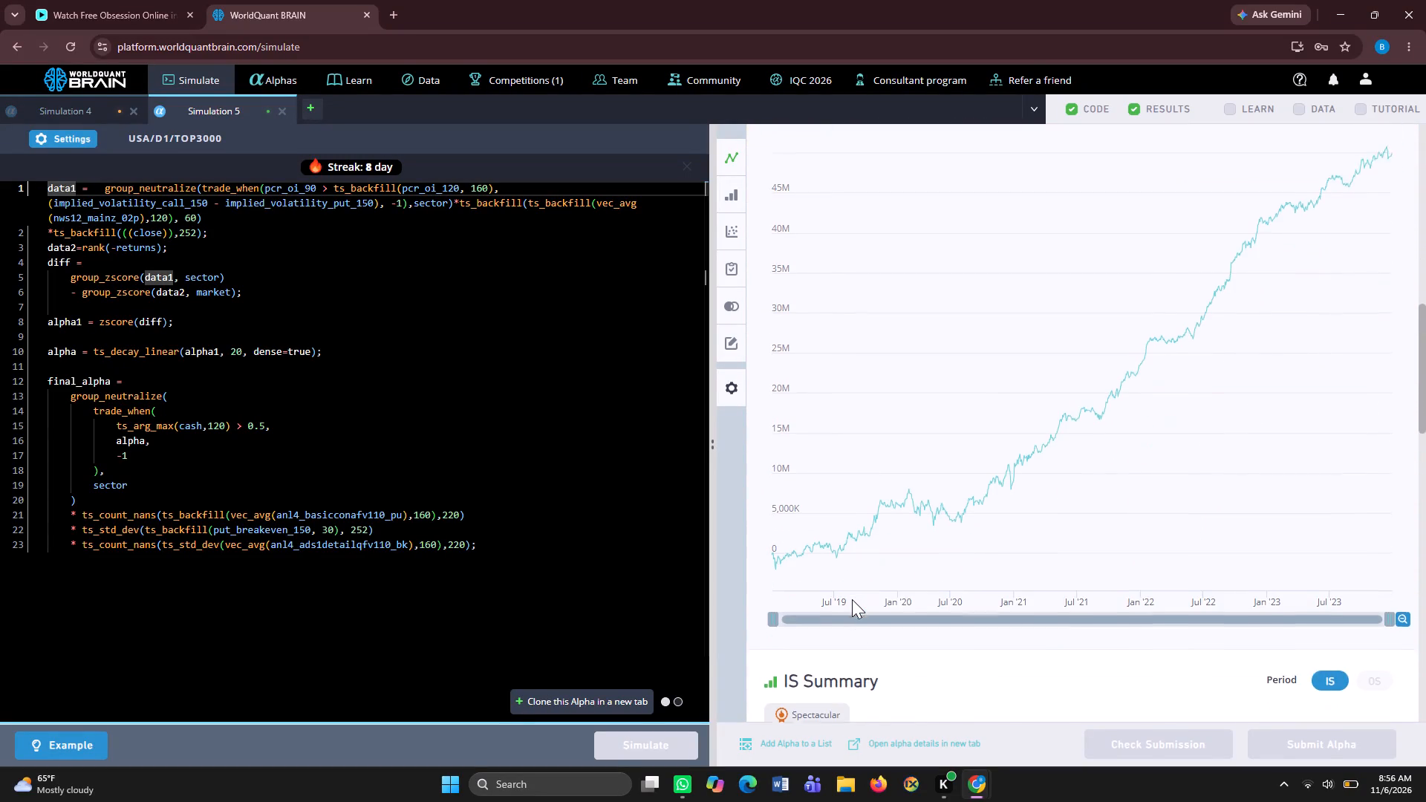
pyautogui.scroll(-5, 852, 599)
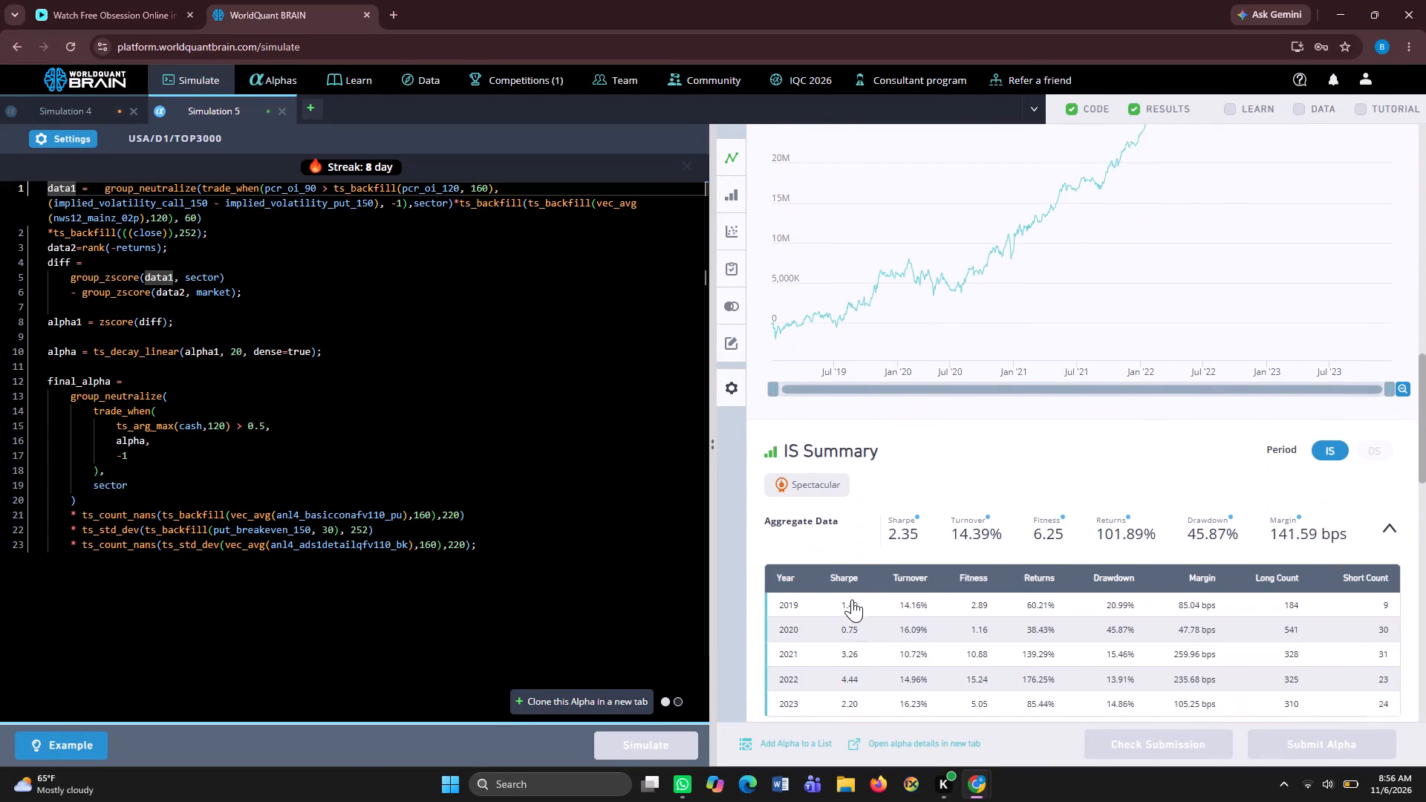
pyautogui.scroll(-4, 852, 599)
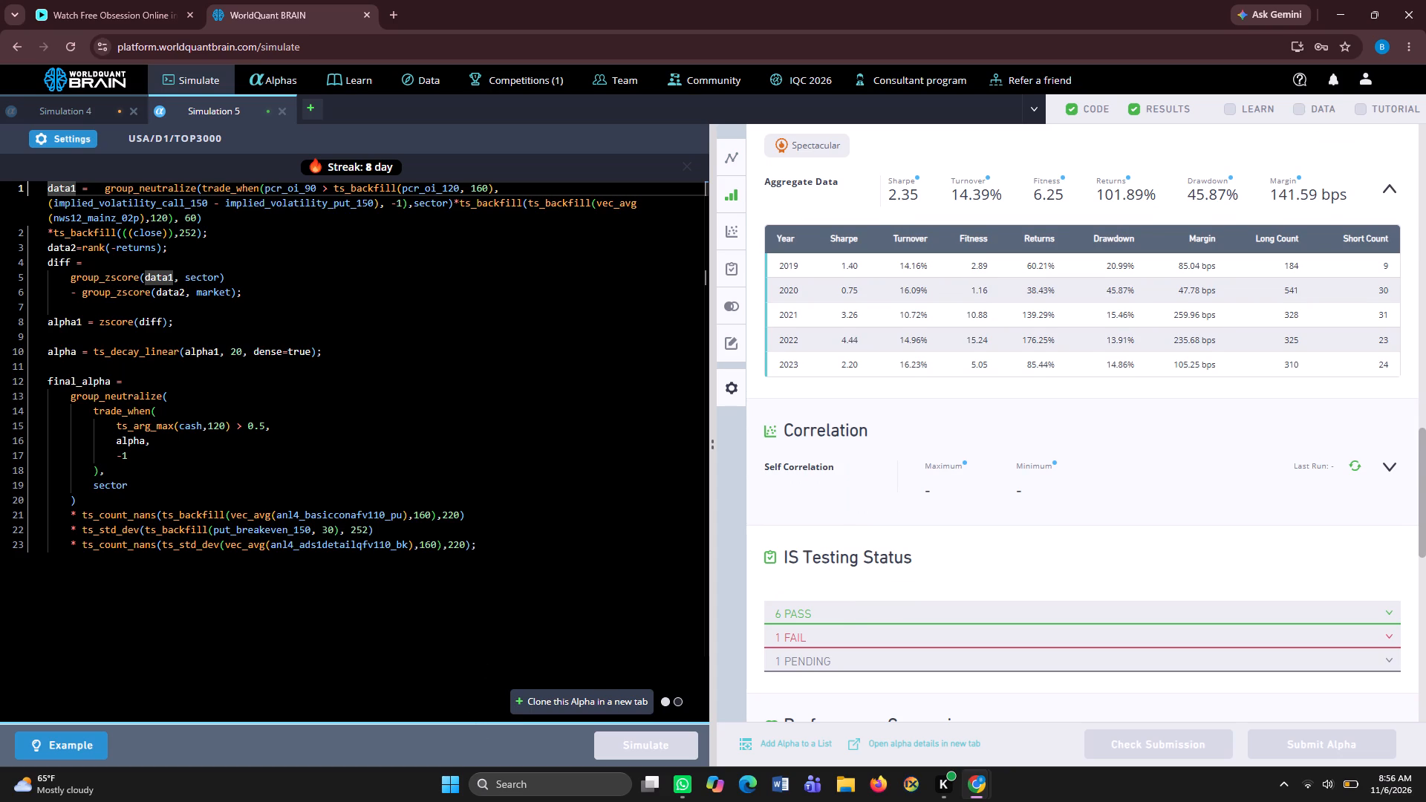
# In the Simulation 5 code, set the line 23 ts_count_nans window to 200, line 21's to 20, and the pcr_oi_120 backfill window to 100.
pyautogui.click(458, 540)
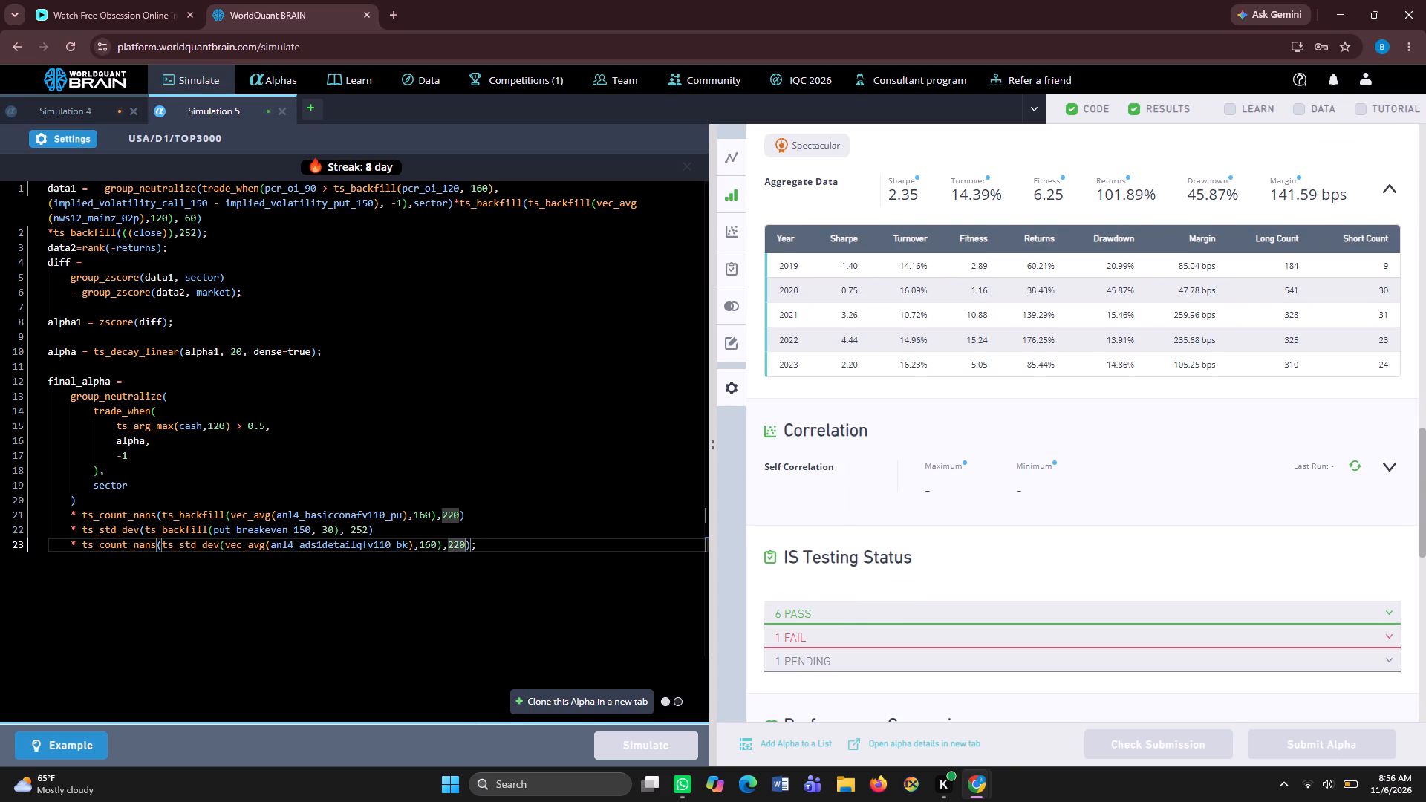
pyautogui.press('BackSpace')
pyautogui.press('0')
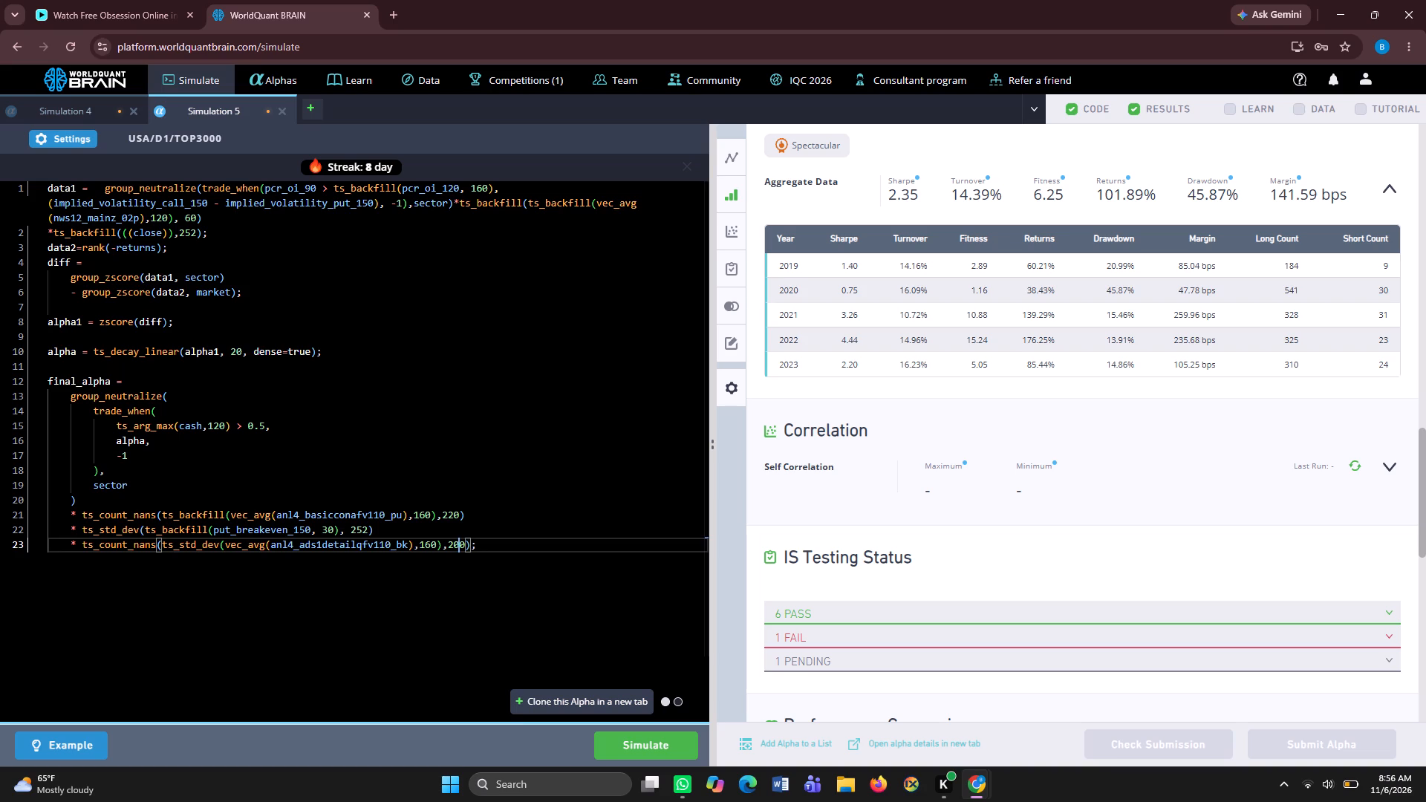
pyautogui.click(449, 518)
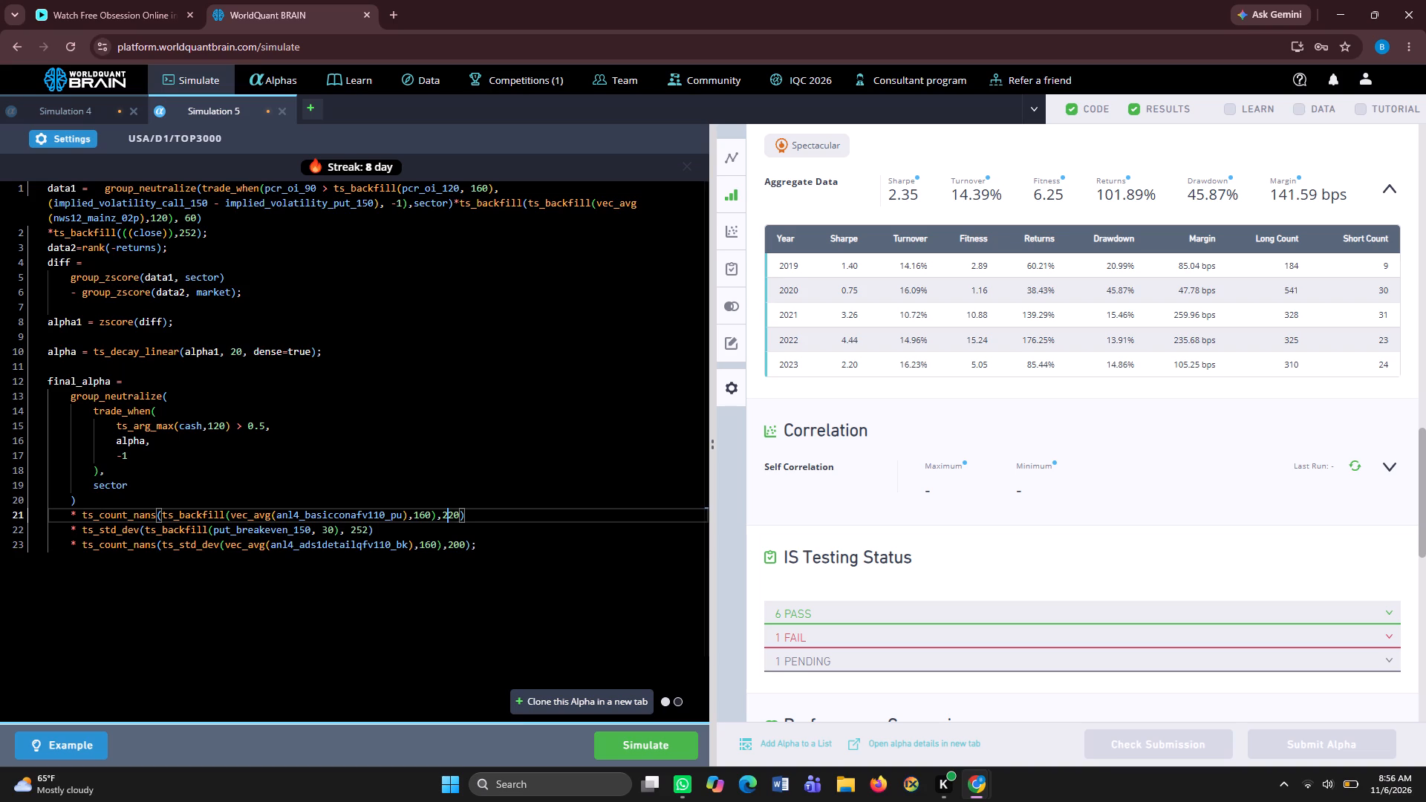
pyautogui.press('BackSpace')
pyautogui.click(482, 188)
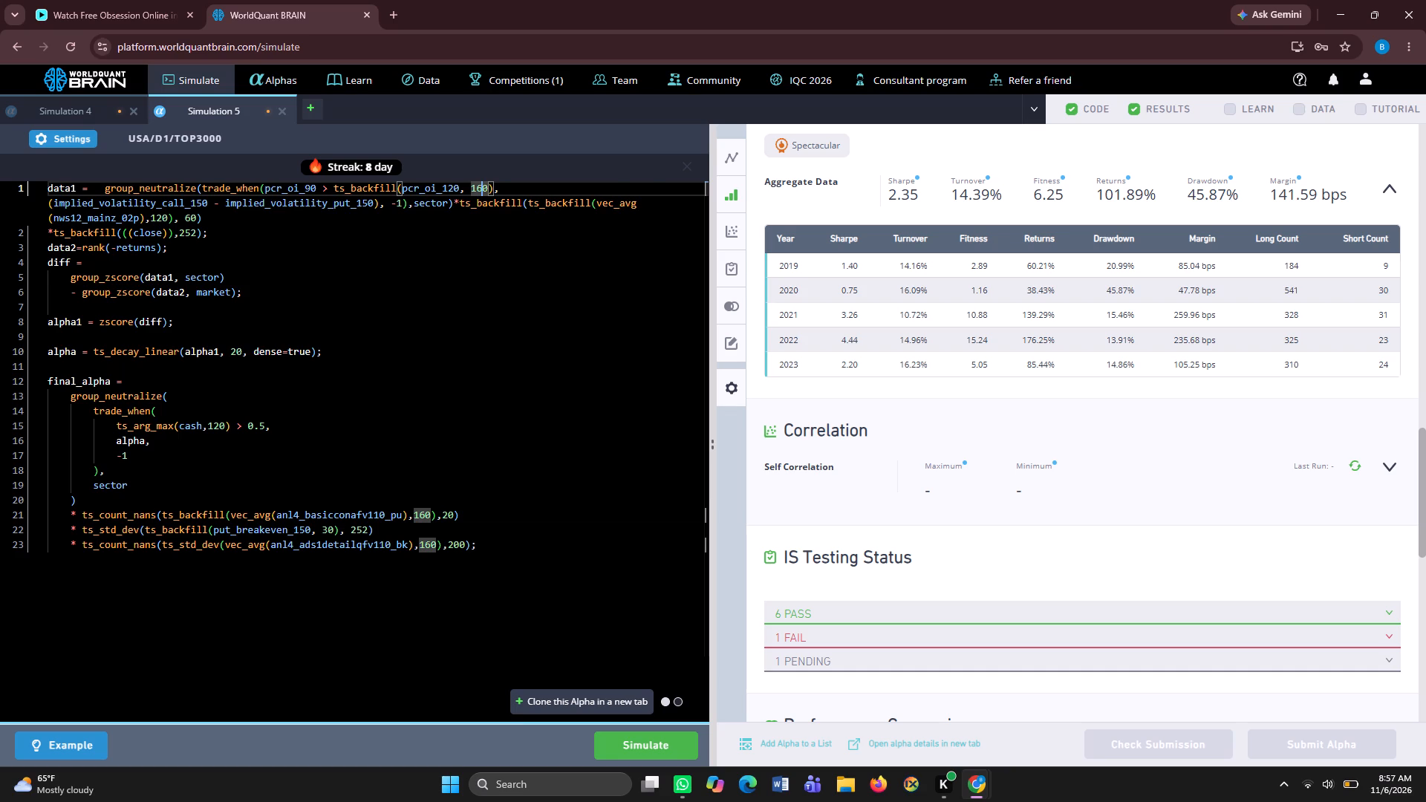
pyautogui.press('BackSpace')
pyautogui.press('0')
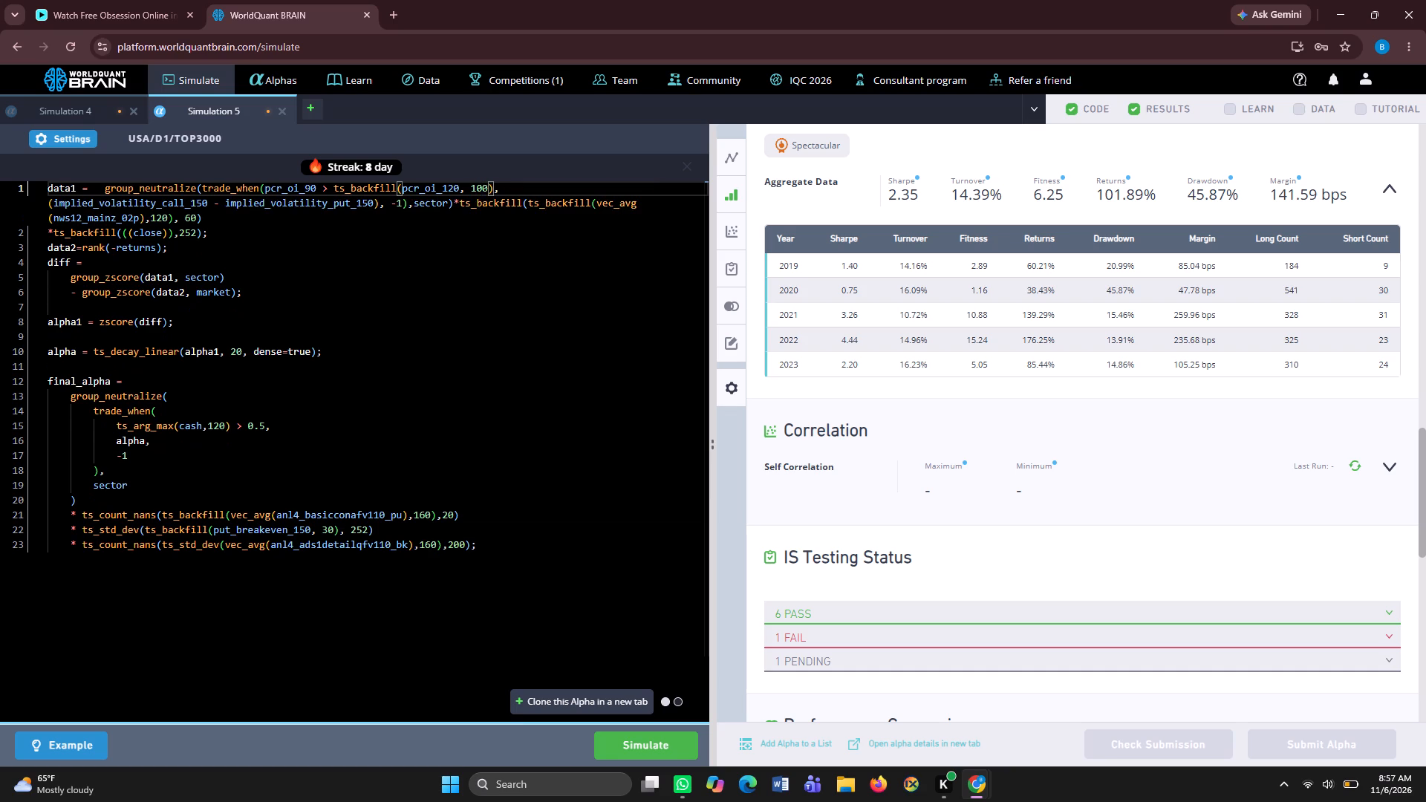
# Clone the modified Simulation 5 alpha in a new tab and simulate the clone.
pyautogui.click(631, 701)
pyautogui.click(632, 746)
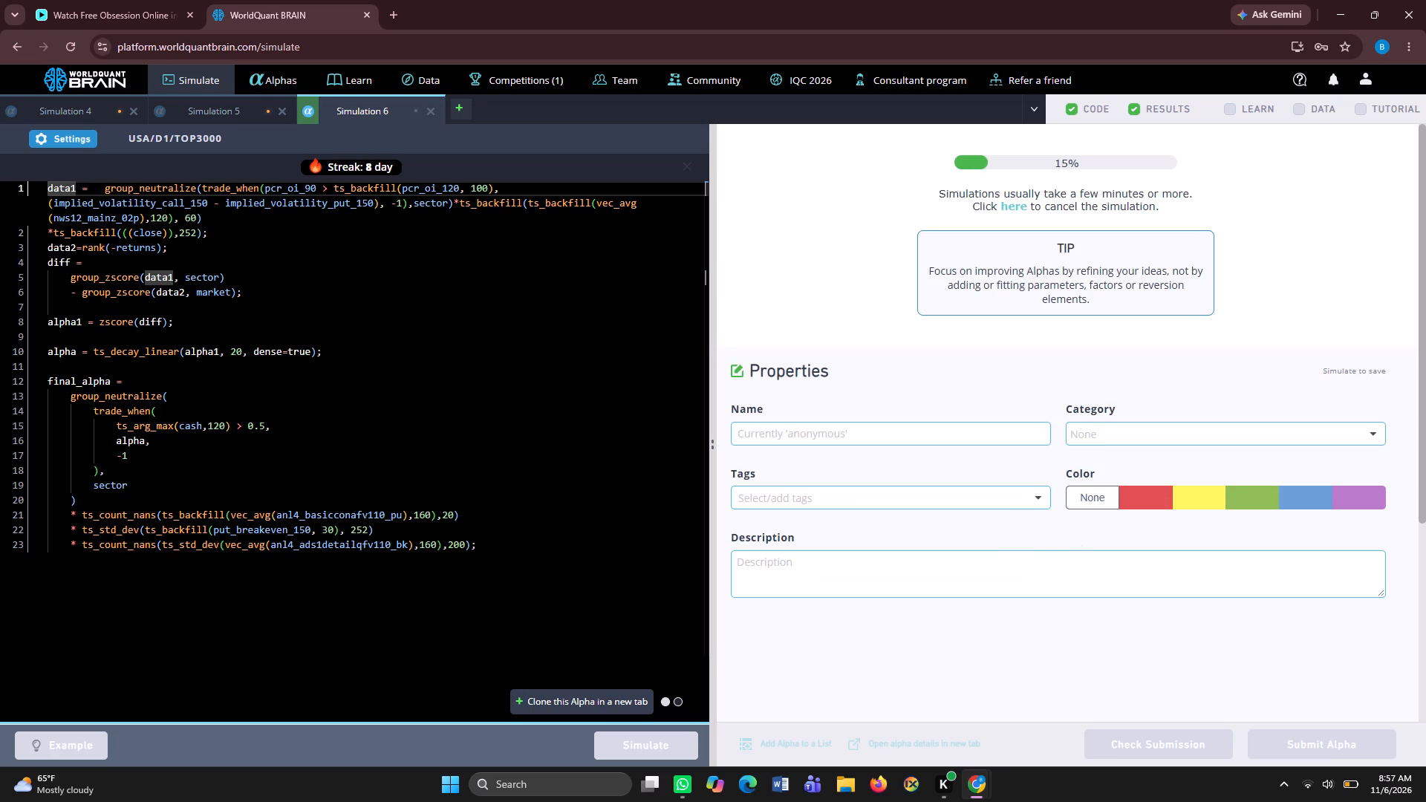
# Close the outdated Simulation 5 and Simulation 4 tabs, discarding their unsimulated changes.
pyautogui.click(280, 114)
pyautogui.click(769, 480)
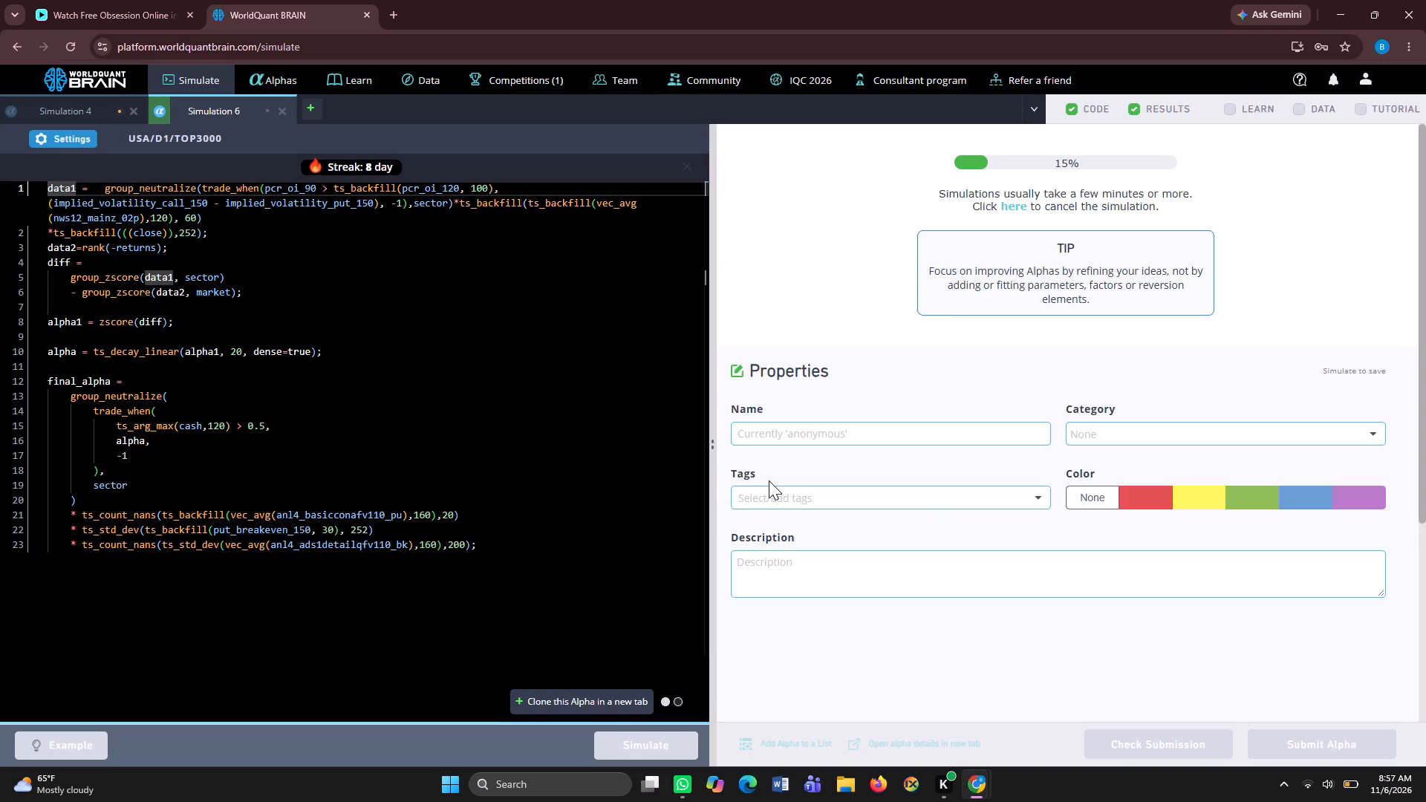
pyautogui.click(131, 112)
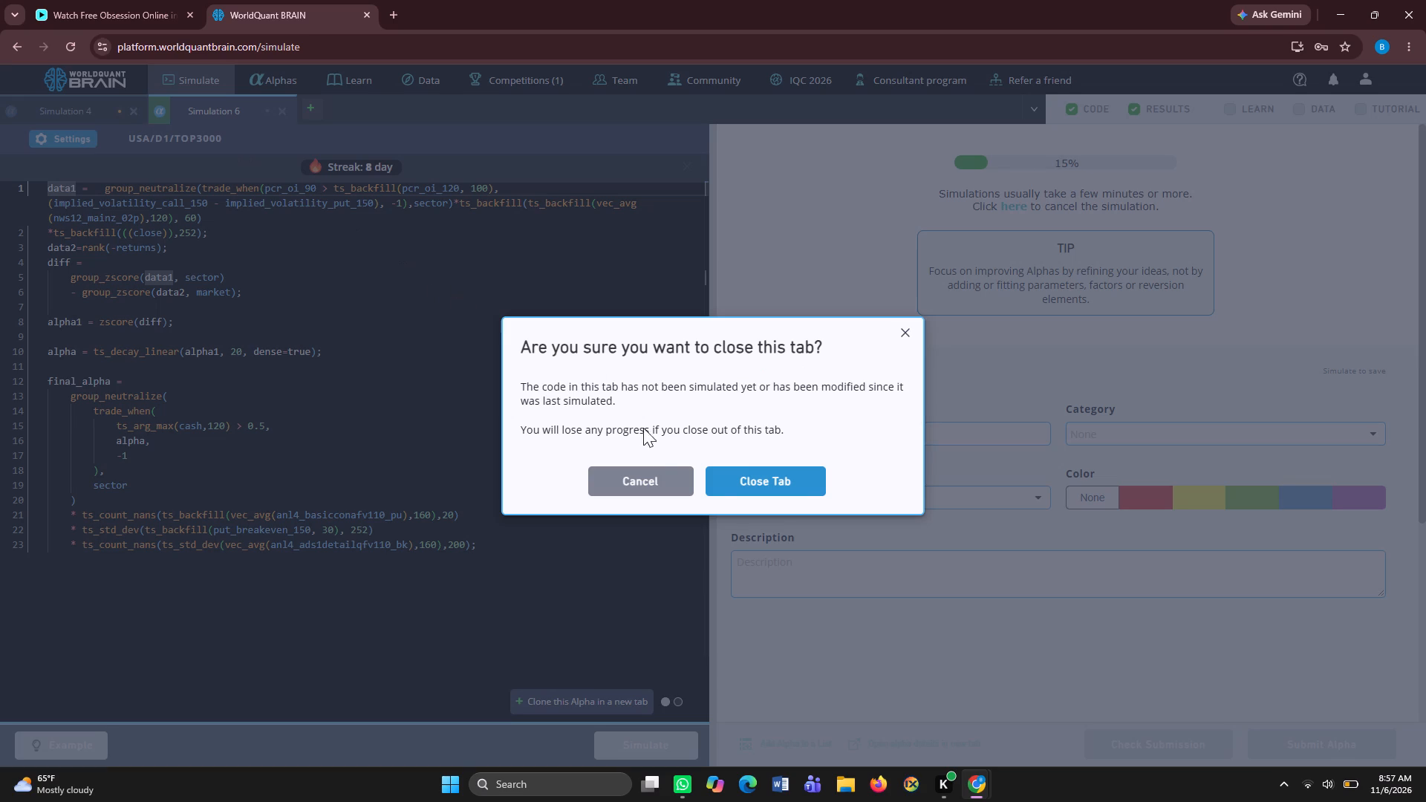
pyautogui.click(721, 477)
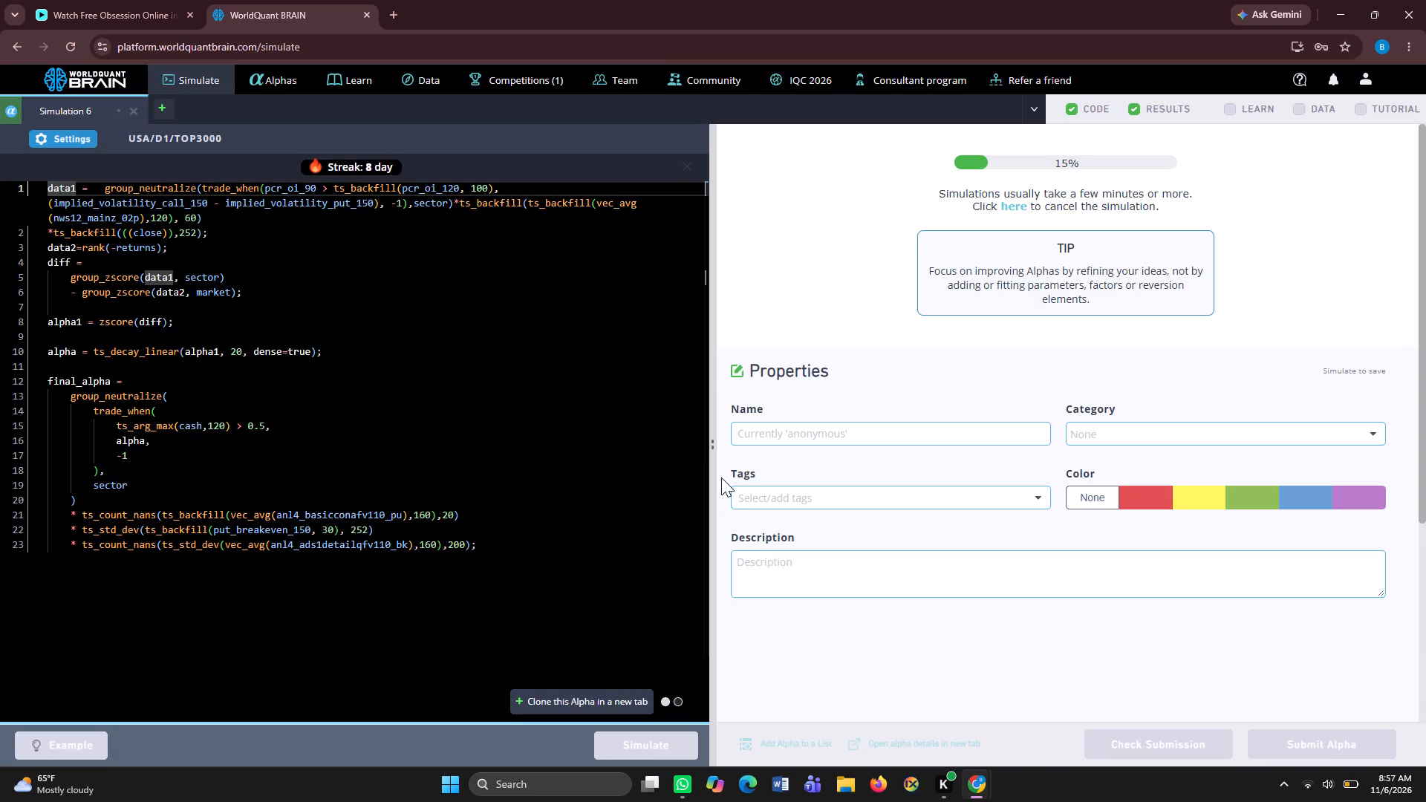